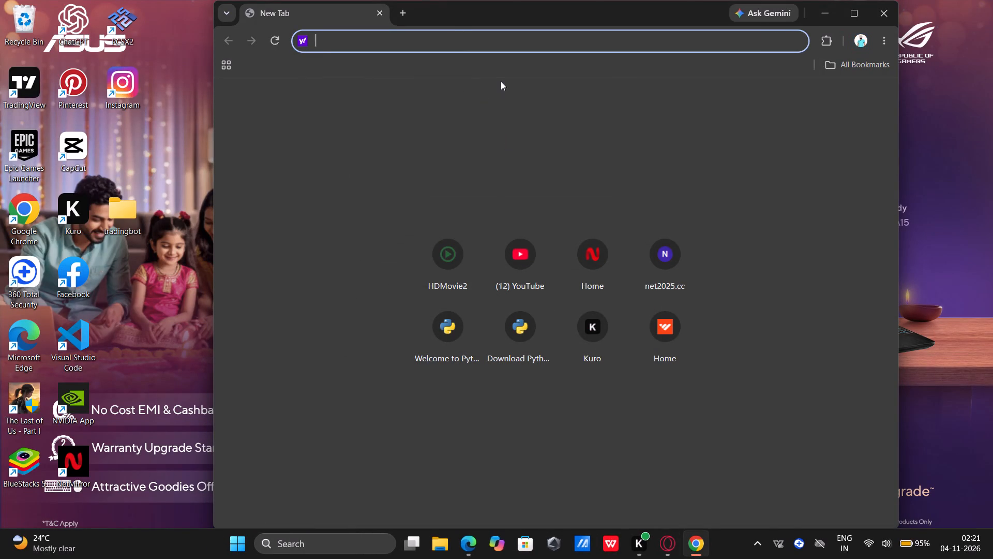
# Search the web for "youtube video download" using the suggested query.
pyautogui.click(491, 47)
pyautogui.press('y')
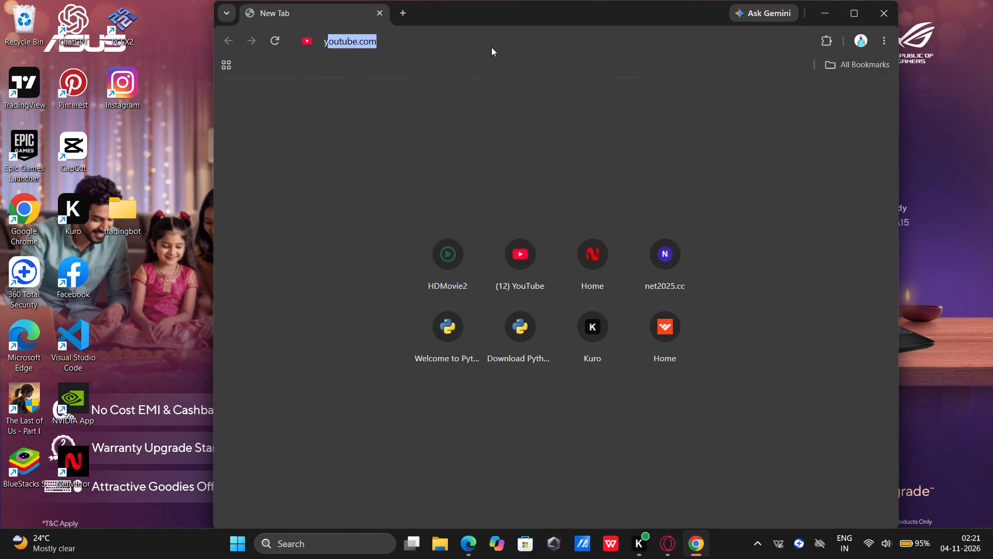
pyautogui.write('outu')
pyautogui.press('b')
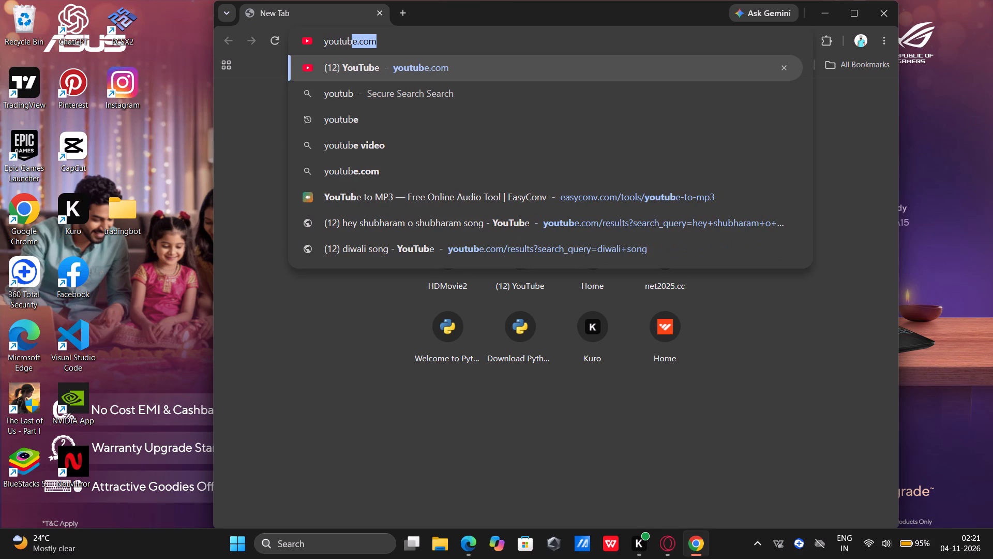
pyautogui.click(491, 47)
pyautogui.write('e')
pyautogui.press('space')
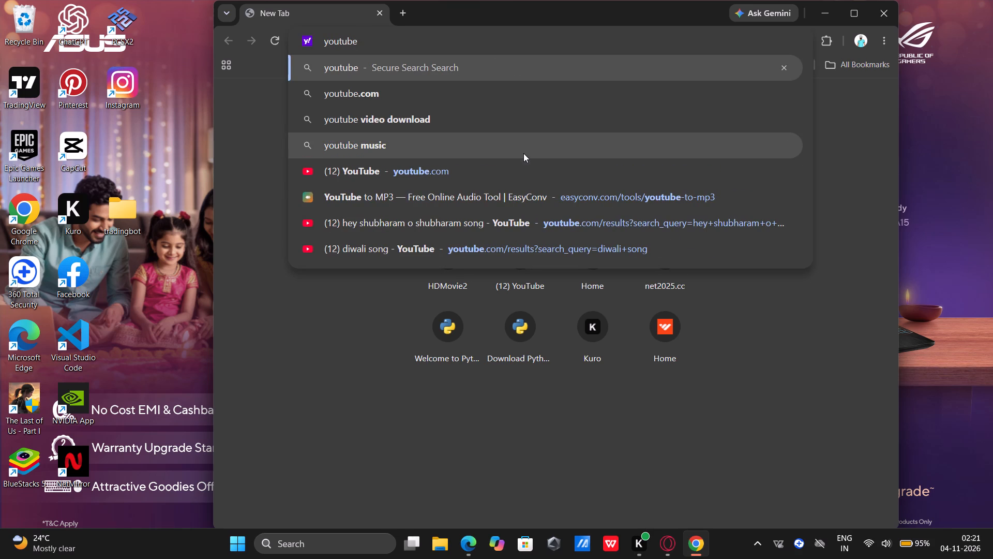
pyautogui.click(515, 131)
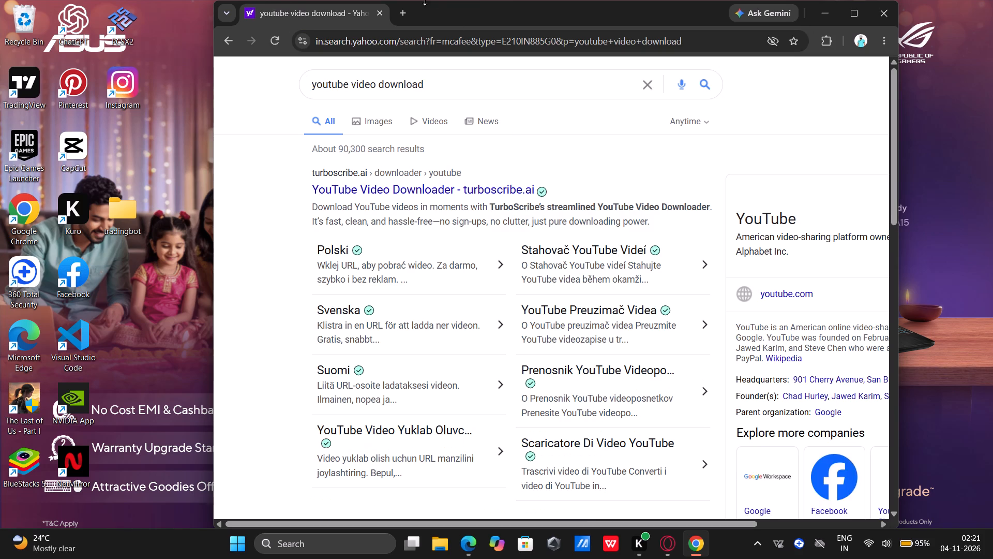
# Change the search query's "video" to "song" and run the suggested search "youtube song download mp3".
pyautogui.click(375, 83)
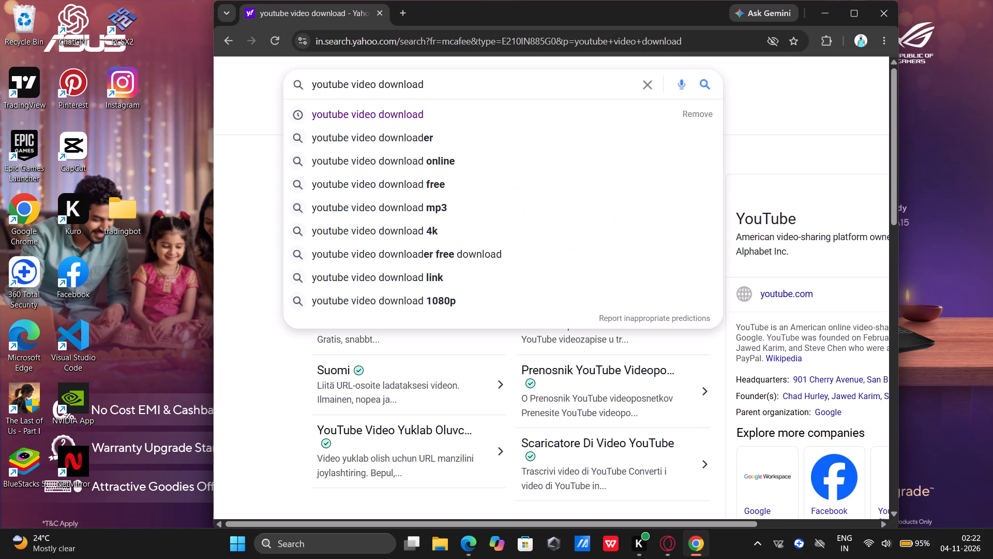
pyautogui.press('BackSpace')
pyautogui.press('BackSpace')
pyautogui.press('BackSpace')
pyautogui.press('BackSpace')
pyautogui.press('BackSpace')
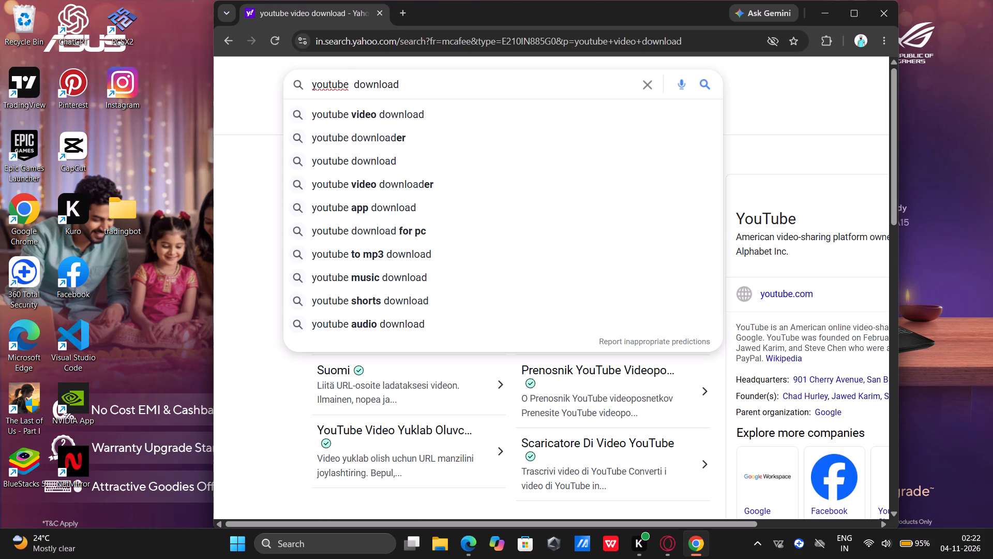
pyautogui.press('s')
pyautogui.write('on')
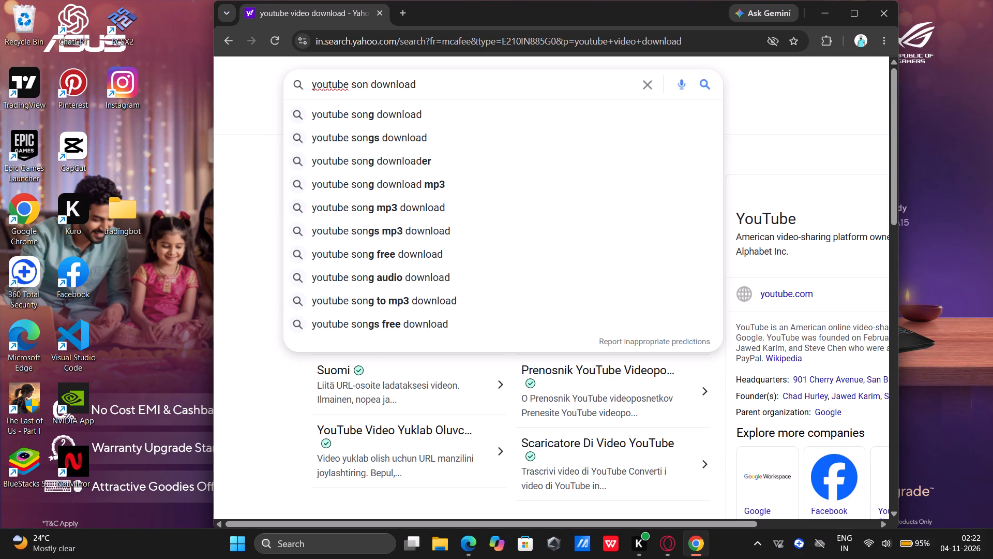
pyautogui.press('g')
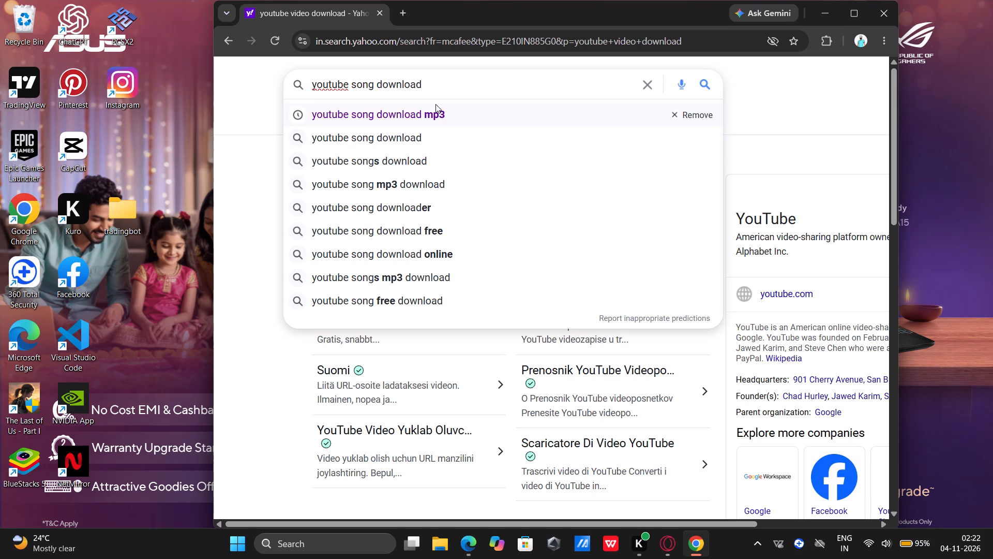
pyautogui.click(435, 104)
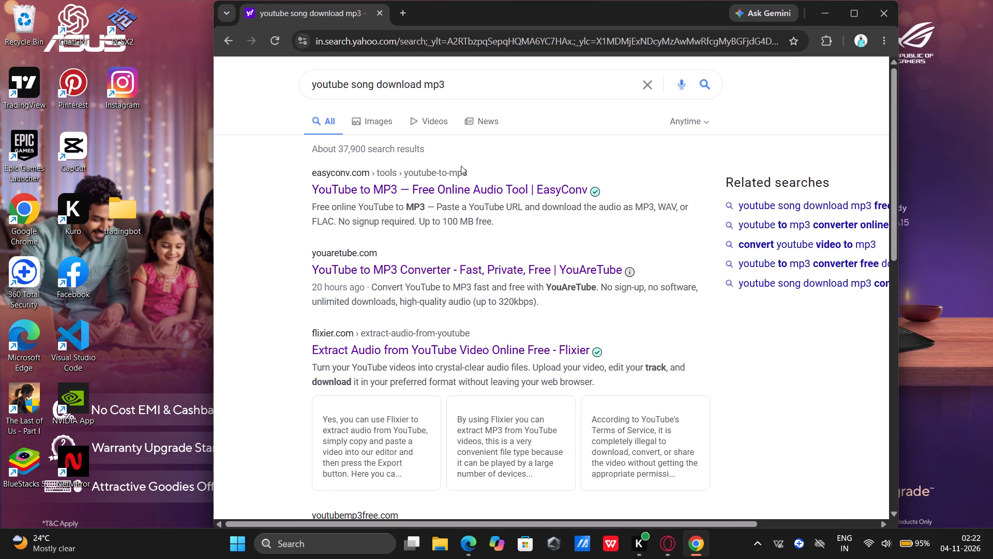
# Open the EasyConv YouTube to MP3 result and paste the copied YouTube video link as the URL to convert.
pyautogui.click(454, 182)
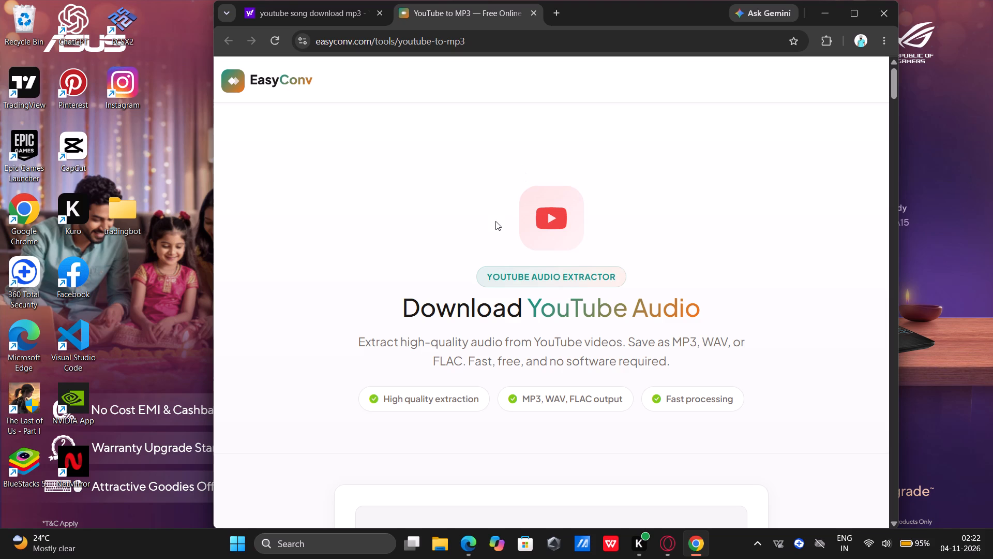
pyautogui.scroll(-5, 642, 408)
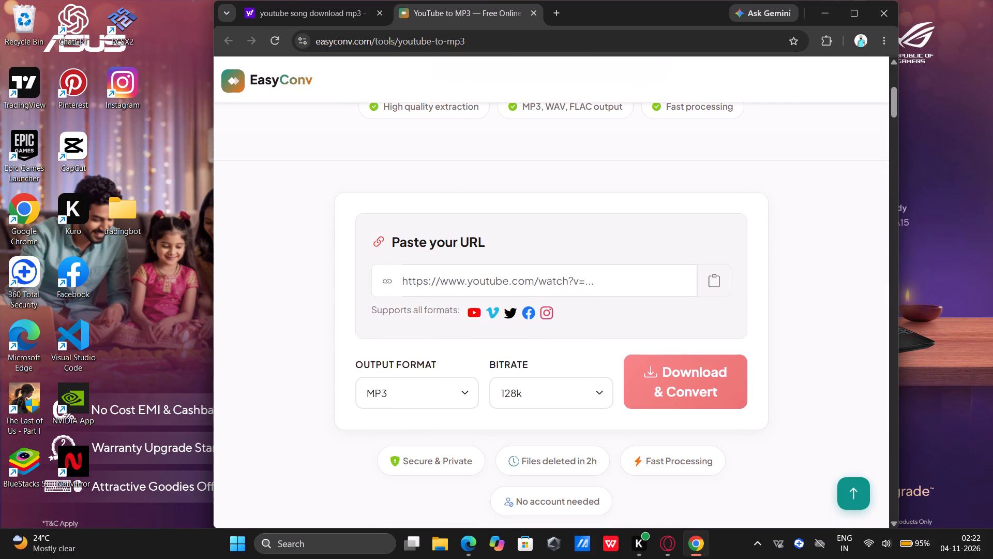
pyautogui.click(528, 284)
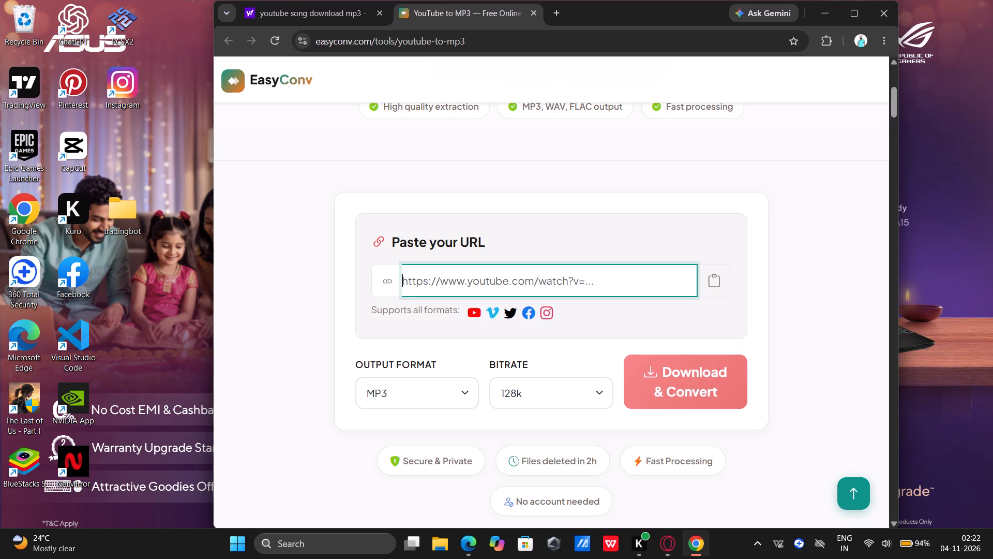
pyautogui.click(495, 283)
pyautogui.hotkey('ctrl', 'v')
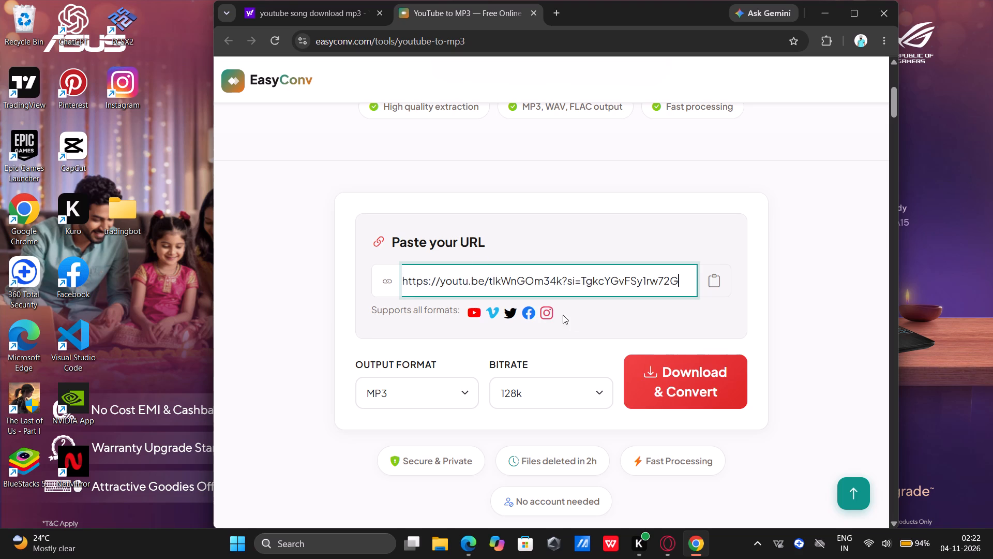
# Set the bitrate to 320k and start the download and conversion of the video to MP3.
pyautogui.click(570, 388)
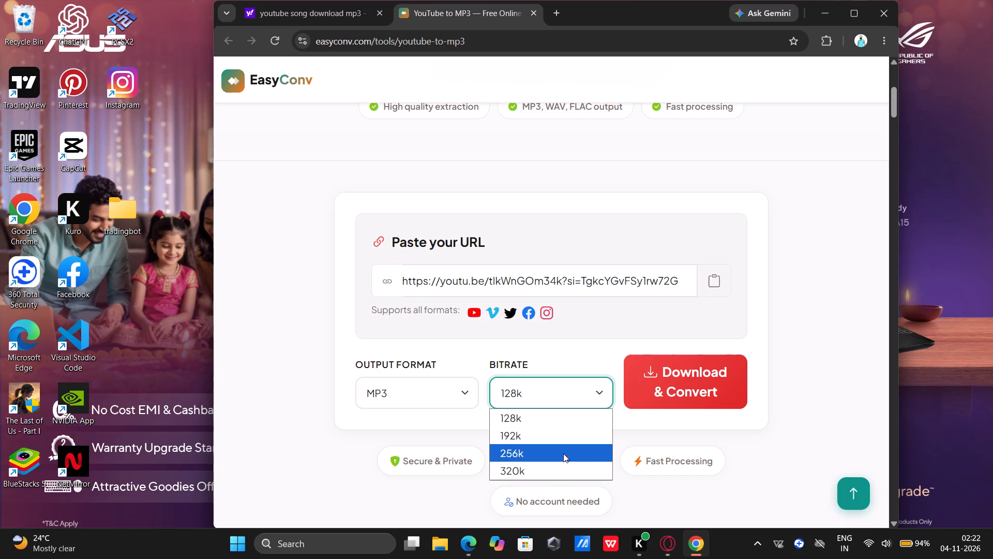
pyautogui.click(553, 474)
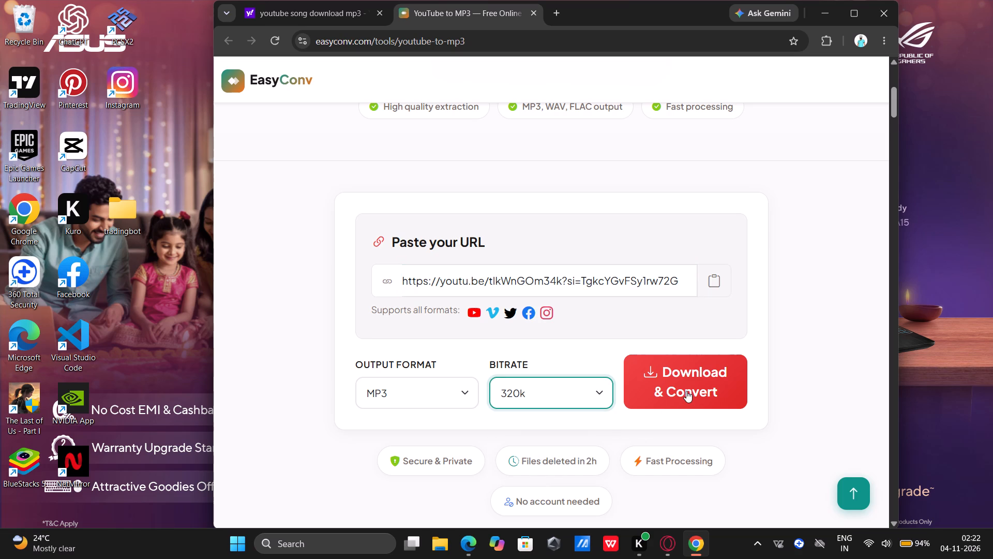
pyautogui.click(686, 391)
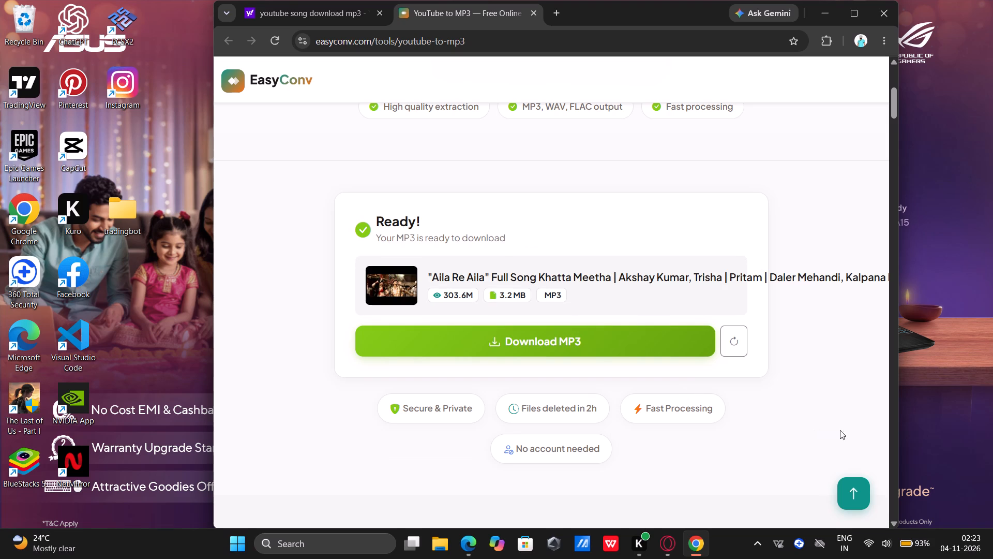
# Download the converted "Aila Re Aila" MP3, continuing through the download page that opens on sern.info.
pyautogui.click(571, 337)
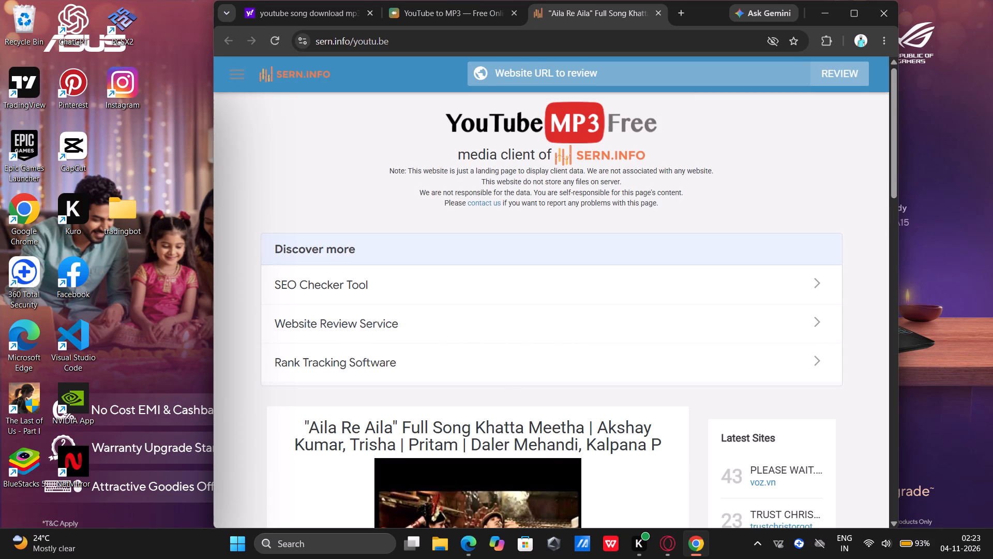
pyautogui.scroll(-4, 582, 423)
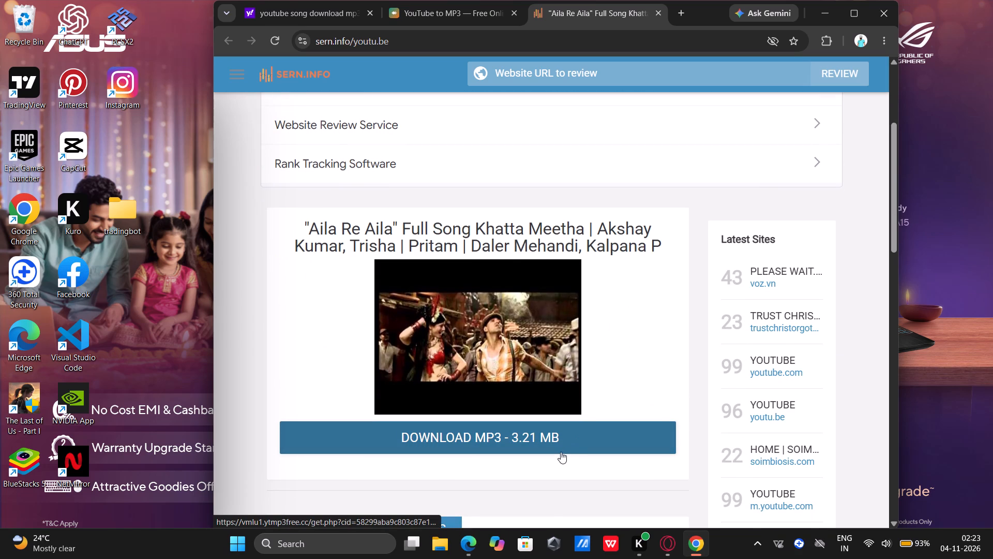
pyautogui.click(561, 452)
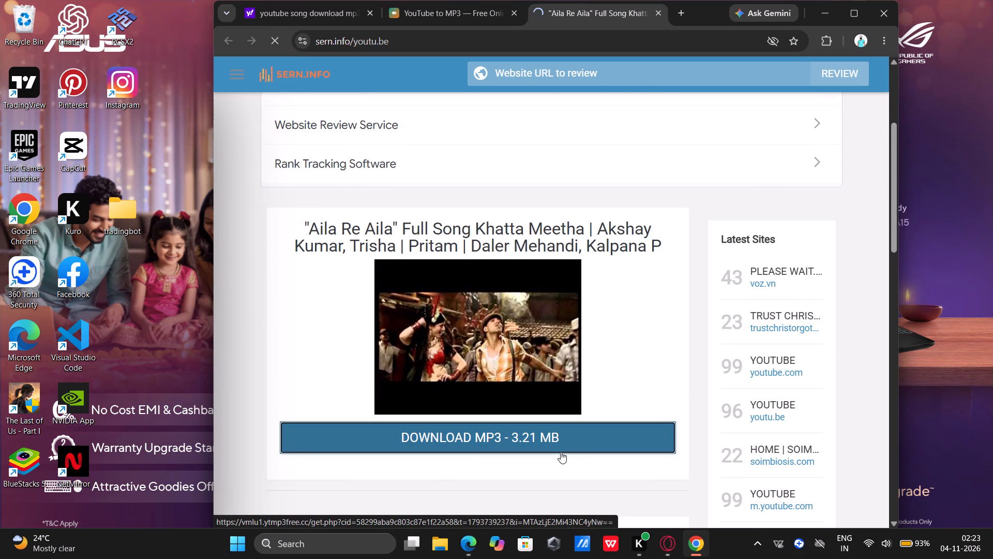
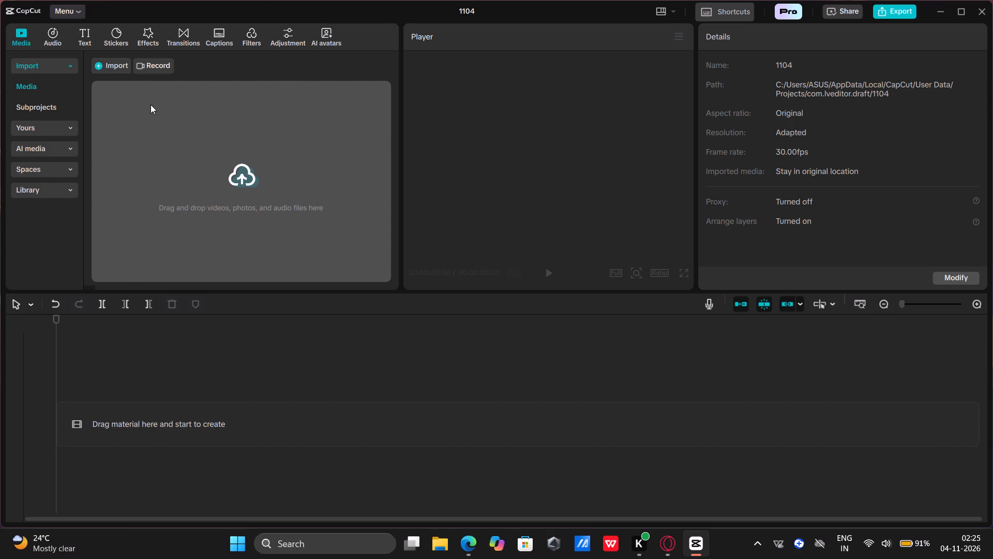
# In CapCut, start a media import and select the whole Yesterday group of IMG MOV clips in the Downloads folder.
pyautogui.click(117, 70)
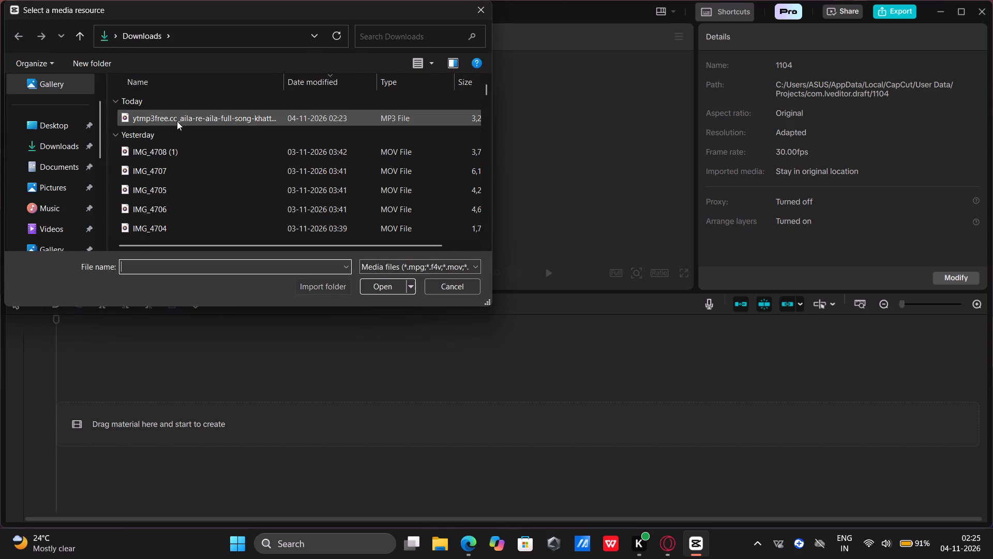
pyautogui.click(184, 132)
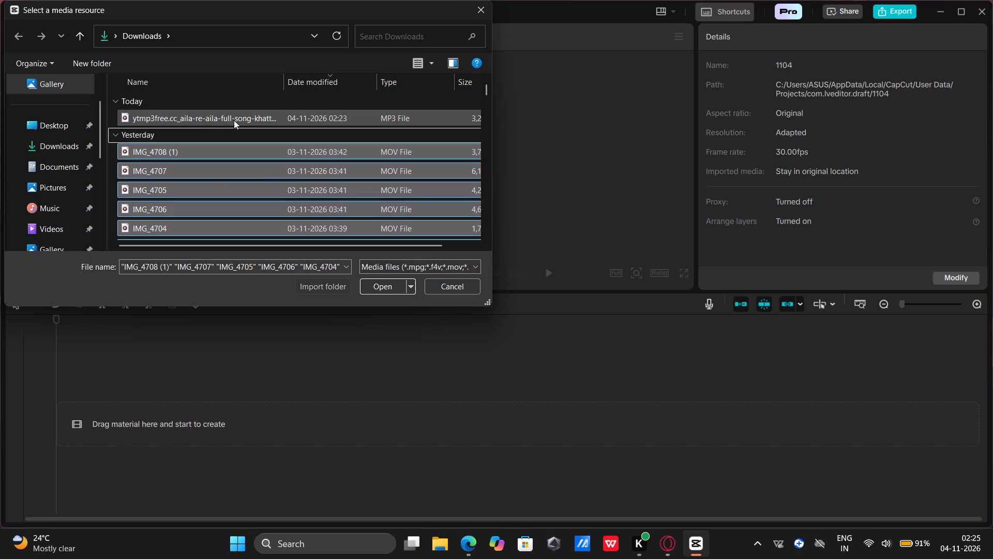
pyautogui.click(214, 105)
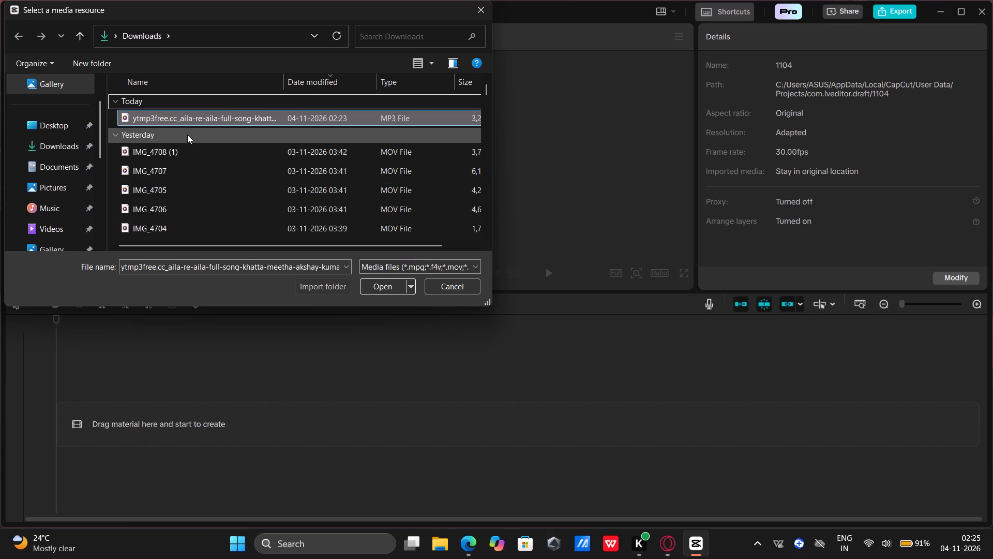
pyautogui.click(187, 135)
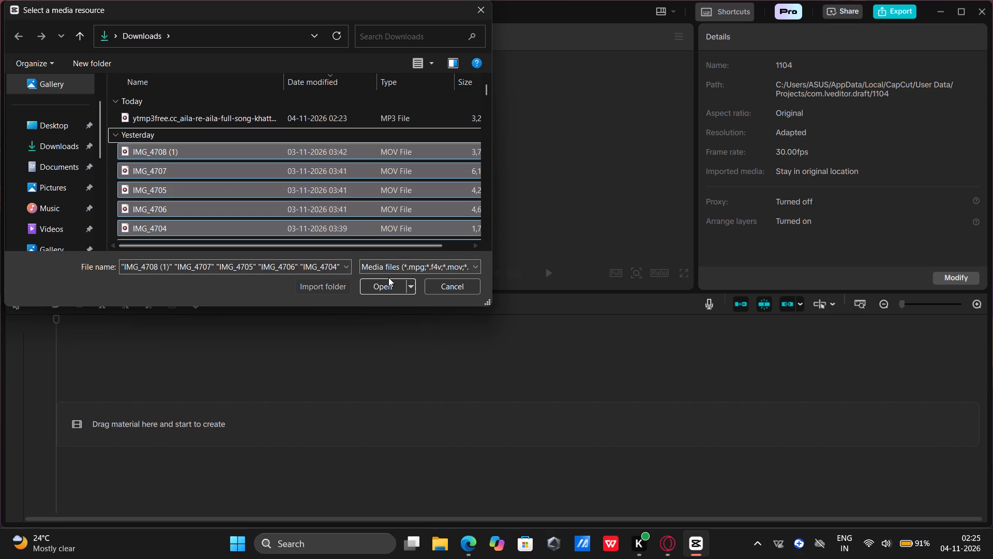
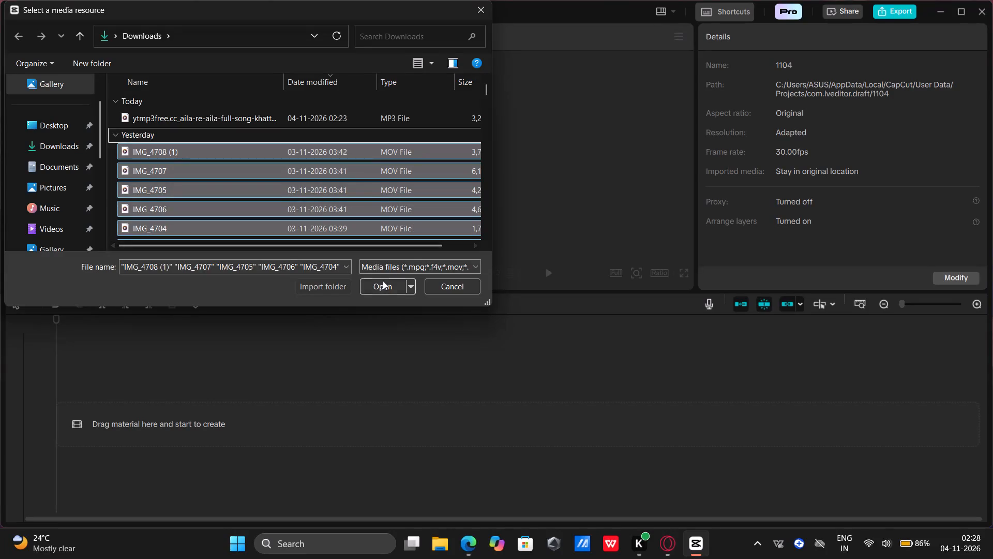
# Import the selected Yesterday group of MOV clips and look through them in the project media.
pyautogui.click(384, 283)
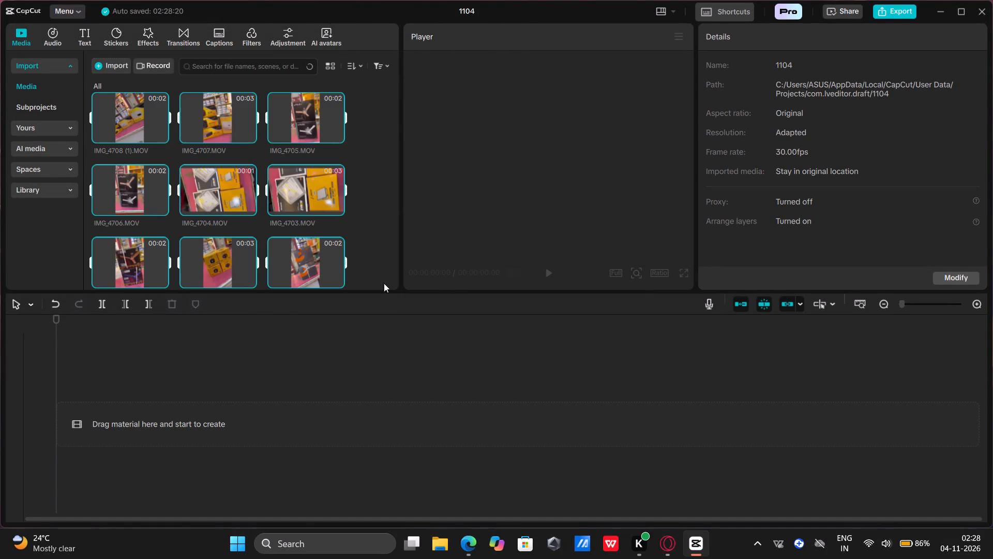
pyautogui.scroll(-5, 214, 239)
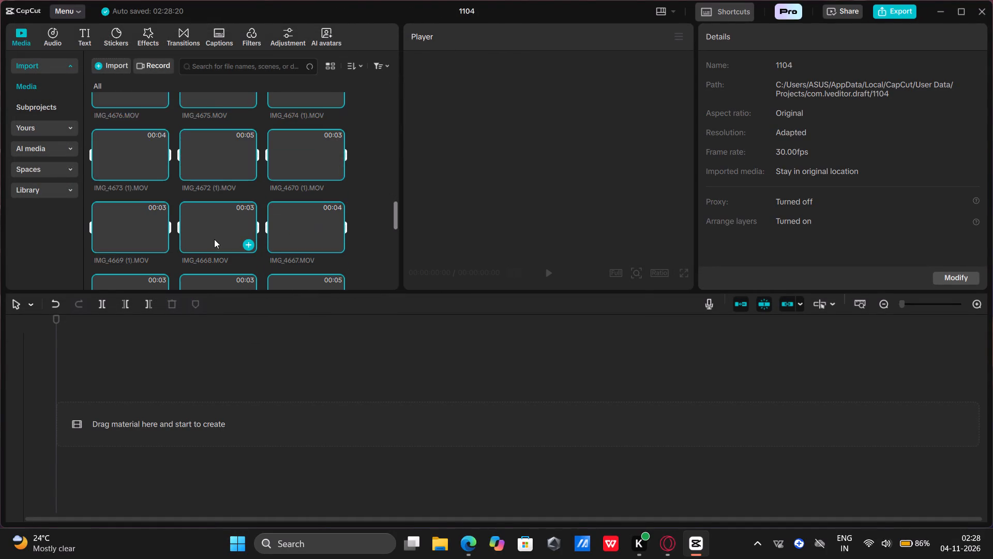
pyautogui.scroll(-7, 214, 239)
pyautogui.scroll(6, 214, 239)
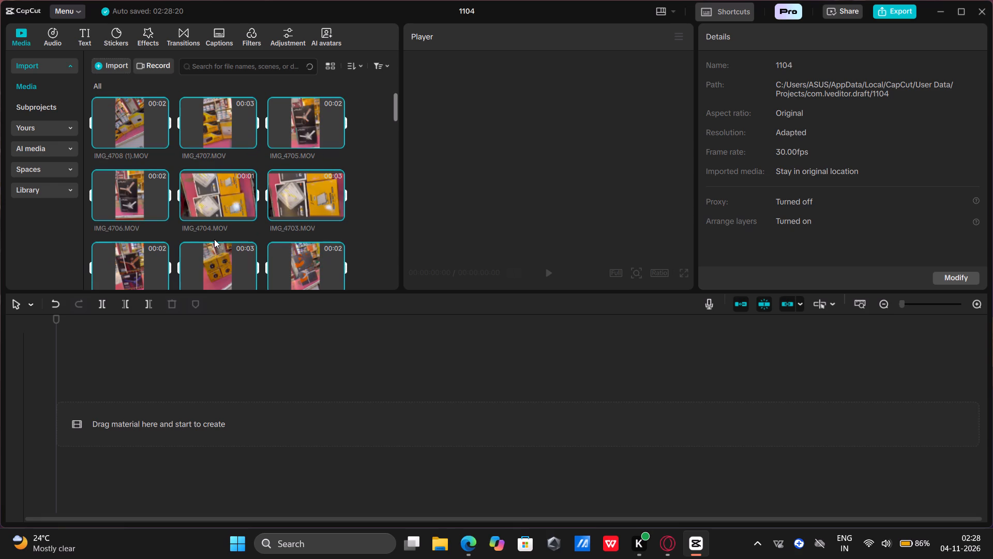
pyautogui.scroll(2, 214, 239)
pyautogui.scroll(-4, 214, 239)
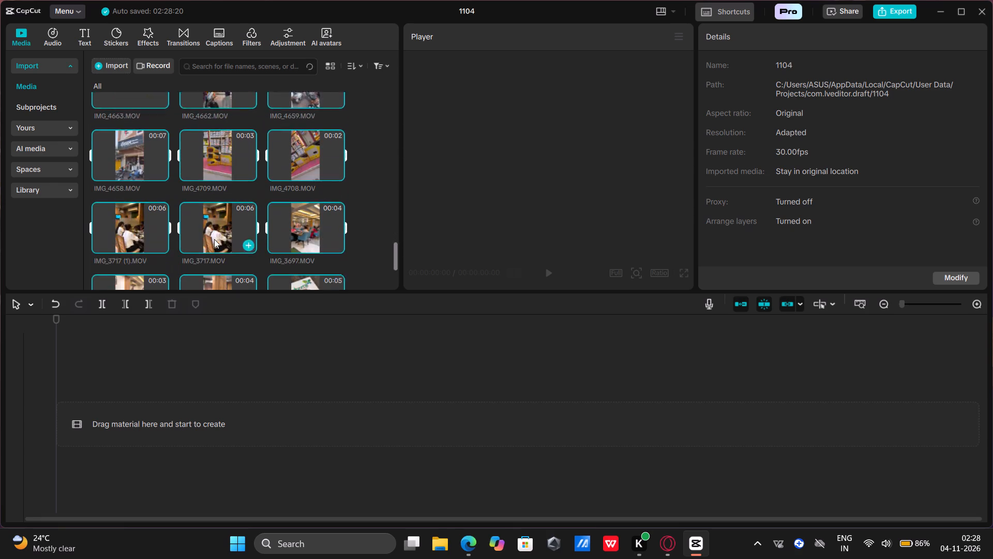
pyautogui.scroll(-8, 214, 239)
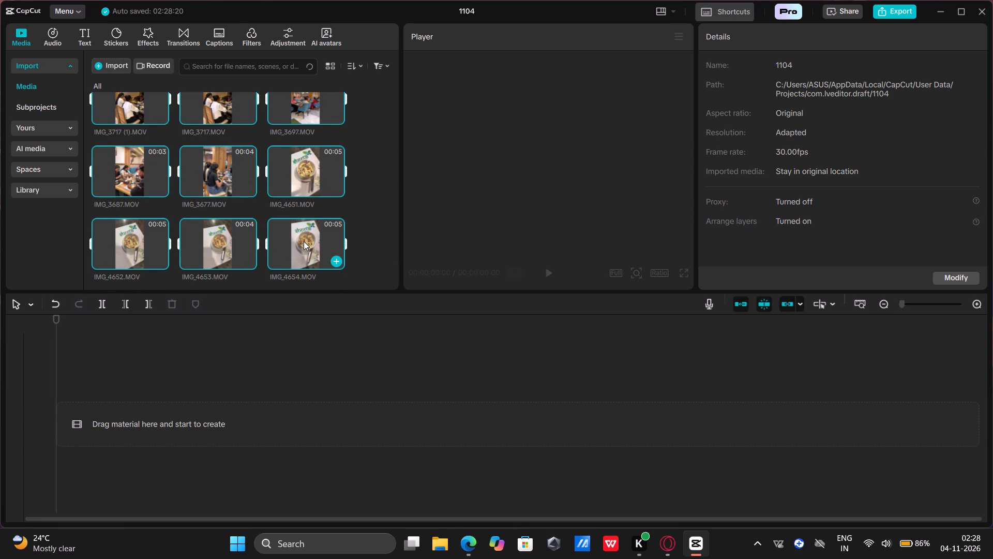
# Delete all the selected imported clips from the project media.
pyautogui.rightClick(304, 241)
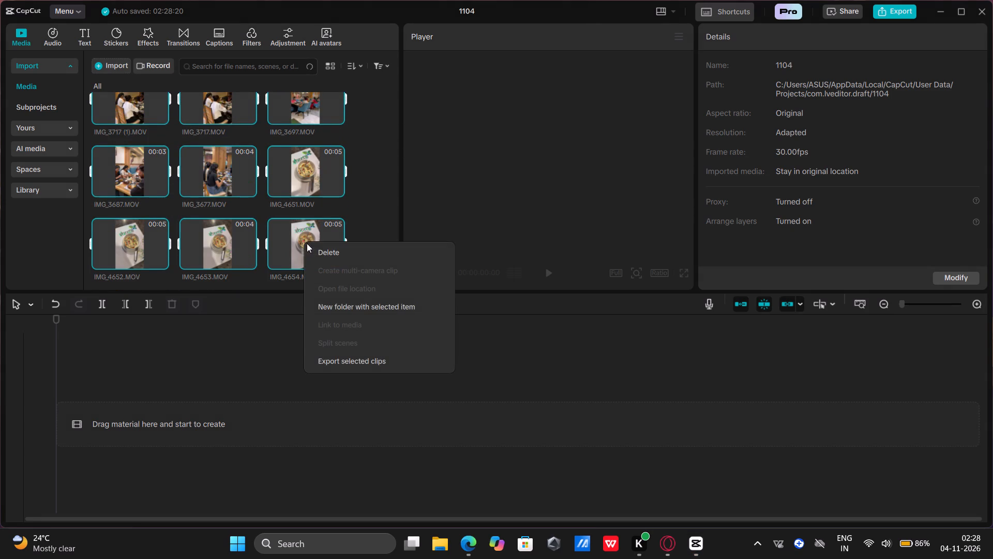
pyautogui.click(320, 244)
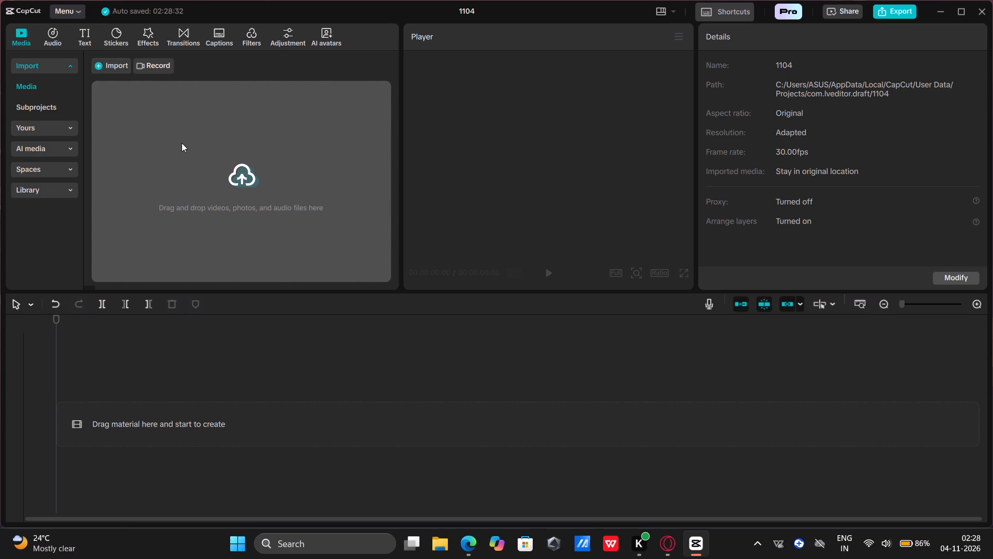
# Import the whole Yesterday group of IMG MOV clips from the Downloads folder and look through the imported media.
pyautogui.doubleClick(110, 77)
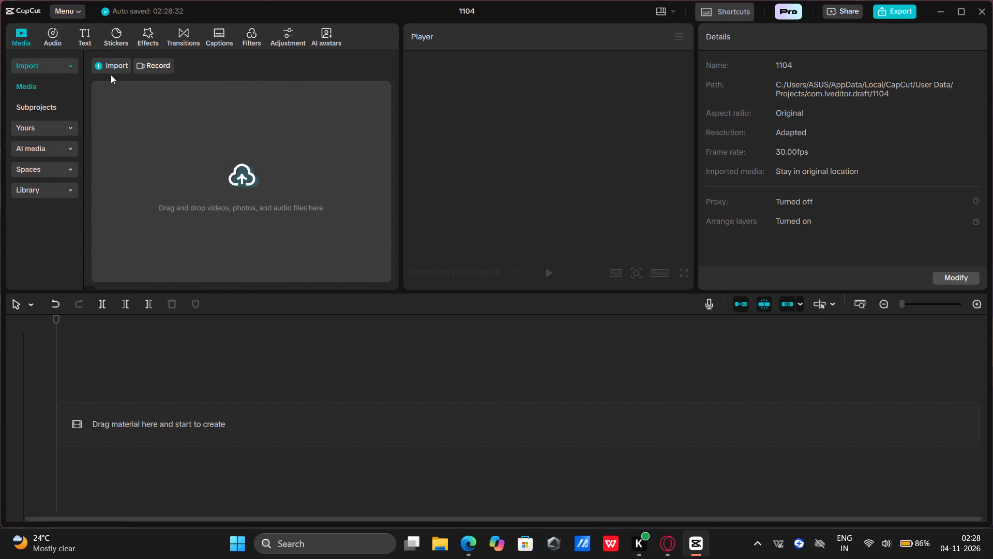
pyautogui.click(112, 65)
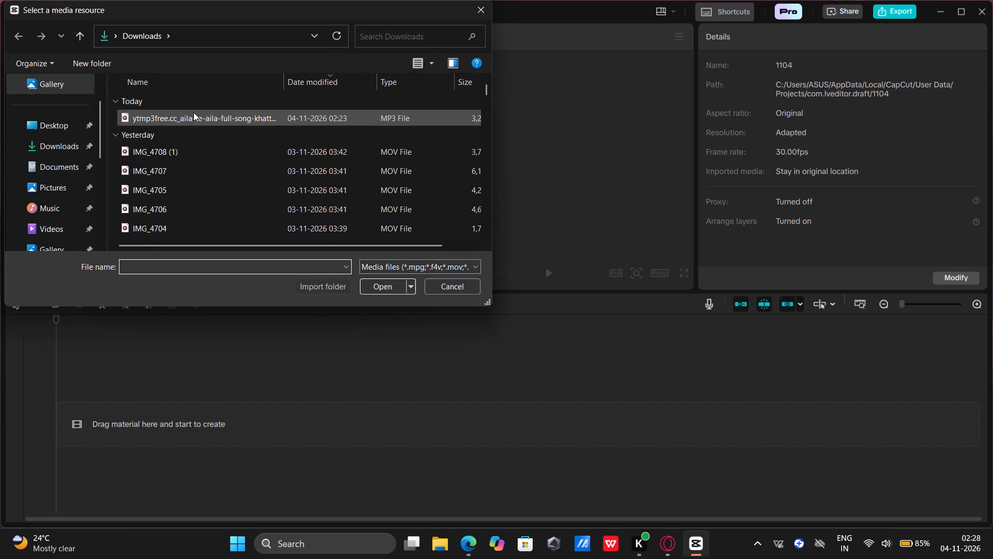
pyautogui.click(187, 133)
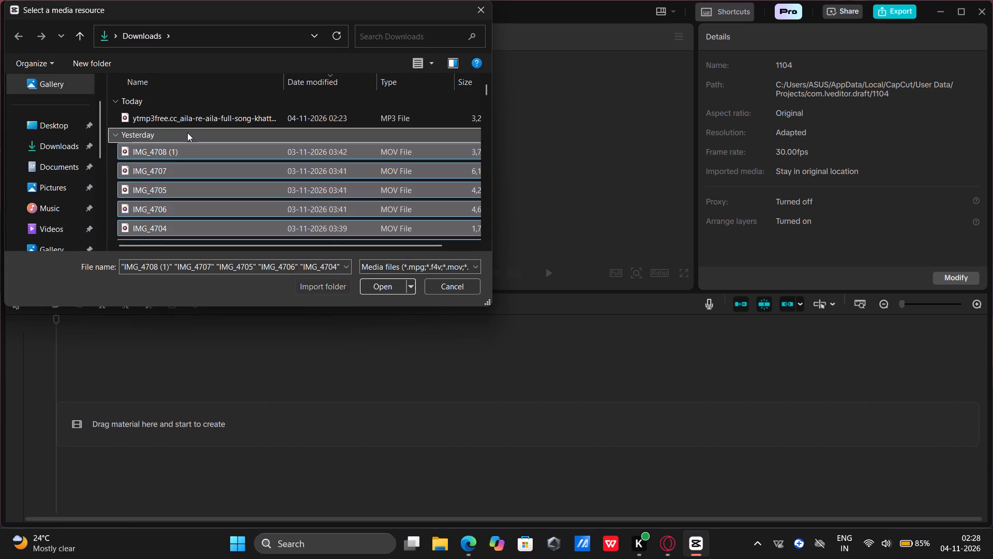
pyautogui.click(389, 287)
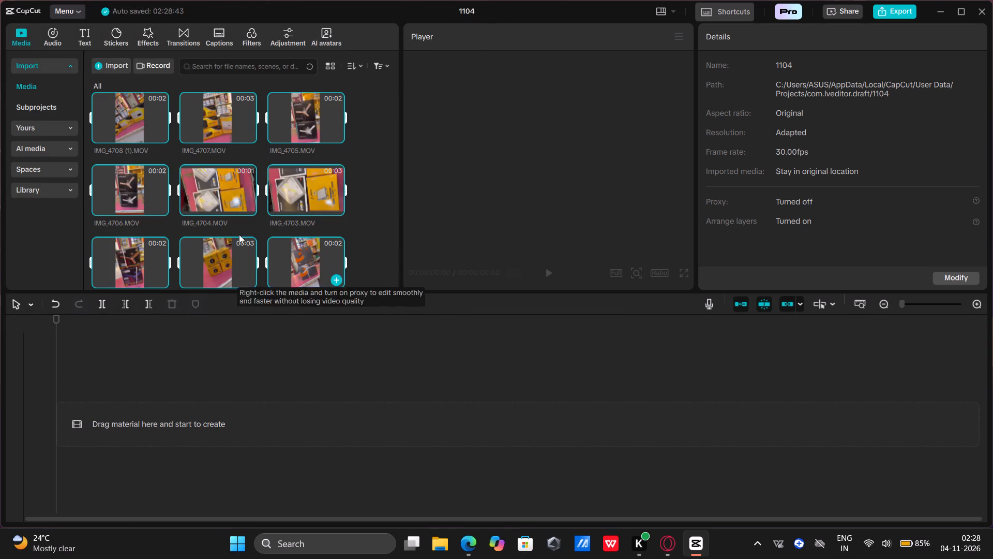
pyautogui.scroll(-4, 219, 224)
pyautogui.scroll(1, 219, 224)
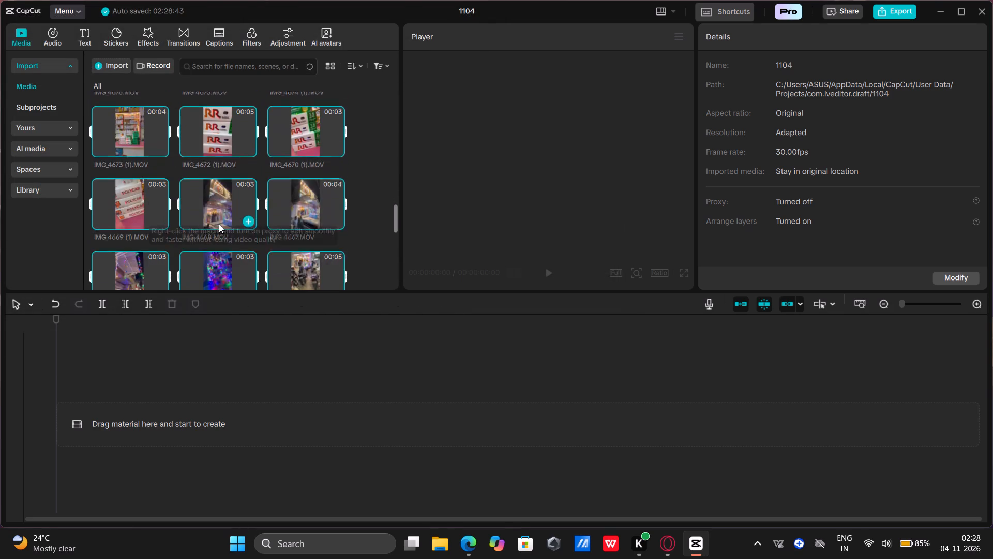
pyautogui.scroll(1, 219, 224)
pyautogui.scroll(2, 166, 96)
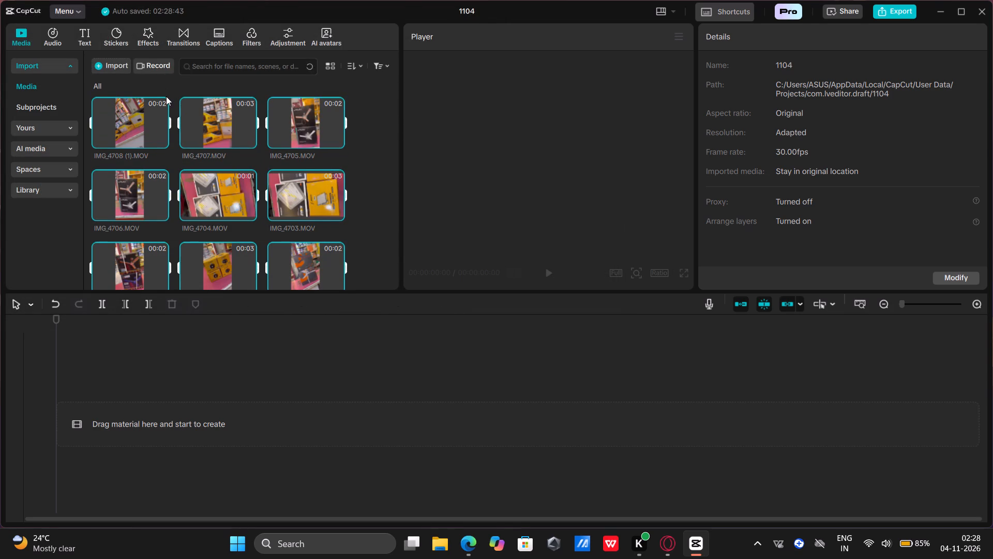
pyautogui.scroll(2, 166, 96)
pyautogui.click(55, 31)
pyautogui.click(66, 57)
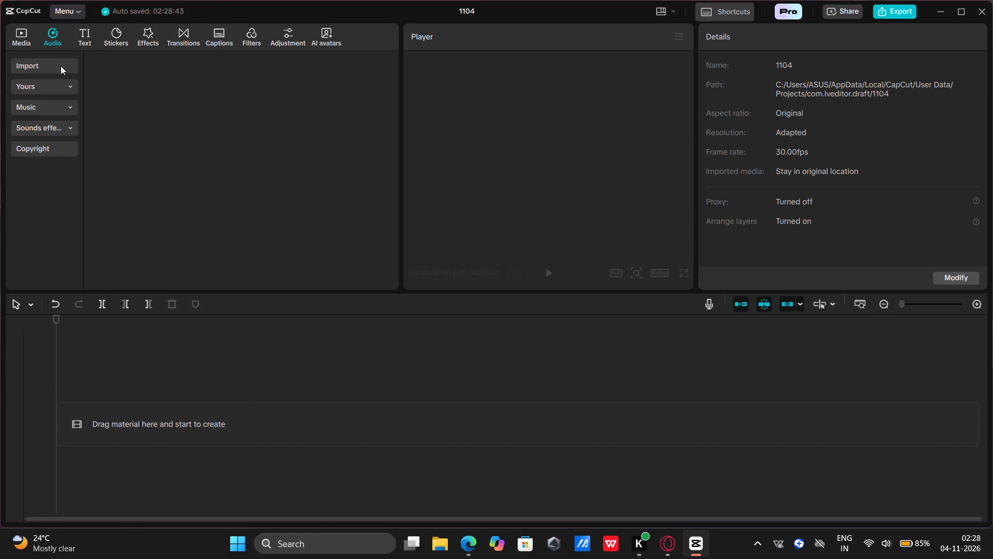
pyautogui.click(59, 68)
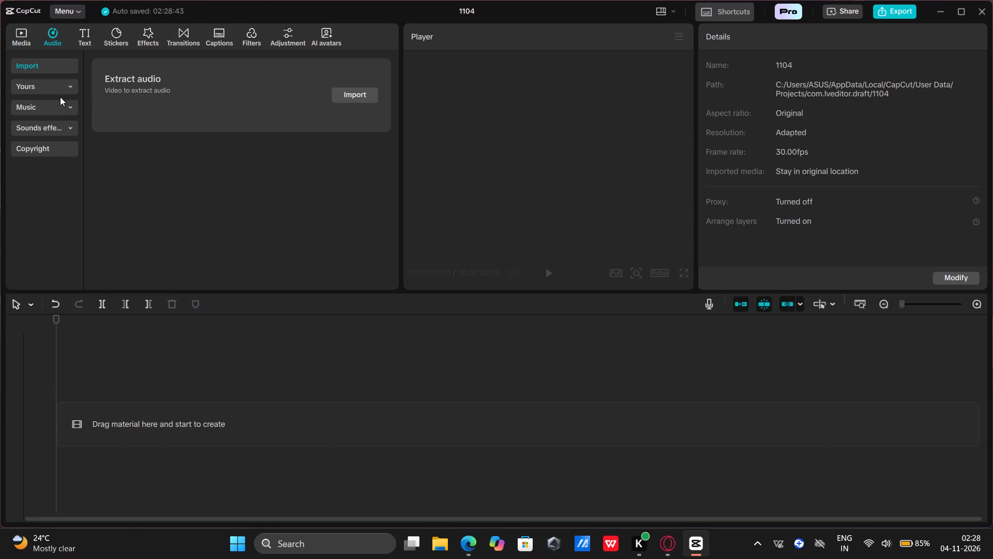
# Import the ytmp3free.cc aila-re-aila MP3 file from the Downloads folder into the project media.
pyautogui.click(21, 33)
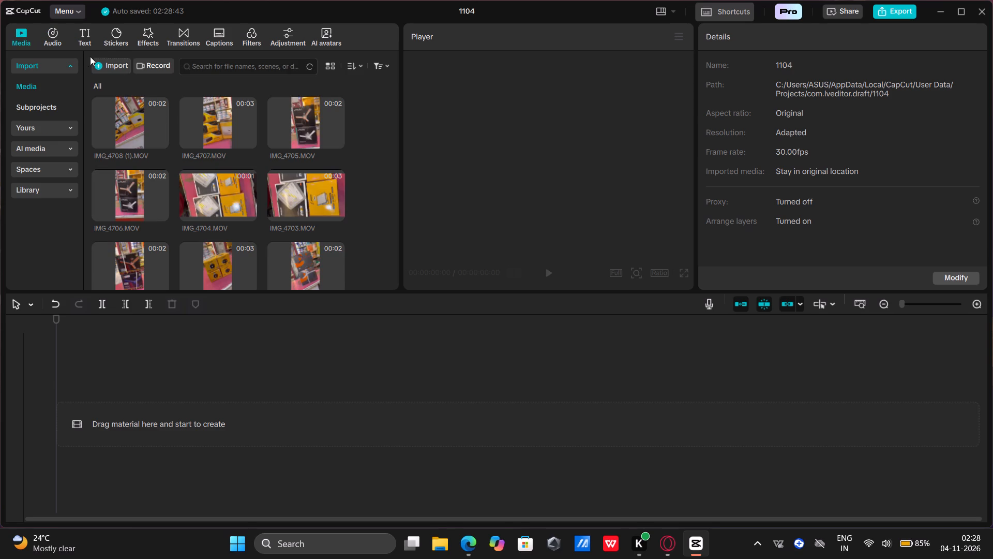
pyautogui.moveTo(107, 56); pyautogui.dragTo(110, 63)
pyautogui.click(110, 63)
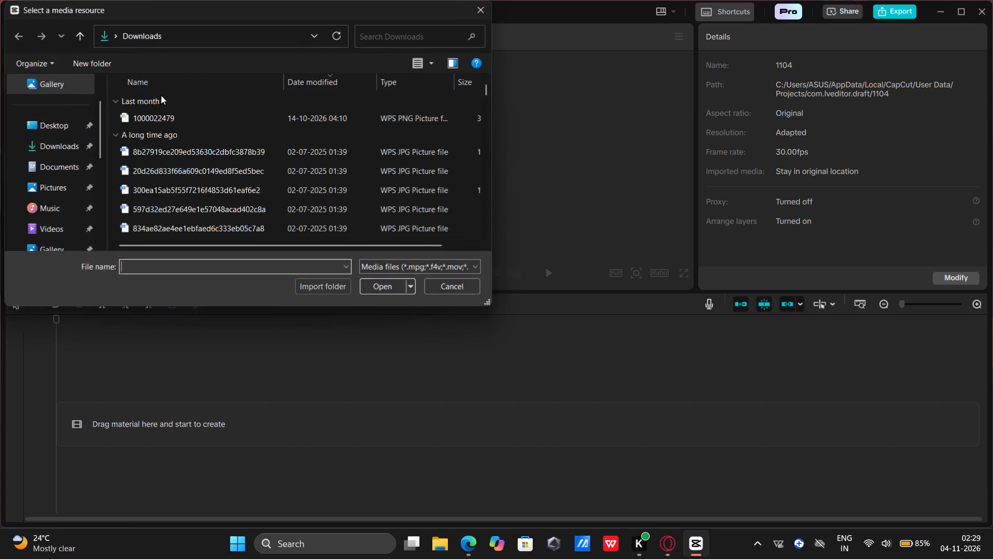
pyautogui.click(184, 113)
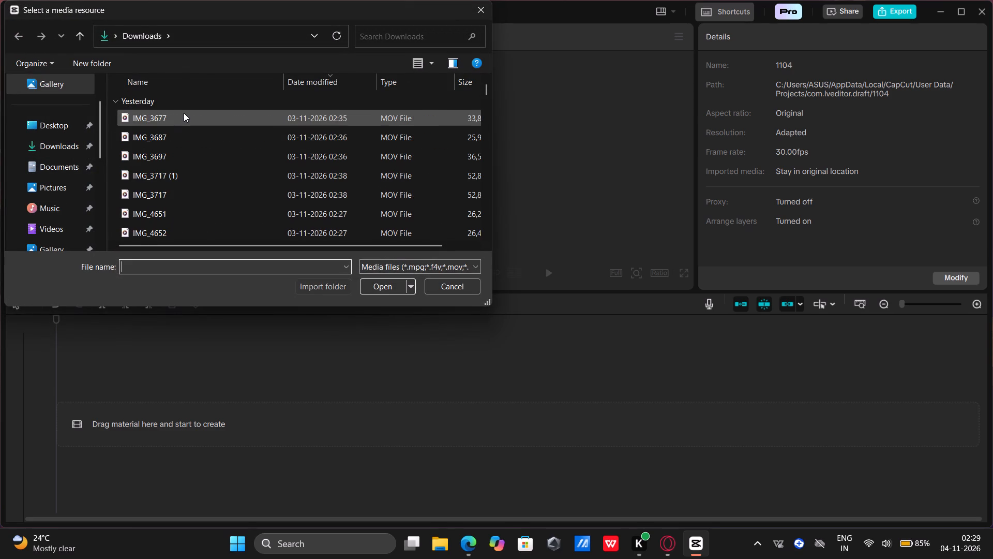
pyautogui.click(184, 113)
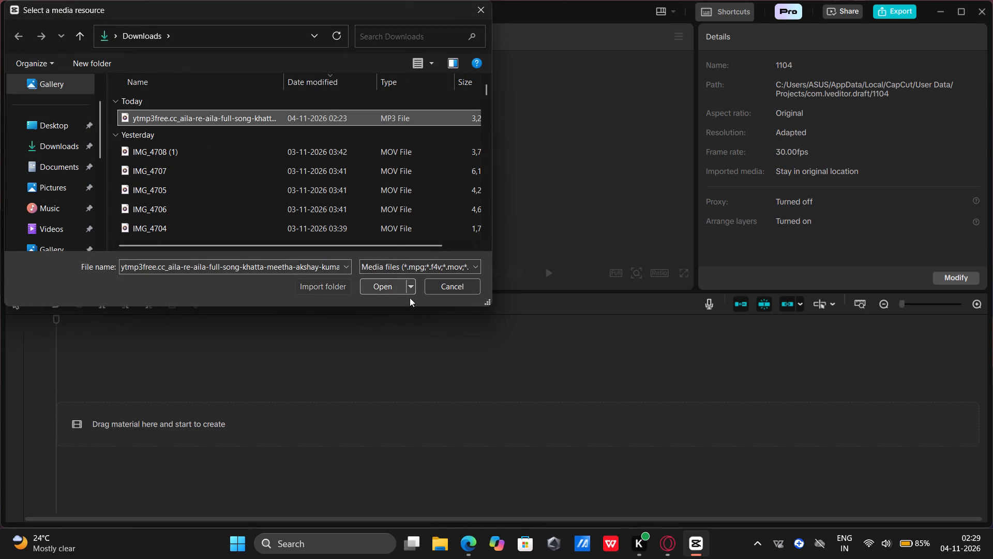
pyautogui.click(377, 284)
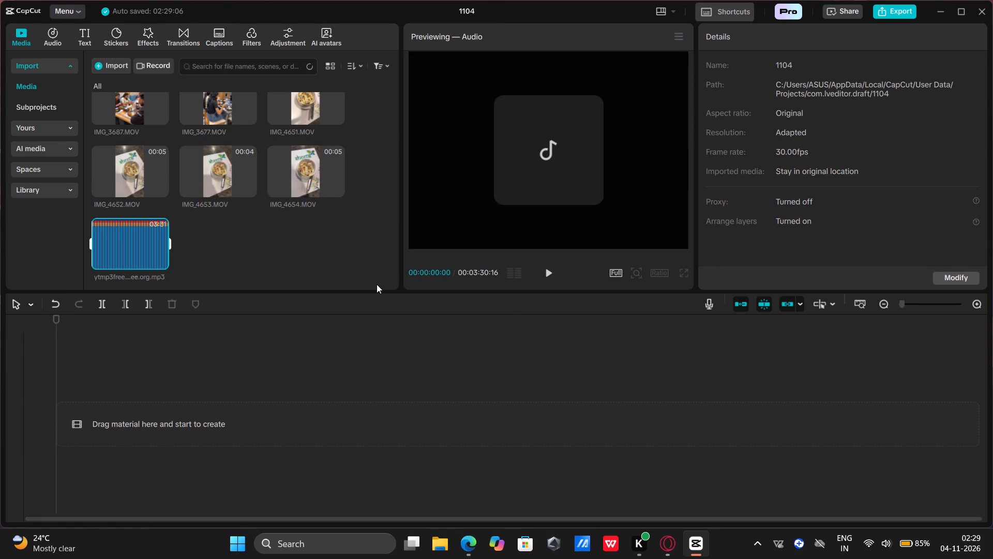
# Add the imported aila-re-aila MP3 to the start of the timeline as an audio track.
pyautogui.click(160, 263)
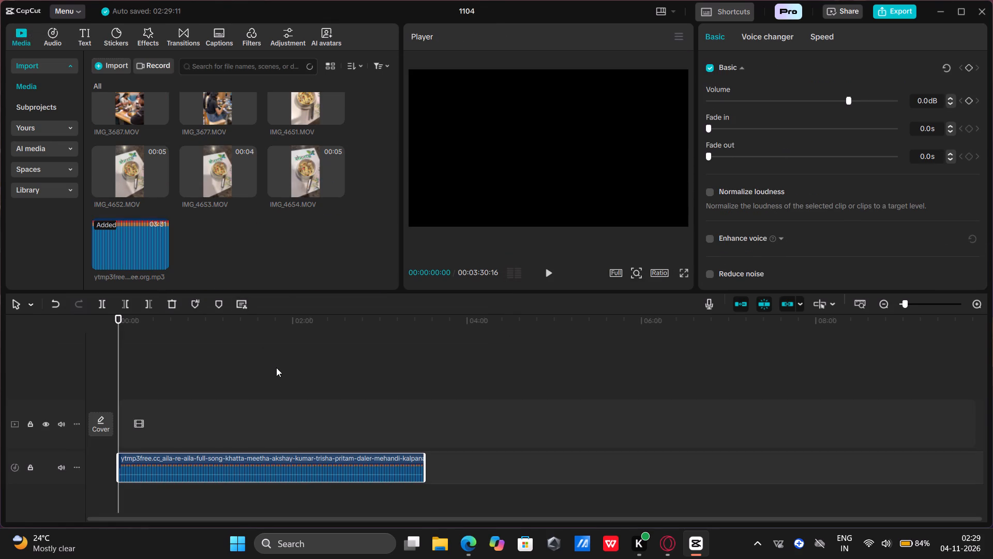
pyautogui.keyDown('ctrl'); pyautogui.scroll(3, 276, 367); pyautogui.keyUp('ctrl')
# Preview the storefront and string-light clips from IMG_4659.MOV to IMG_4666.MOV in the imported media to choose opening shots.
pyautogui.scroll(1, 259, 165)
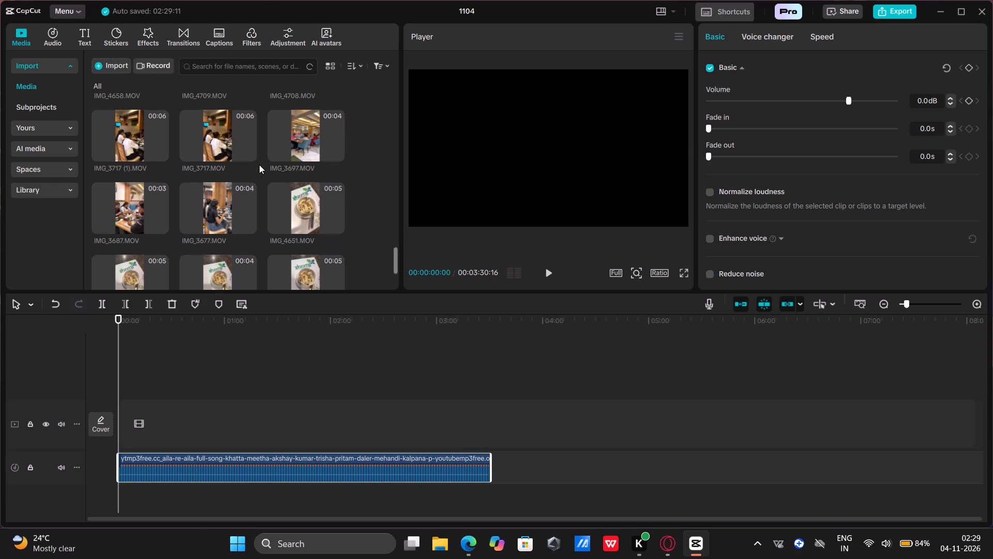
pyautogui.scroll(2, 259, 165)
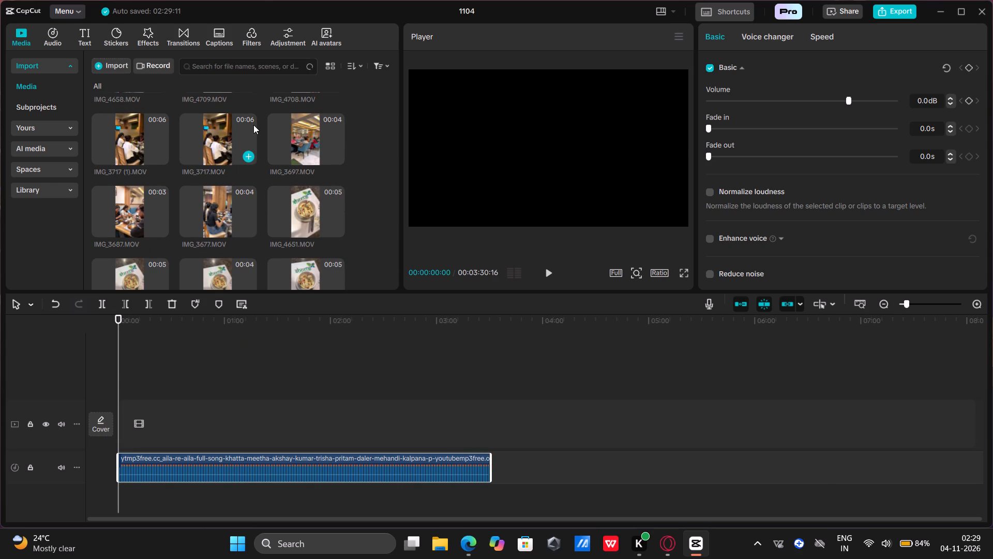
pyautogui.scroll(1, 253, 125)
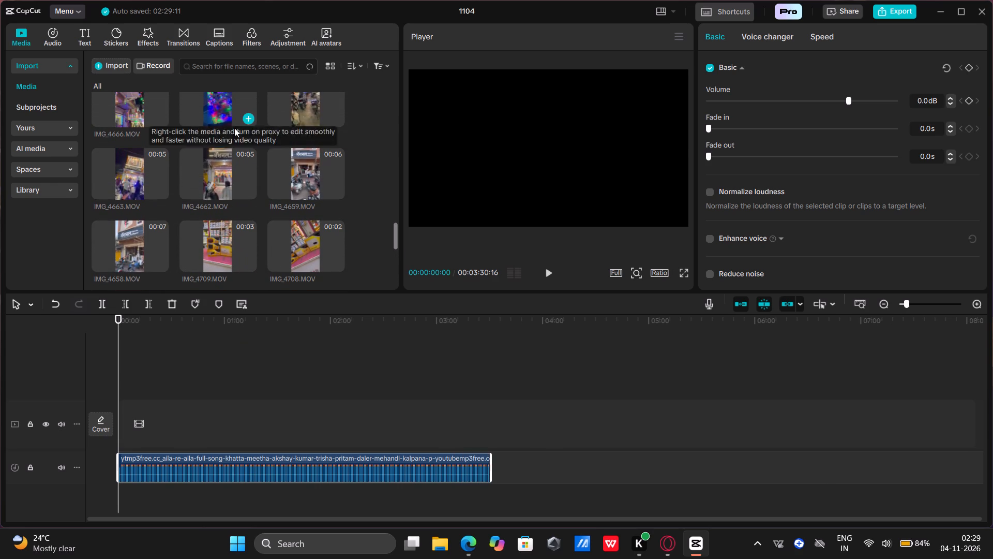
pyautogui.click(131, 175)
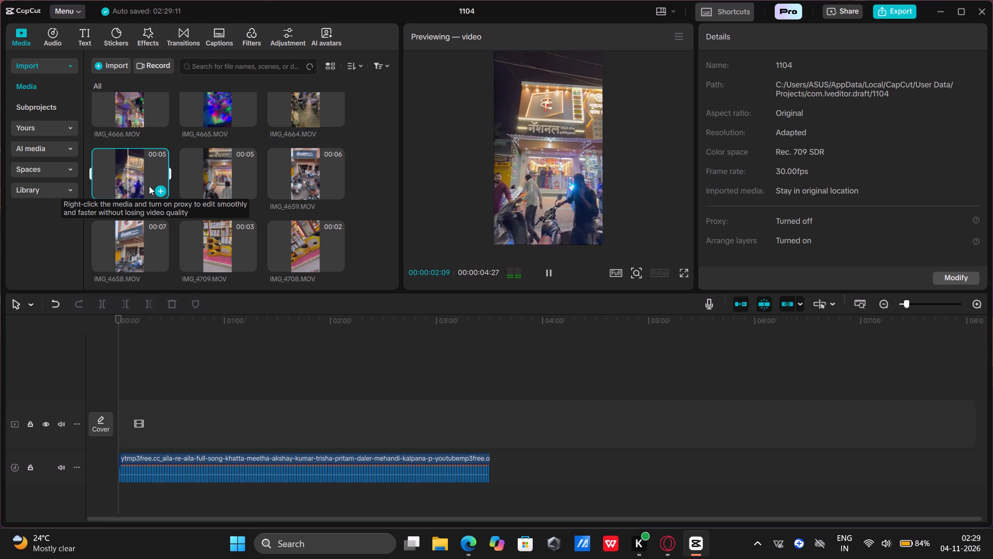
pyautogui.click(212, 170)
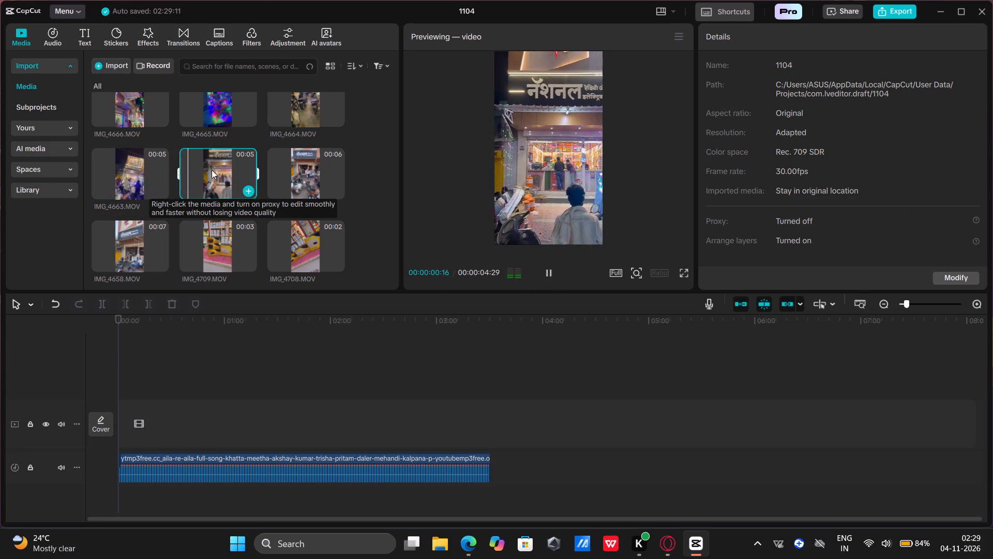
pyautogui.click(308, 174)
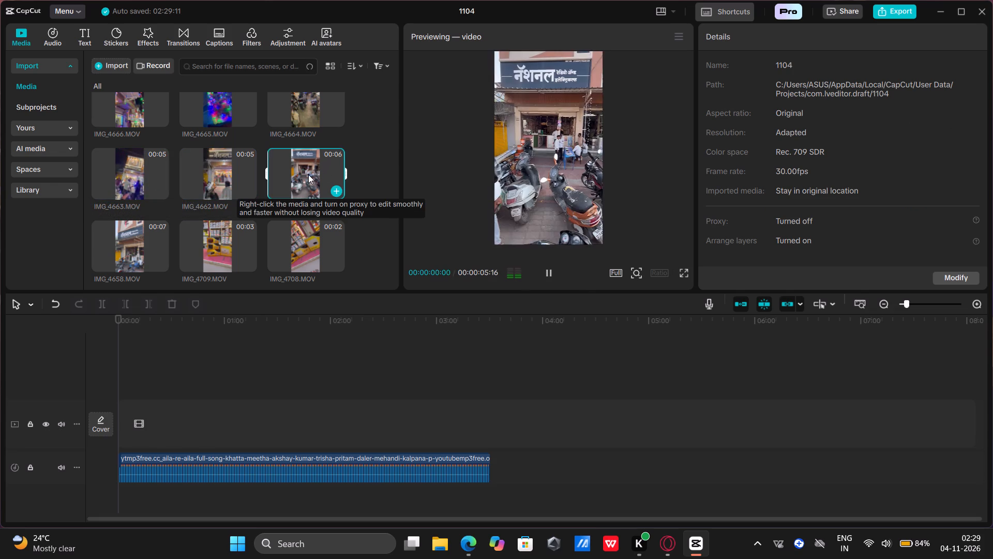
pyautogui.scroll(1, 297, 138)
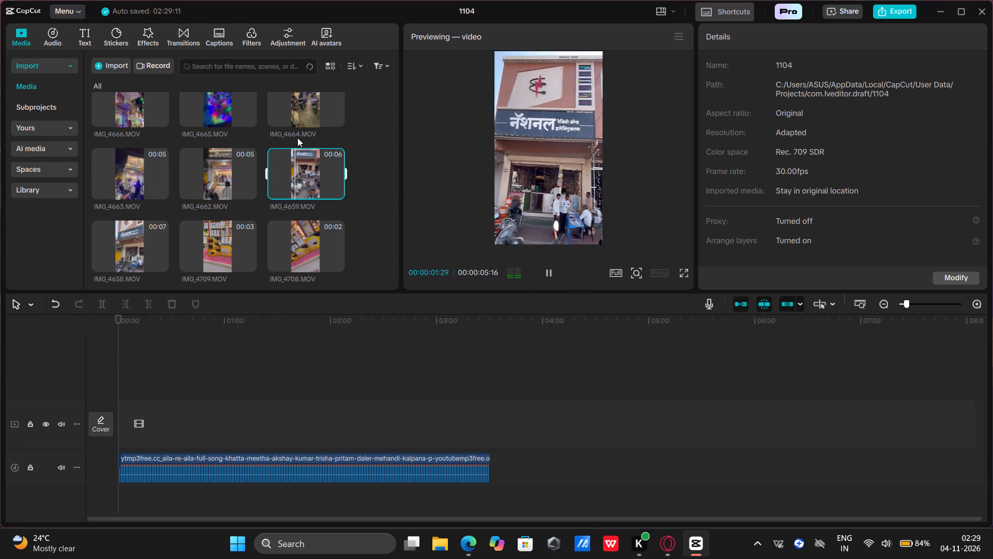
pyautogui.scroll(1, 297, 138)
pyautogui.click(217, 170)
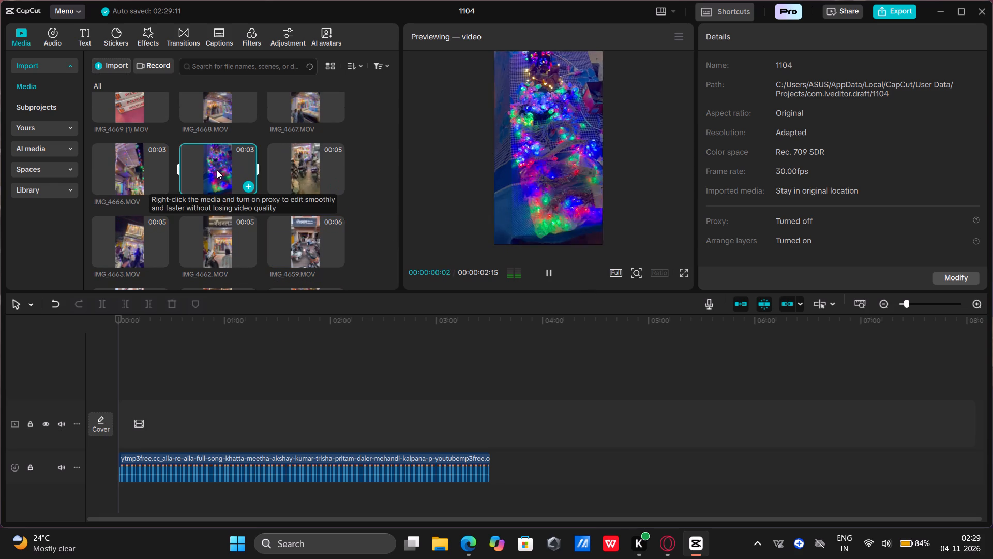
pyautogui.click(305, 175)
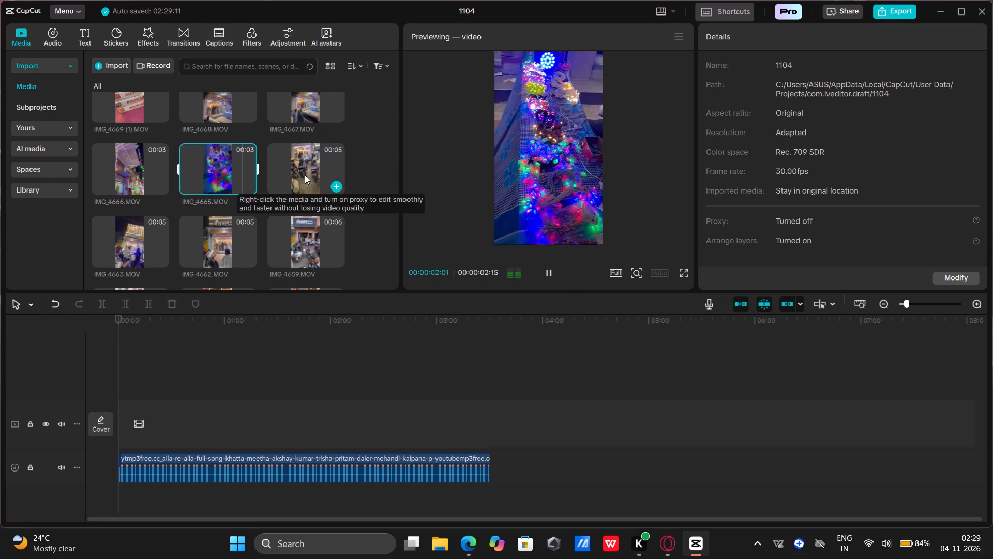
pyautogui.click(138, 172)
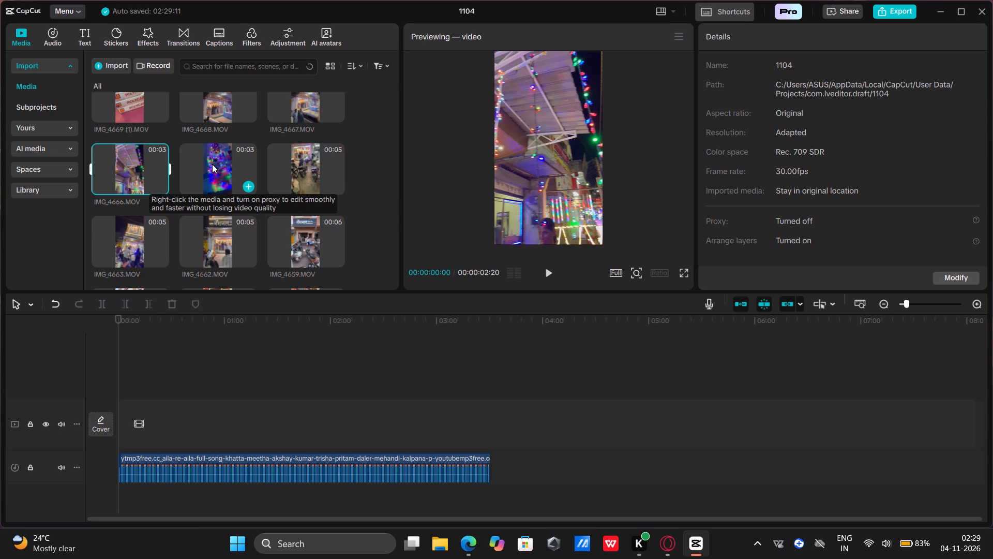
pyautogui.scroll(2, 293, 157)
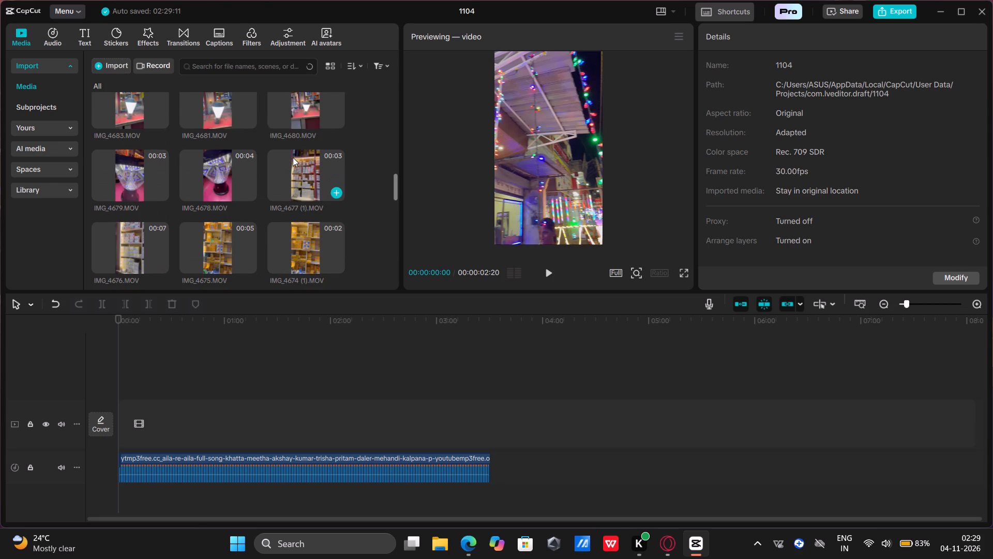
pyautogui.scroll(-3, 280, 204)
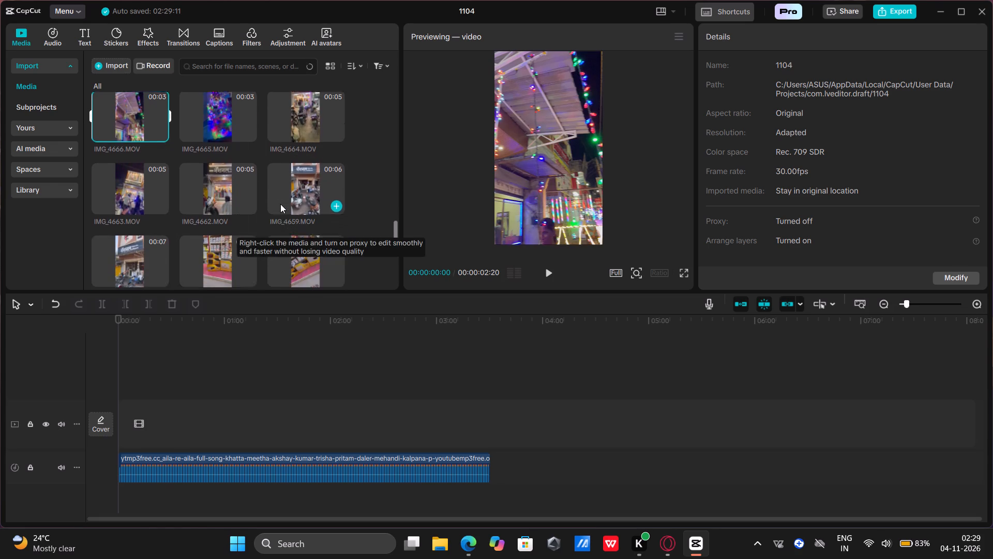
pyautogui.scroll(-1, 280, 204)
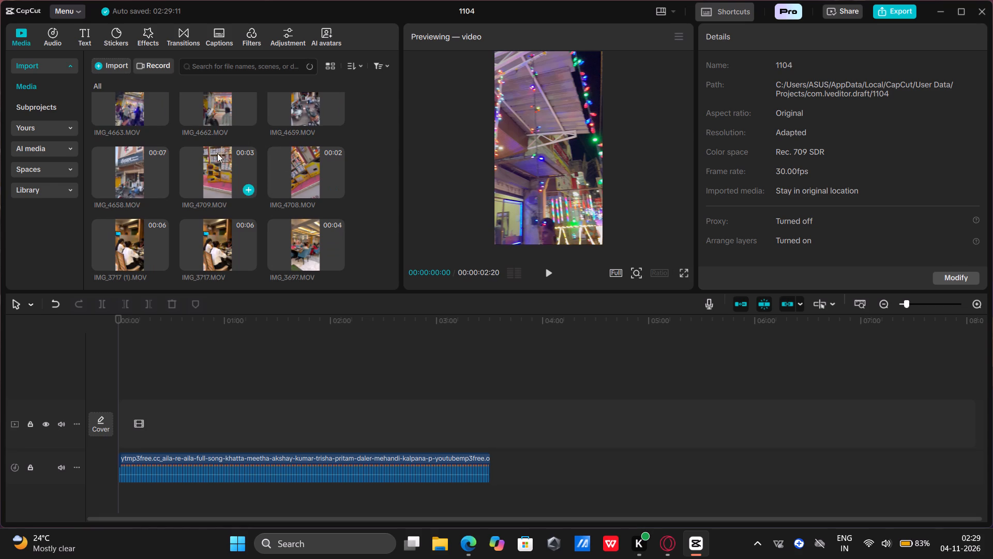
pyautogui.scroll(1, 275, 166)
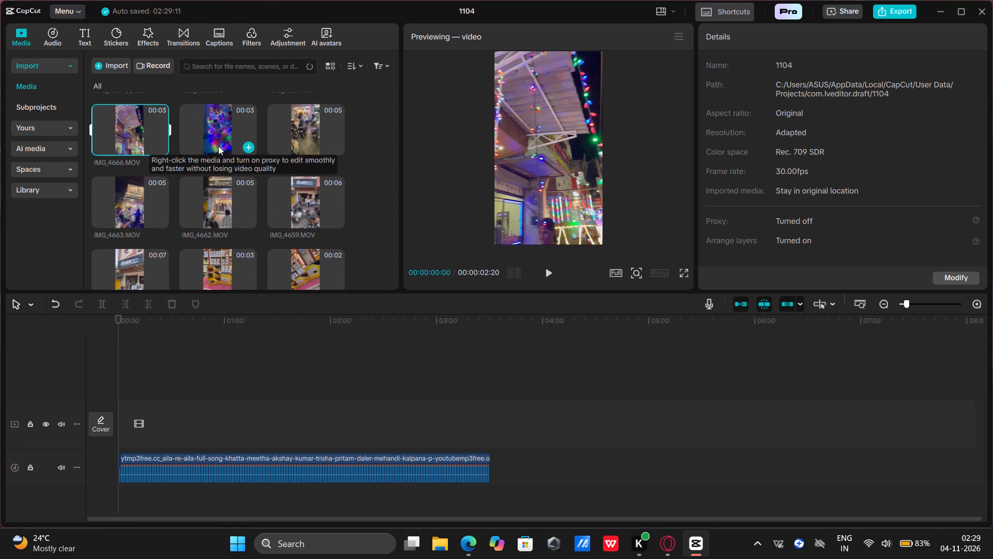
# Compare the storefront clips IMG_4663.MOV and IMG_4662.MOV, and add IMG_4662.MOV to the start of the main video track.
pyautogui.click(144, 198)
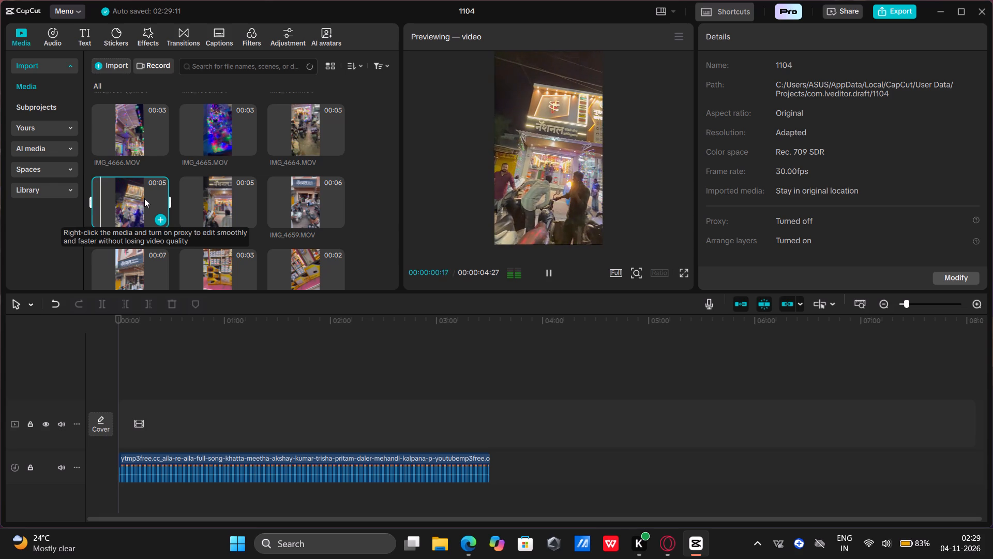
pyautogui.click(235, 204)
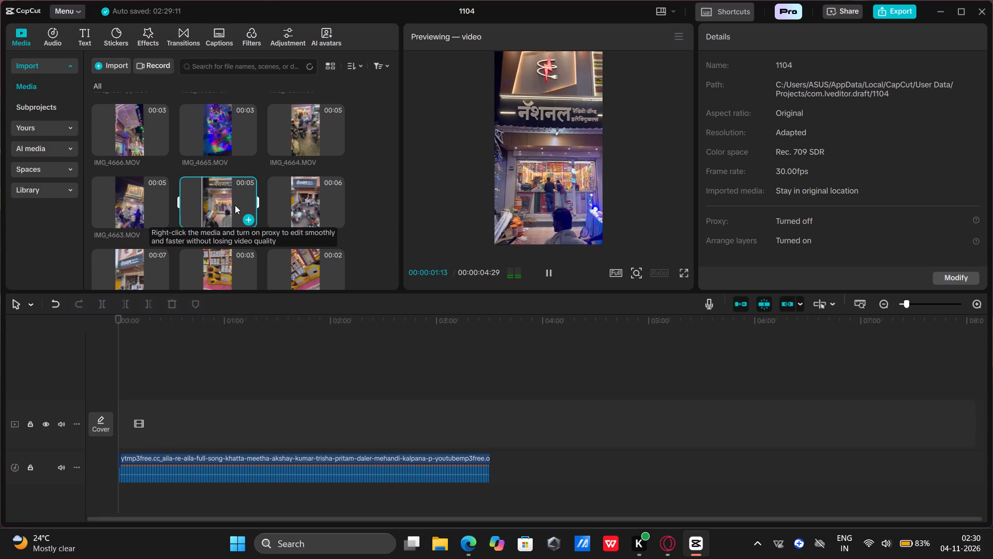
pyautogui.click(247, 215)
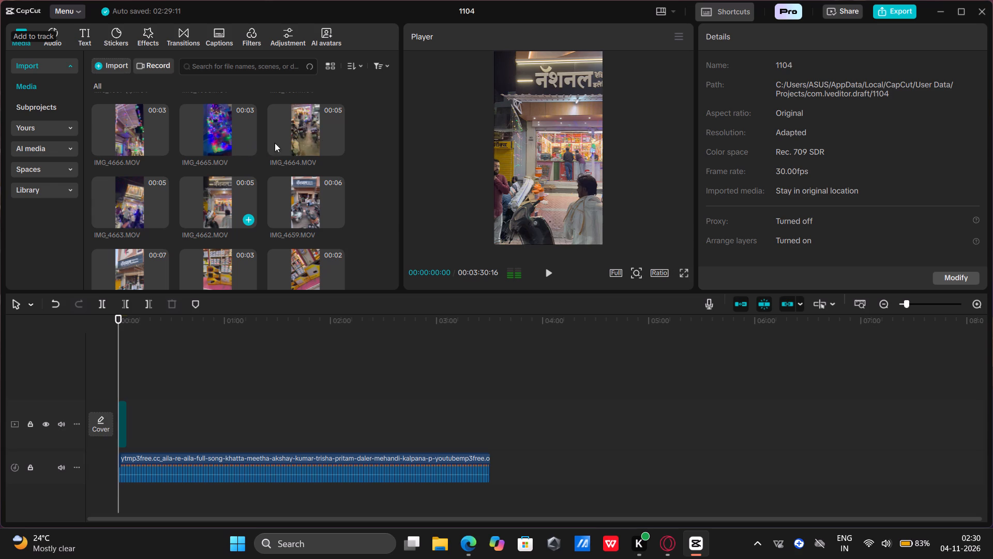
# Insert the string-light clips IMG_4665.MOV and IMG_4666.MOV at the timeline start, with IMG_4666.MOV first, ahead of the storefront clip.
pyautogui.click(311, 139)
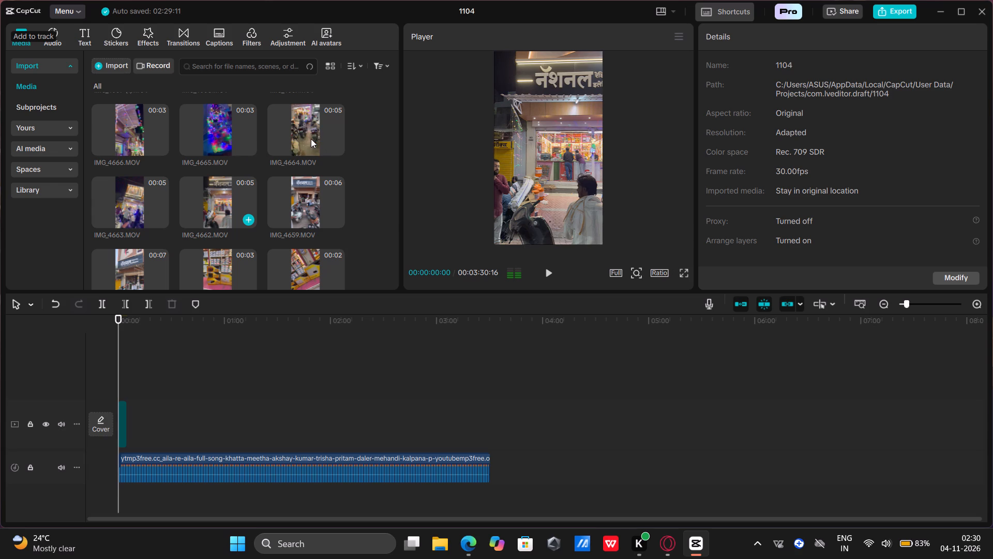
pyautogui.click(311, 139)
pyautogui.click(309, 126)
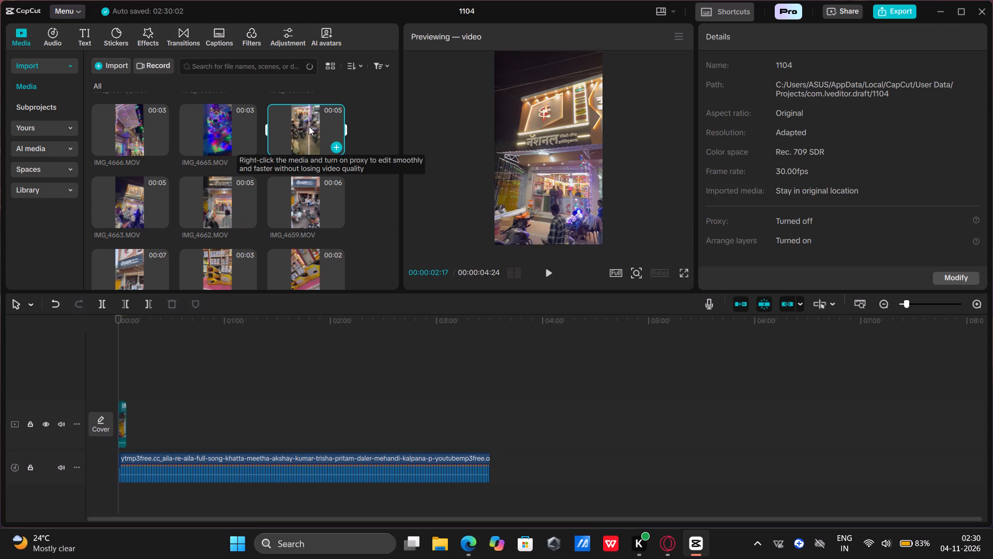
pyautogui.click(226, 124)
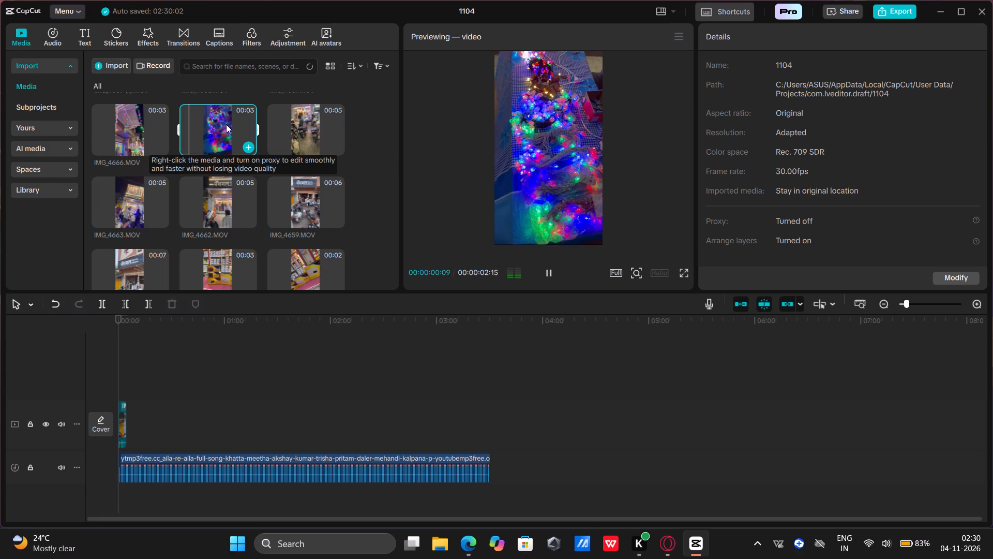
pyautogui.click(246, 149)
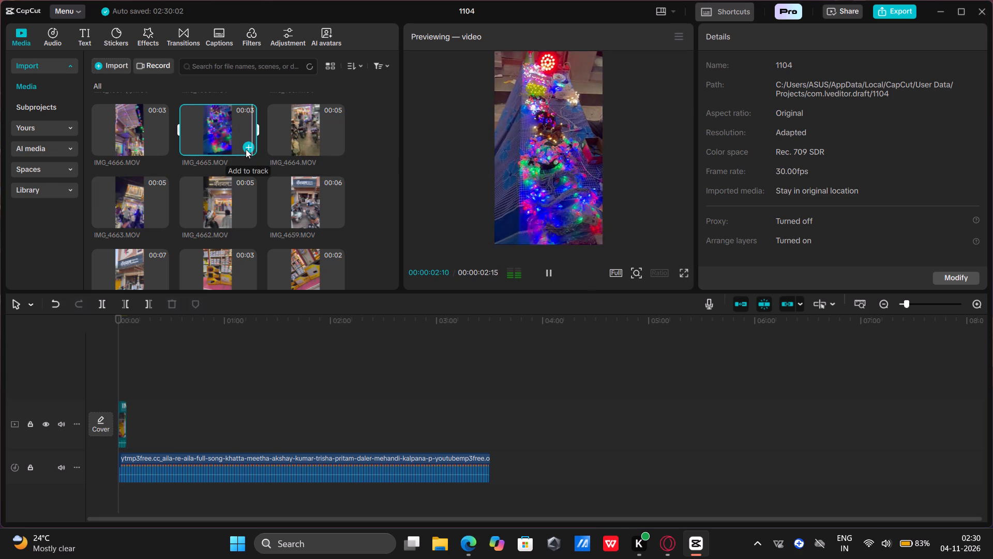
pyautogui.click(160, 145)
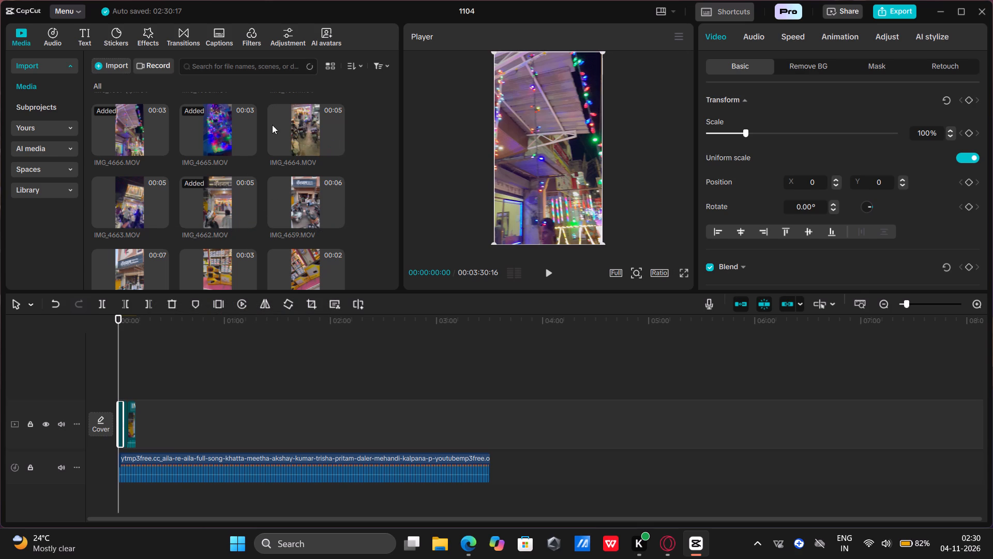
pyautogui.click(383, 170)
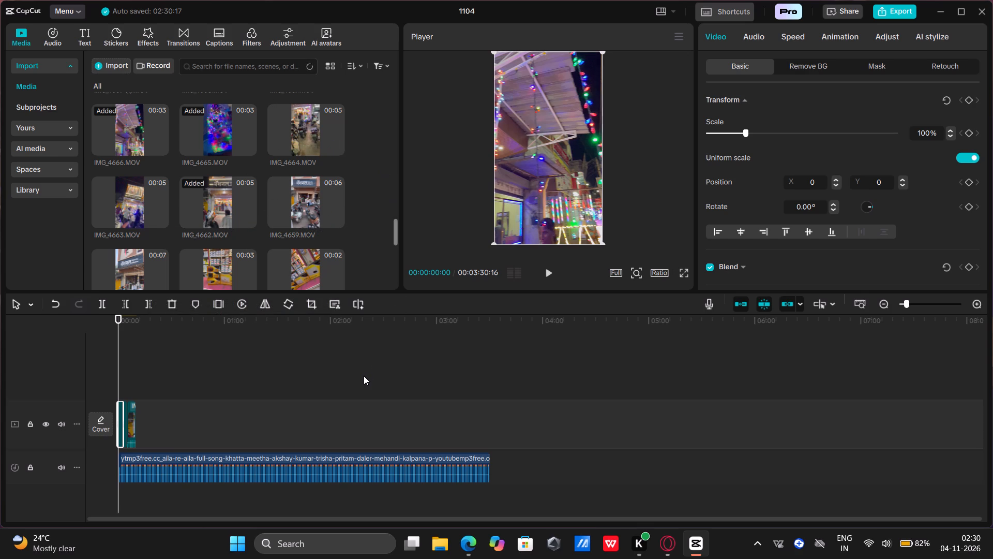
pyautogui.click(364, 376)
# Preview the storefront, string-light and cable-box clips between IMG_4663.MOV and IMG_4672 (1).MOV in the imported media to choose further shots.
pyautogui.scroll(1, 264, 153)
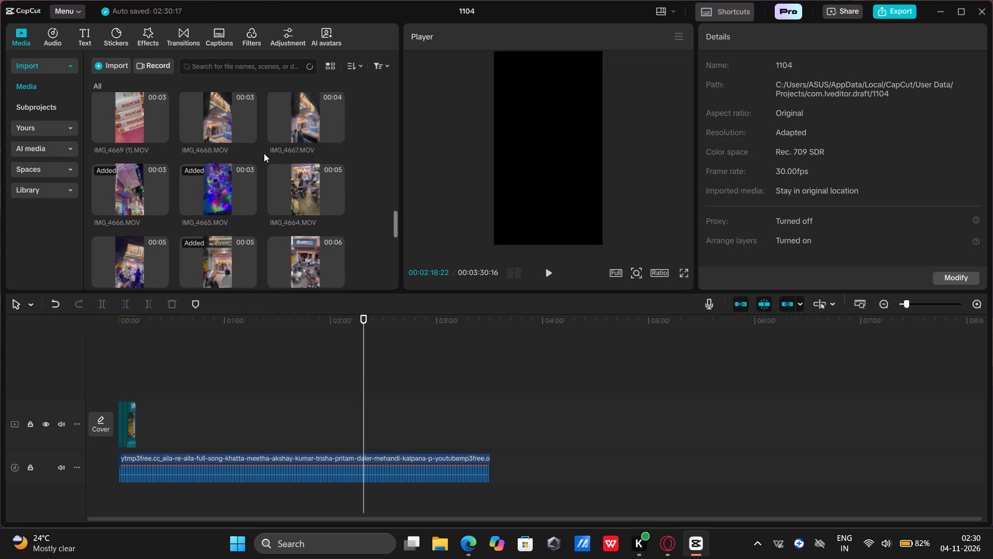
pyautogui.scroll(1, 264, 153)
pyautogui.click(303, 172)
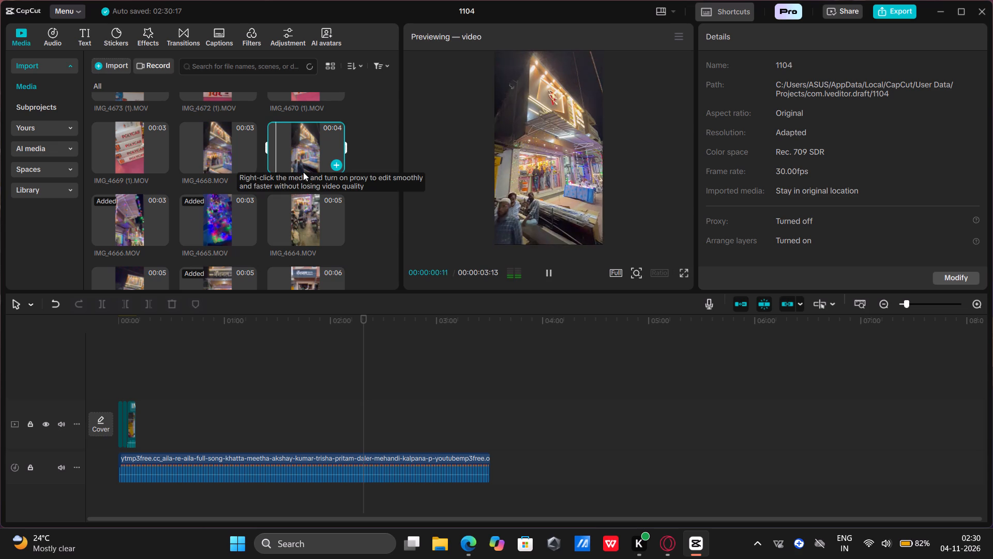
pyautogui.click(227, 154)
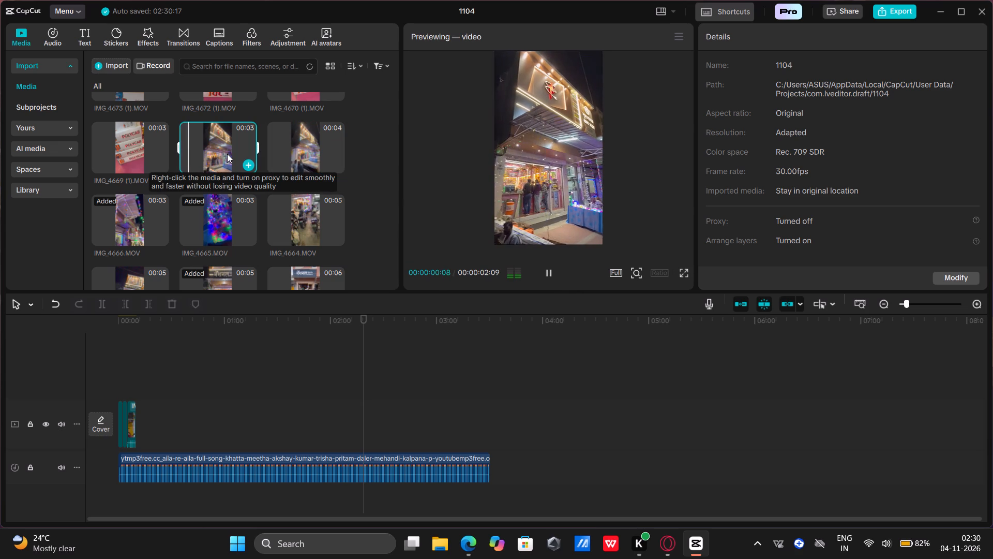
pyautogui.click(149, 146)
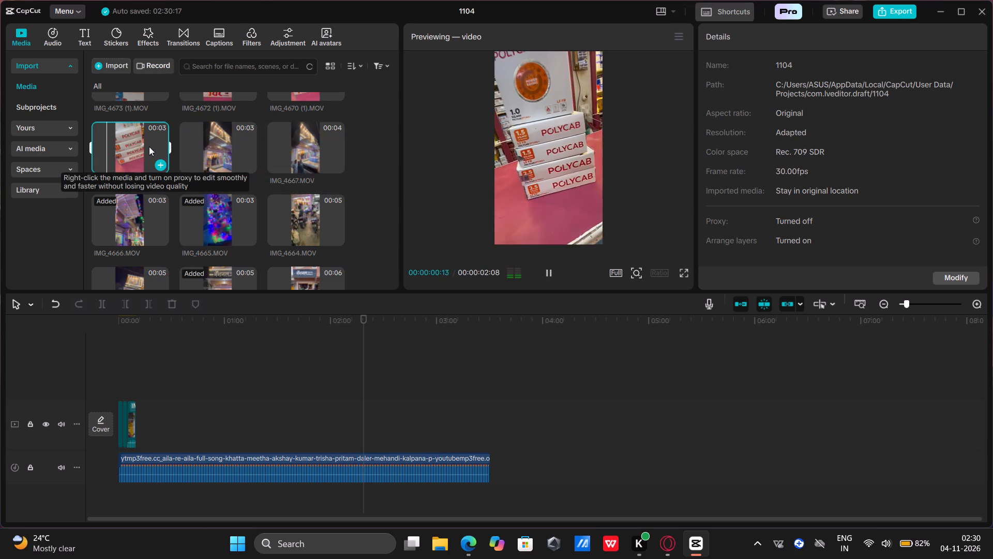
pyautogui.scroll(-1, 275, 171)
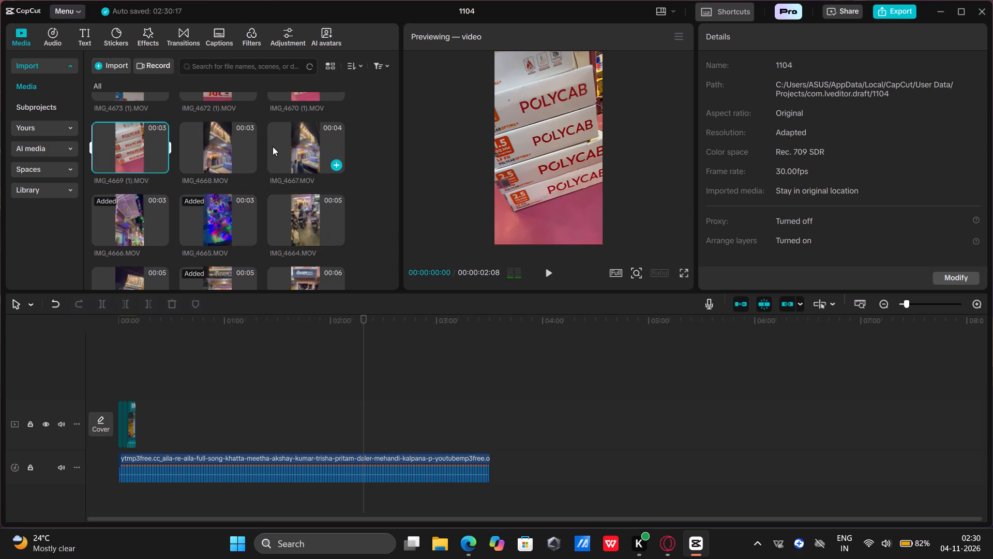
pyautogui.scroll(-1, 273, 146)
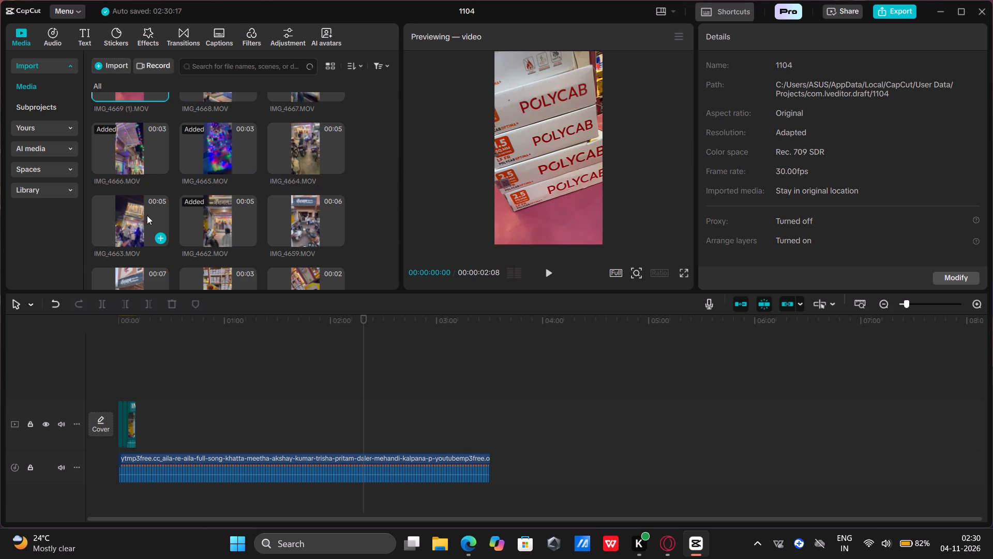
pyautogui.click(147, 215)
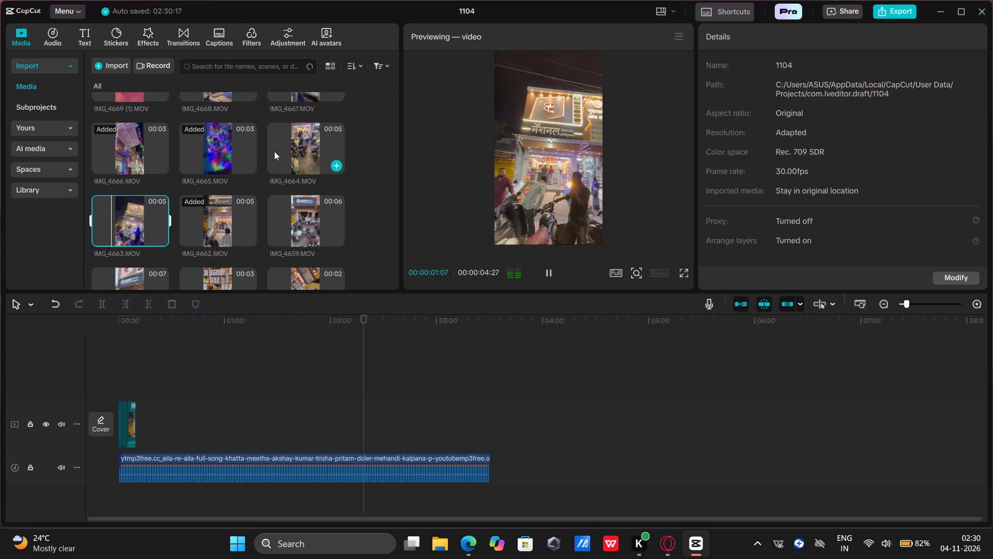
pyautogui.doubleClick(115, 137)
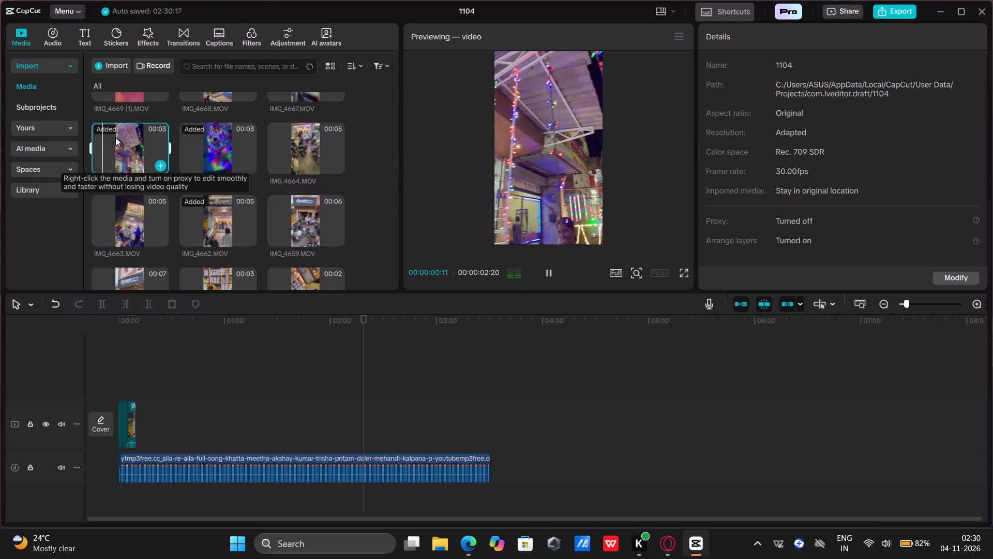
pyautogui.scroll(1, 115, 137)
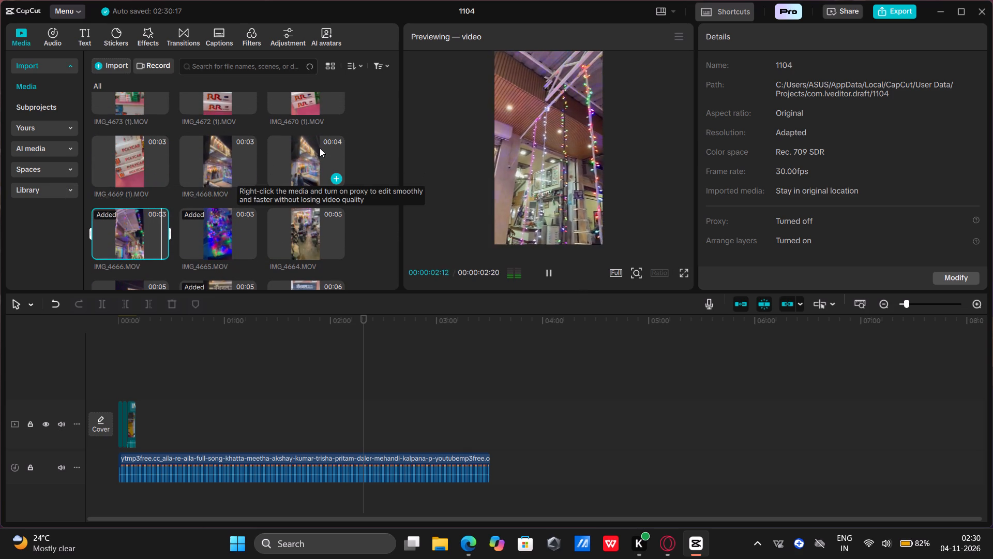
pyautogui.click(320, 148)
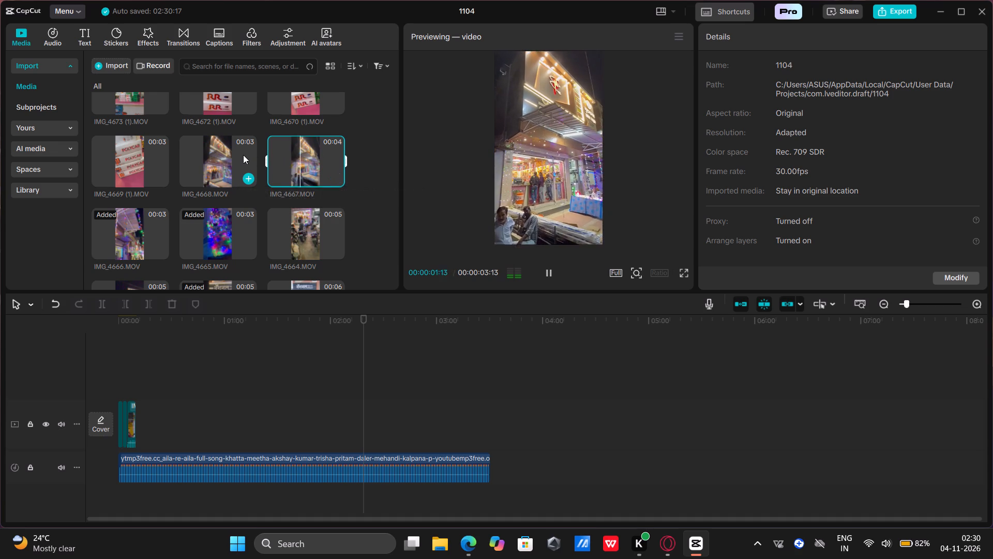
pyautogui.click(243, 155)
pyautogui.scroll(1, 205, 154)
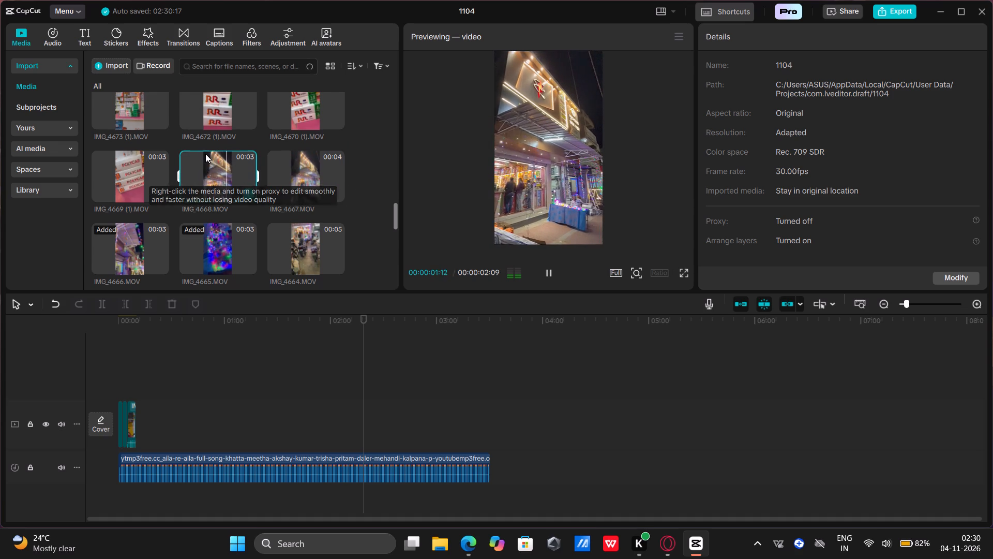
pyautogui.scroll(1, 205, 154)
pyautogui.click(205, 154)
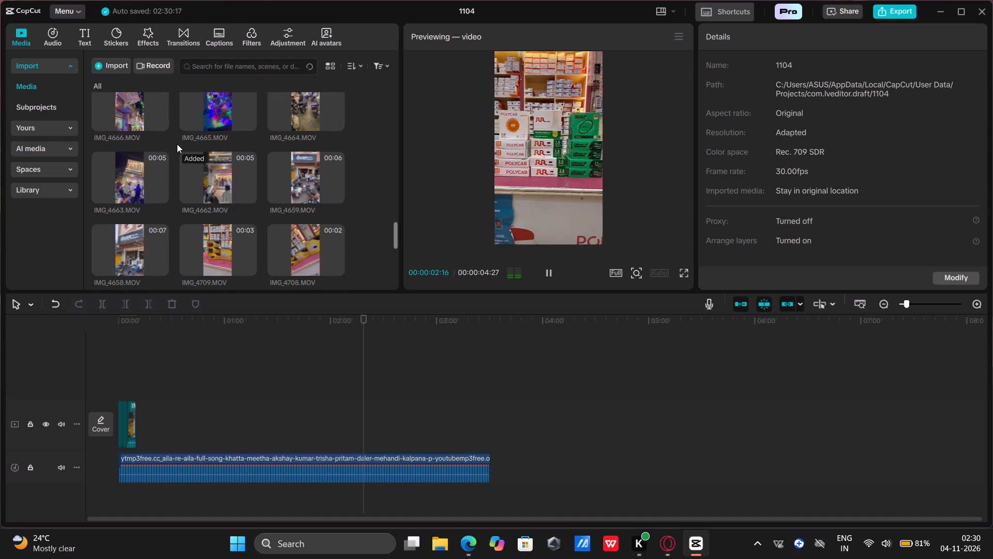
# Preview the product clip IMG_4709.MOV and compare the storefront clips IMG_4662.MOV, IMG_4663.MOV and IMG_4664.MOV.
pyautogui.scroll(-1, 177, 144)
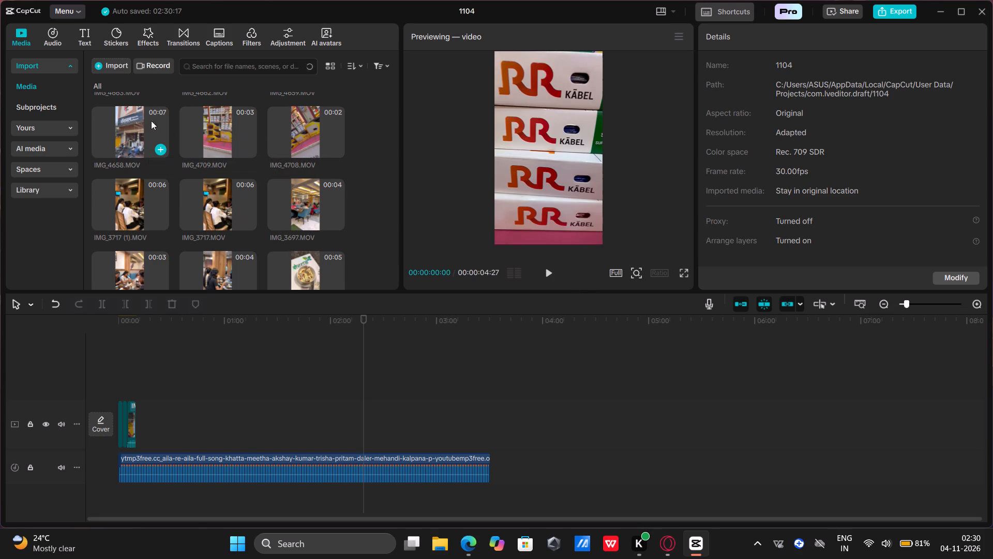
pyautogui.click(203, 130)
pyautogui.scroll(1, 235, 136)
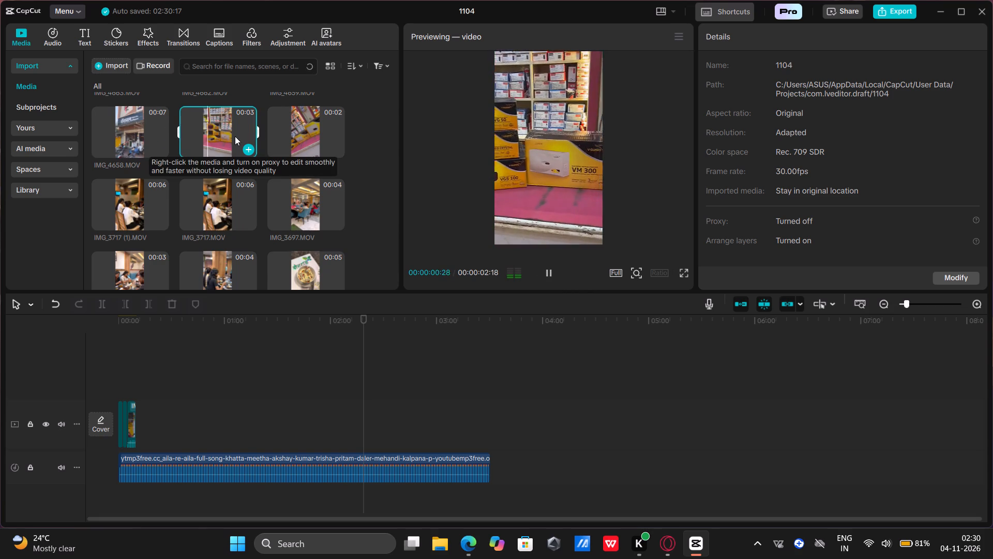
pyautogui.scroll(1, 235, 136)
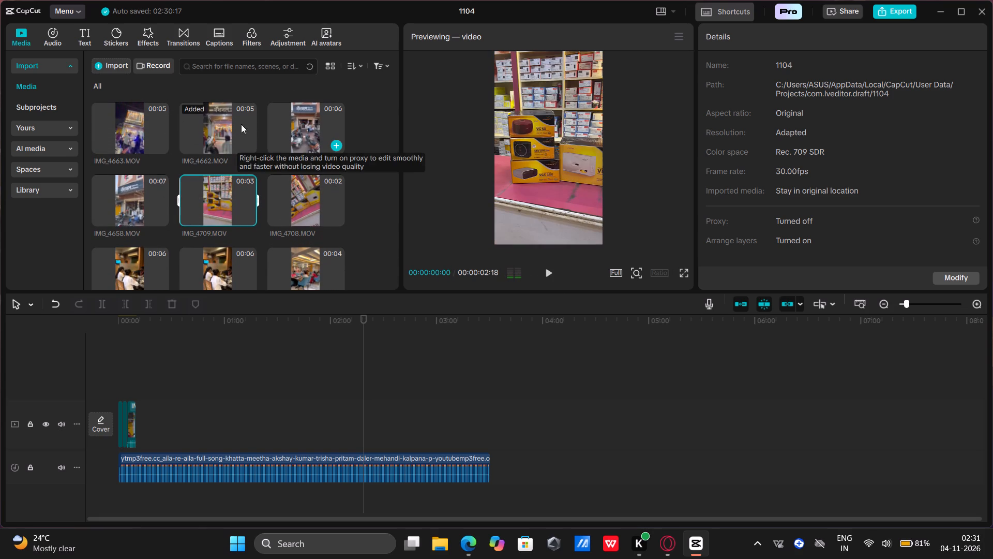
pyautogui.click(211, 127)
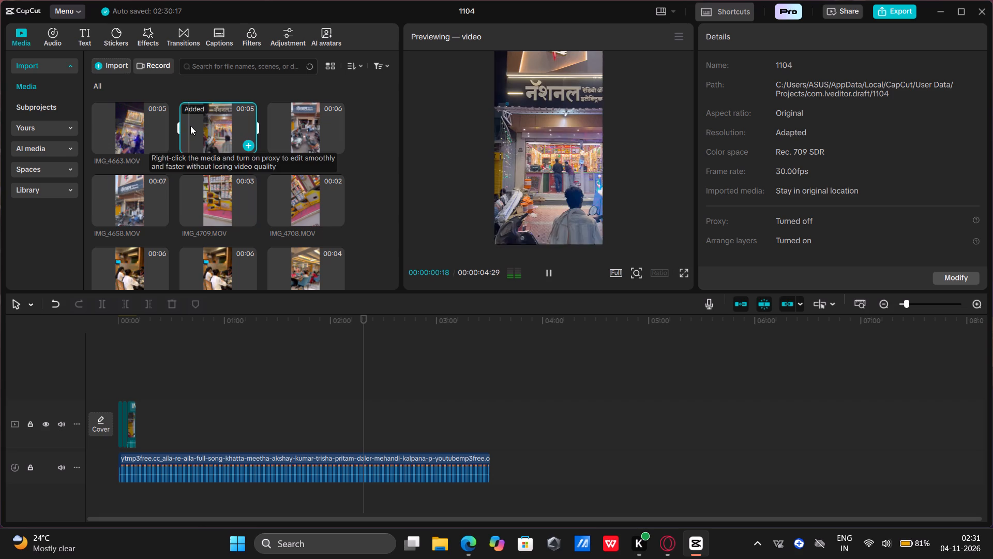
pyautogui.click(143, 124)
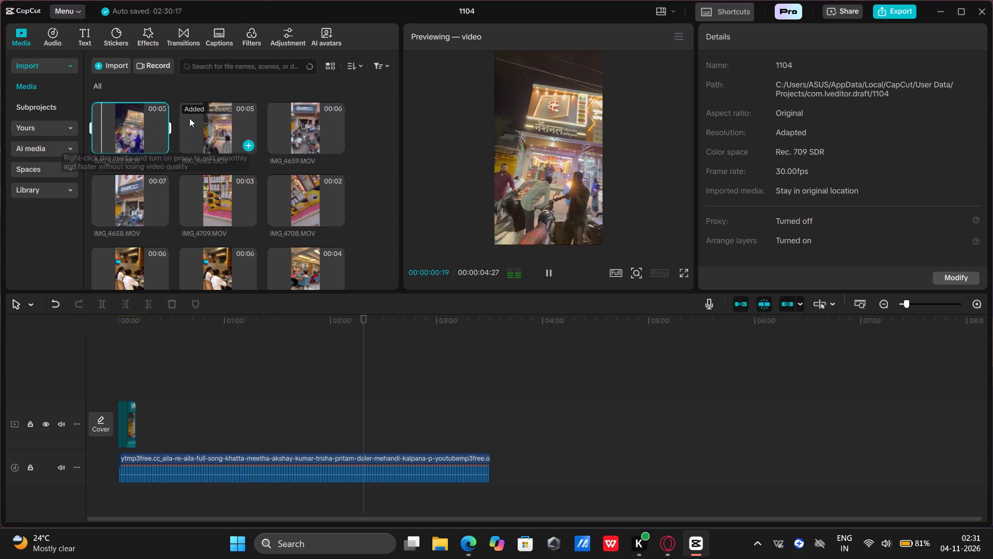
pyautogui.scroll(1, 189, 118)
pyautogui.click(290, 143)
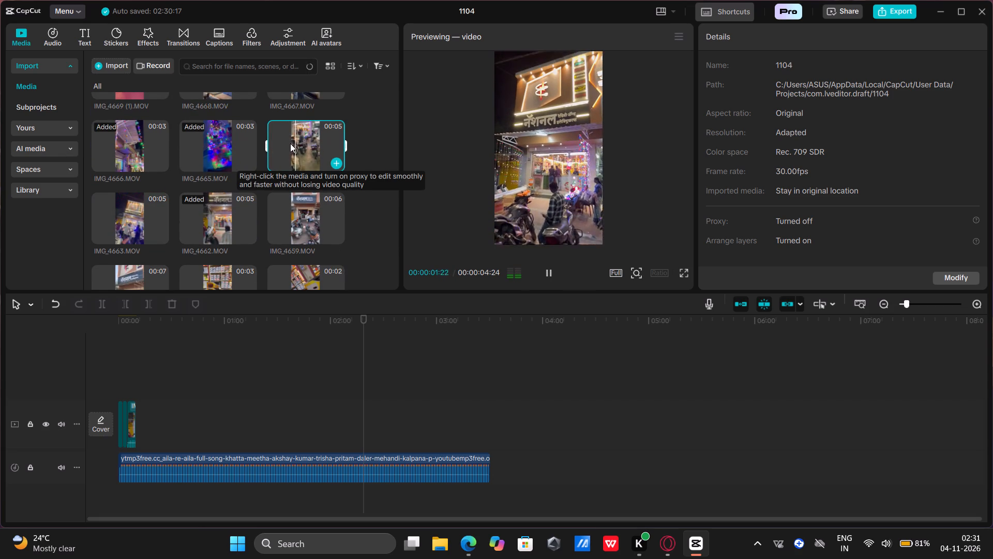
# Append the lit-bulb clips IMG_4680.MOV and IMG_4681.MOV, in that order, to the end of the main video track.
pyautogui.scroll(1, 290, 143)
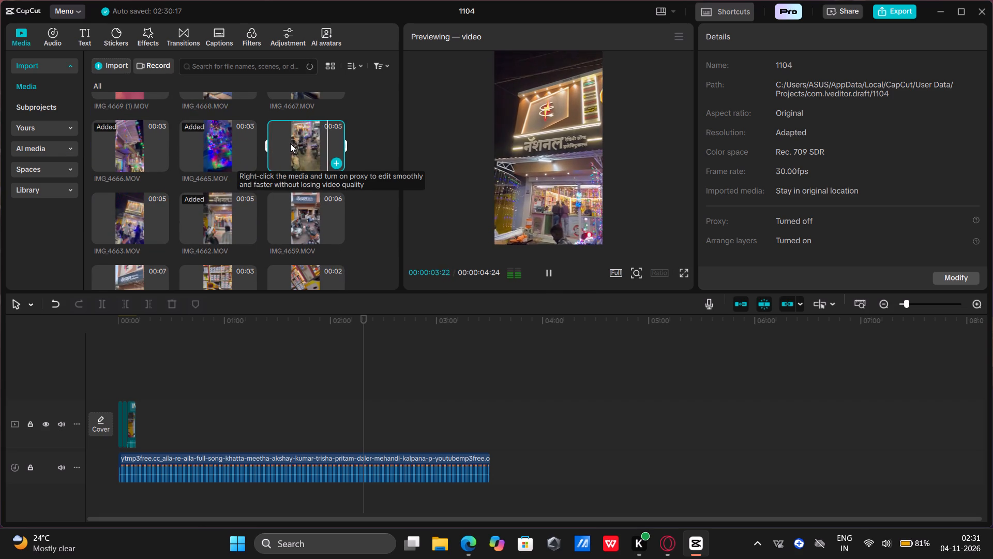
pyautogui.scroll(3, 290, 143)
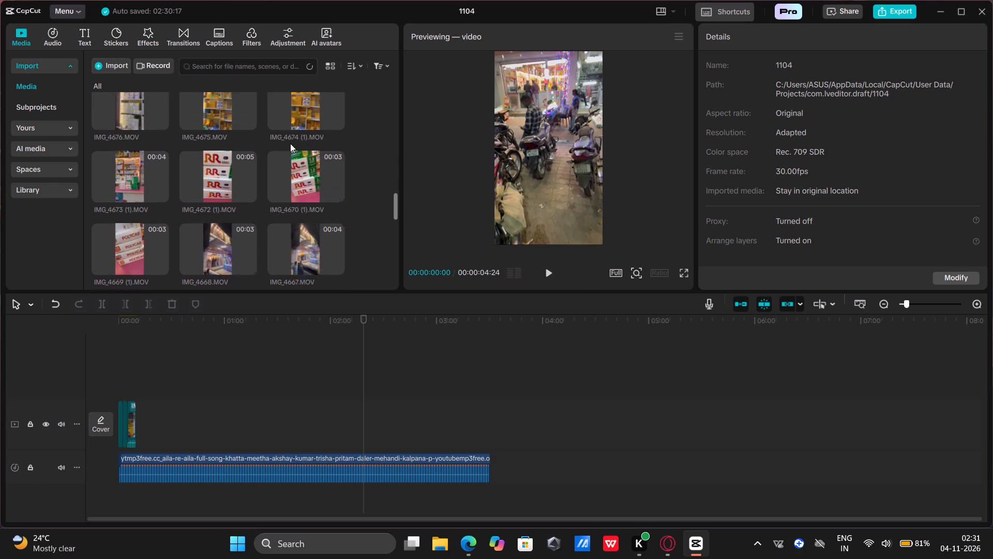
pyautogui.scroll(2, 290, 143)
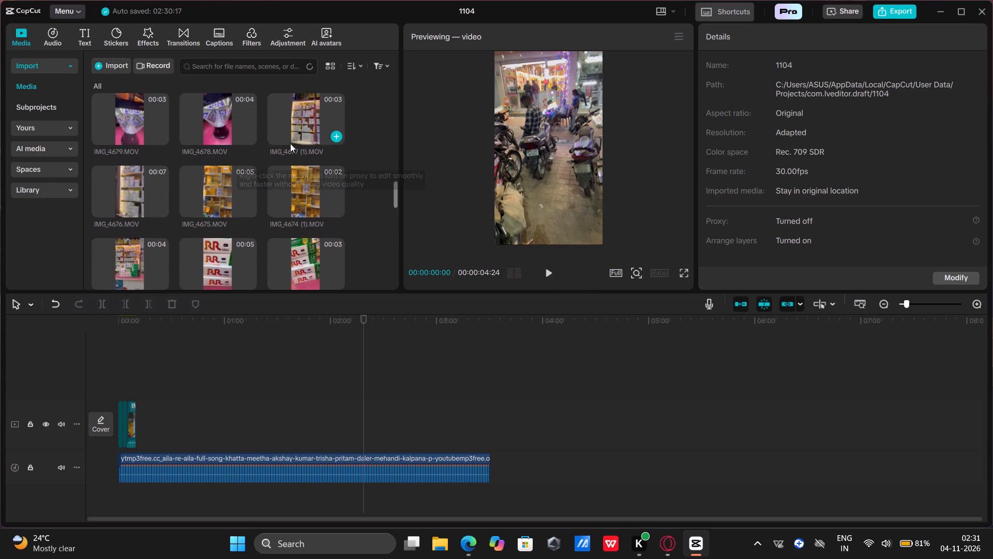
pyautogui.scroll(2, 290, 143)
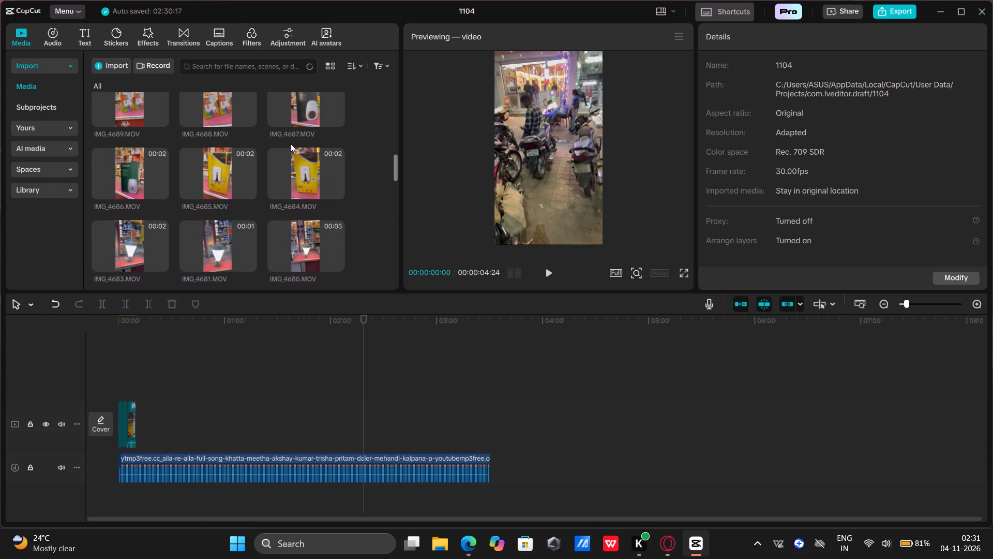
pyautogui.scroll(1, 290, 143)
pyautogui.scroll(-1, 290, 143)
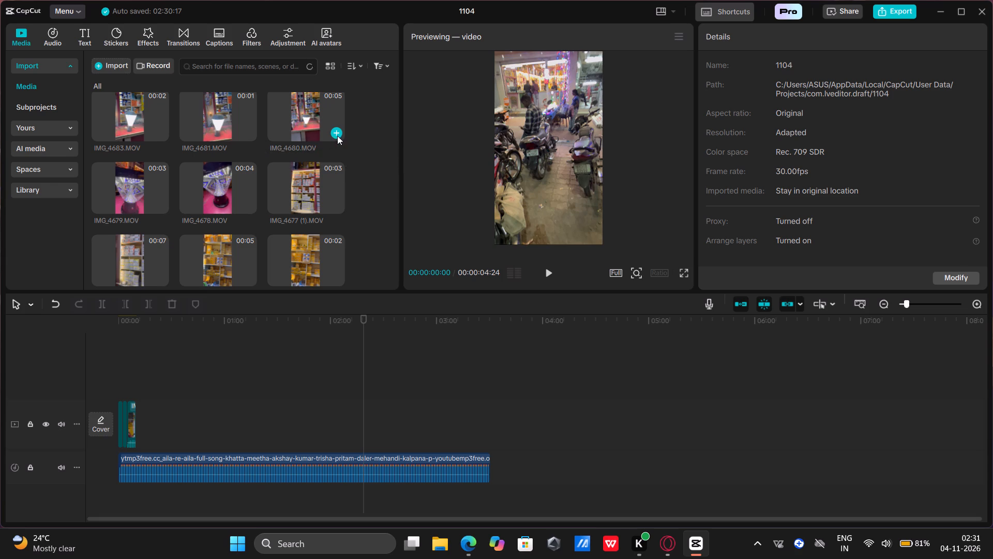
pyautogui.click(334, 131)
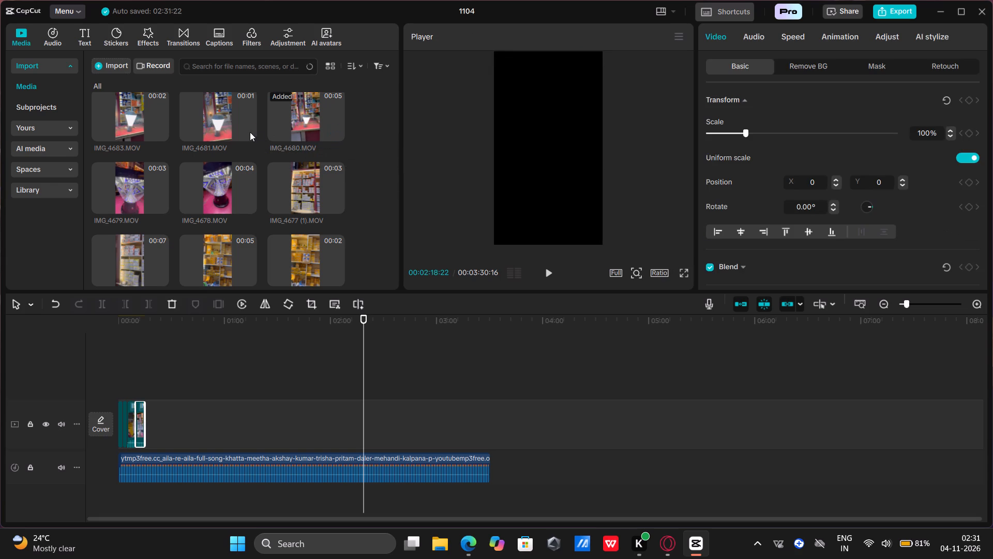
pyautogui.click(248, 134)
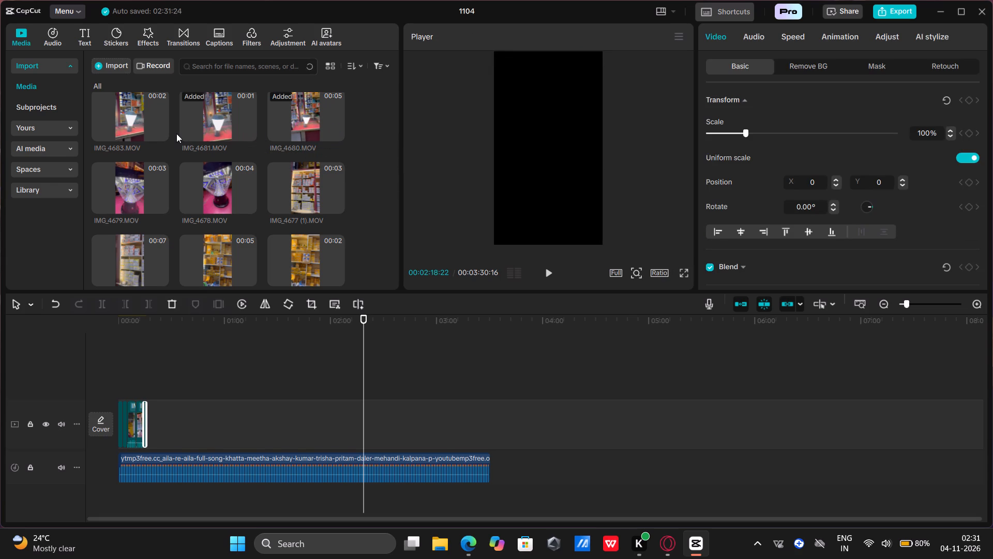
# Append the lamp clips IMG_4678.MOV and IMG_4679.MOV, in that order, to the main video track after the bulb clips.
pyautogui.scroll(1, 176, 134)
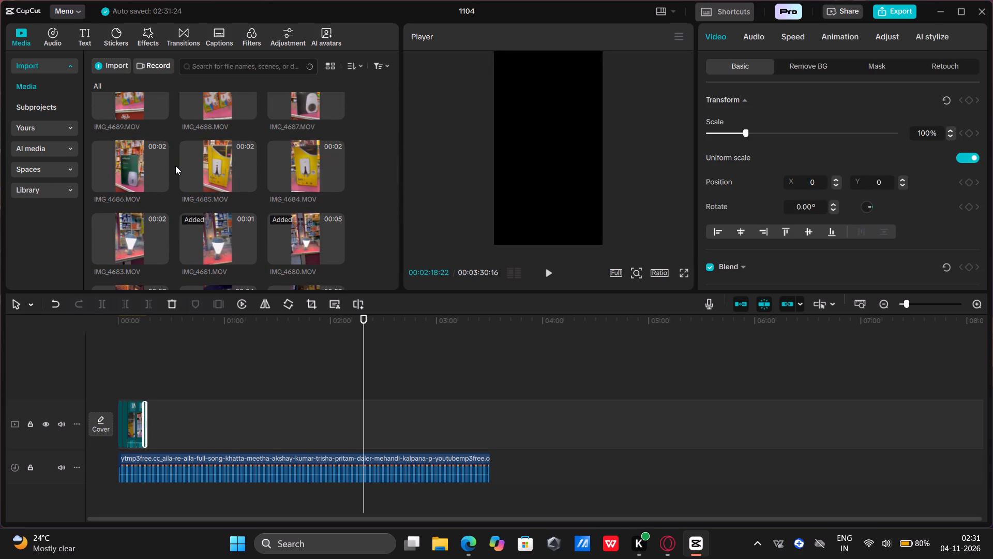
pyautogui.scroll(-1, 175, 165)
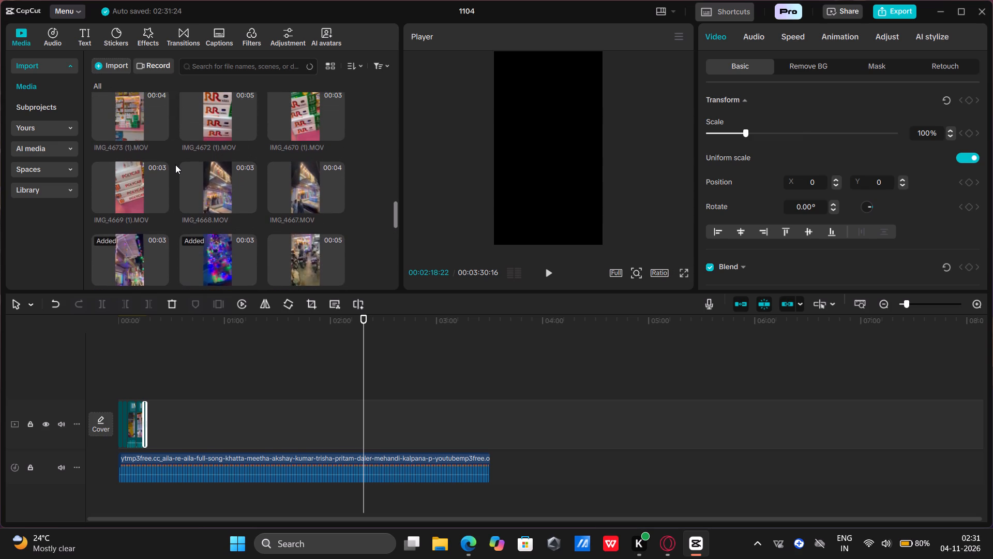
pyautogui.scroll(3, 175, 165)
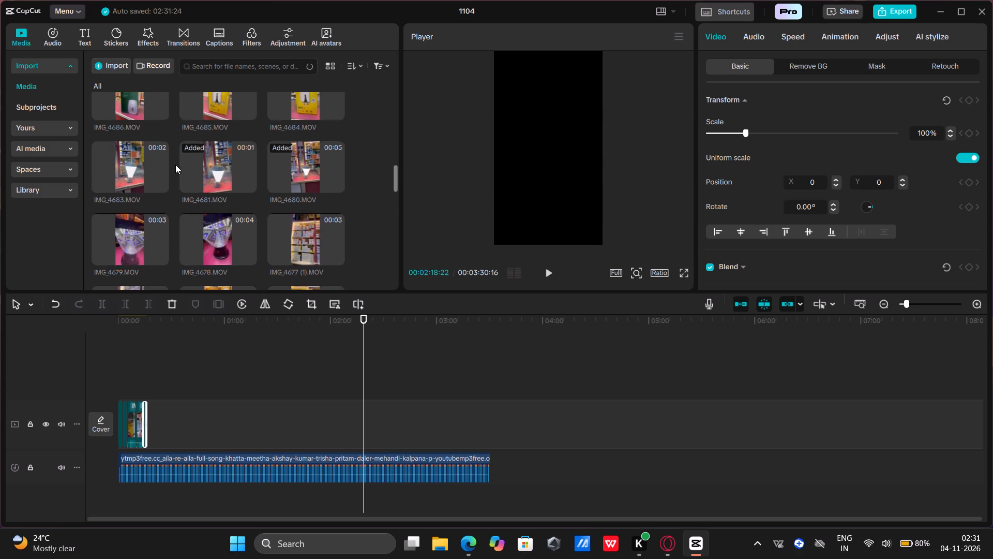
pyautogui.scroll(1, 175, 165)
pyautogui.scroll(-1, 232, 243)
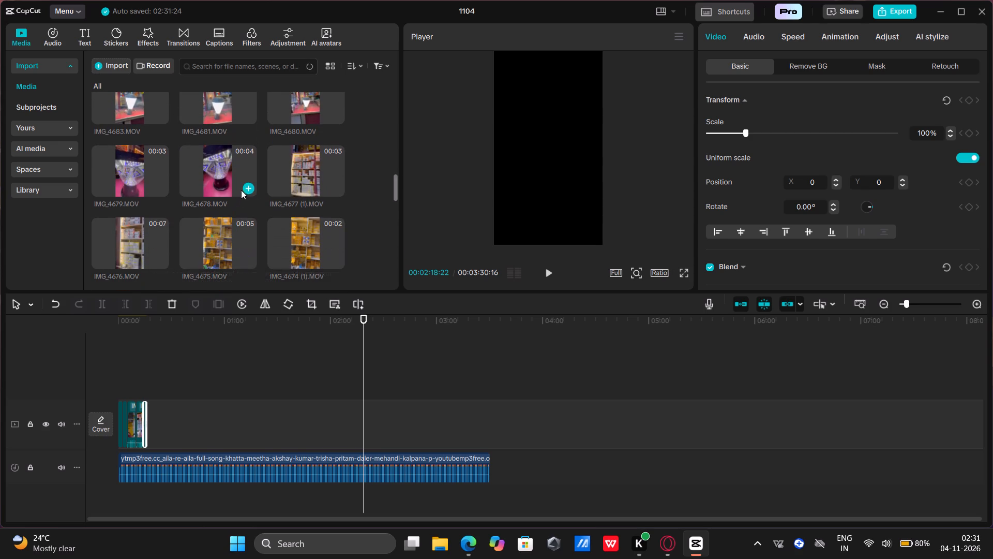
pyautogui.click(246, 187)
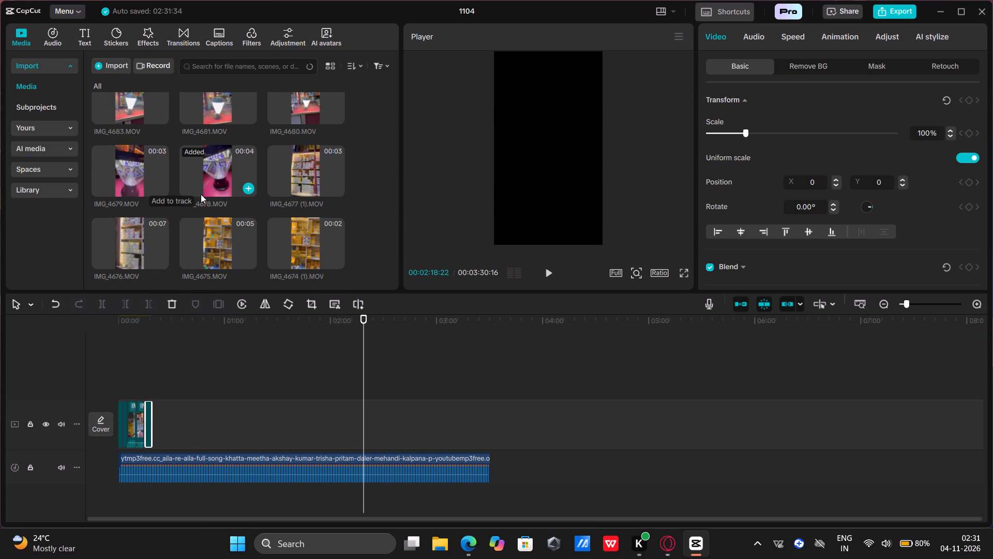
pyautogui.click(160, 185)
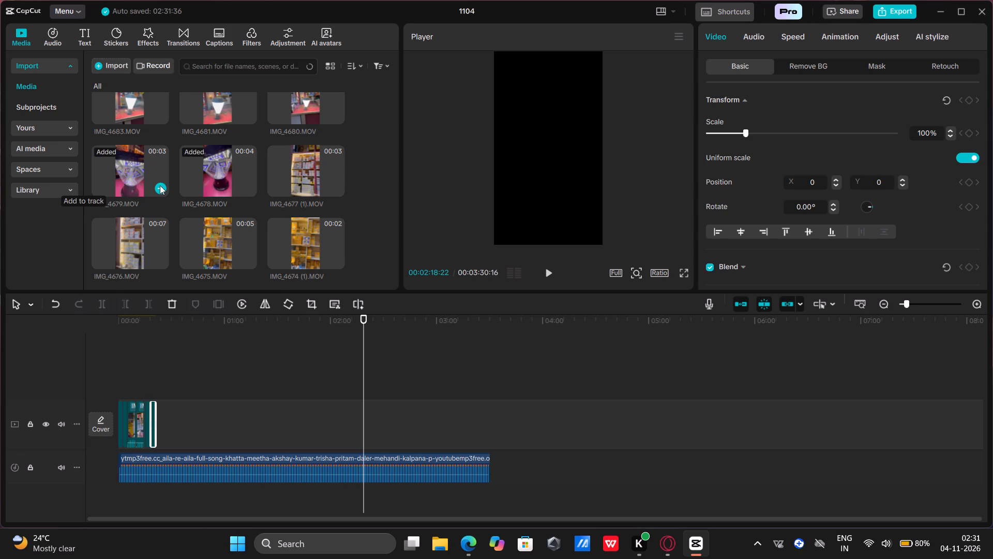
# Preview the yellow-box shelf clip IMG_4675.MOV and append it to the end of the main video track.
pyautogui.click(223, 234)
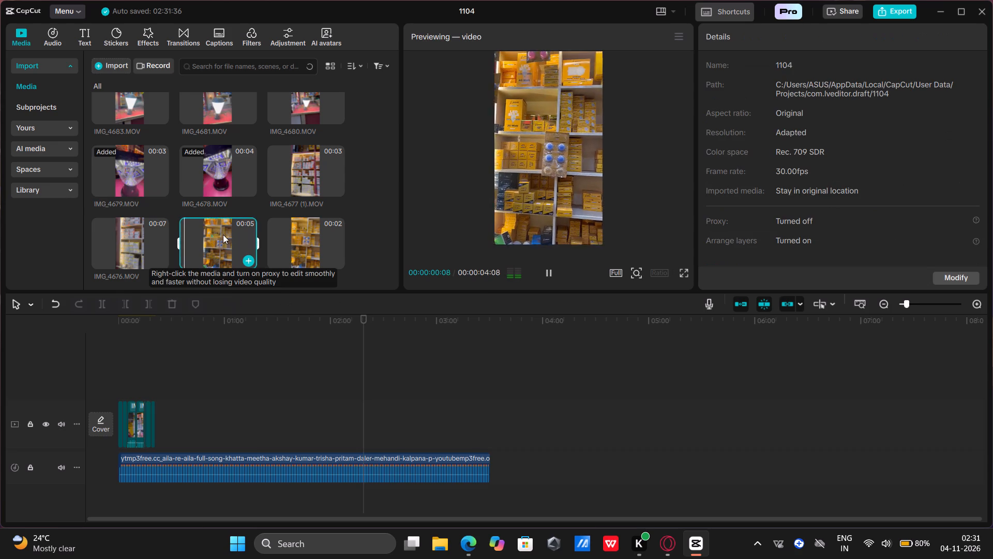
pyautogui.scroll(-1, 250, 252)
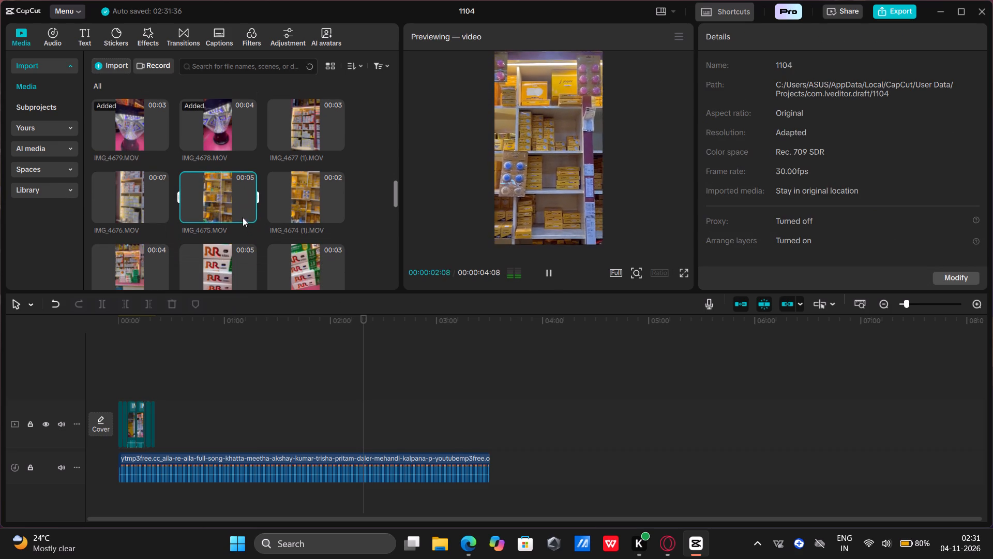
pyautogui.click(247, 213)
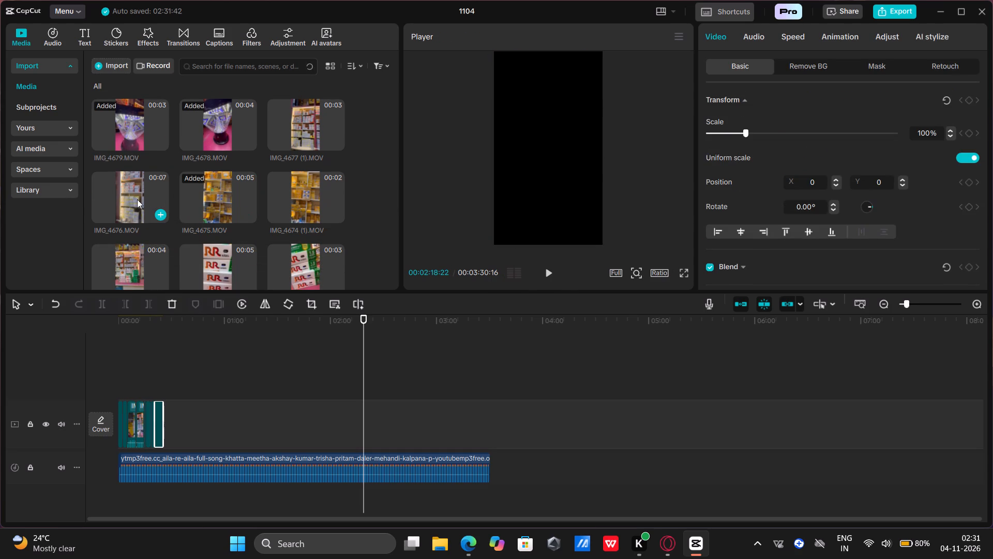
# Preview the white-box shelf clips IMG_4676.MOV and IMG_4677 (1).MOV and append them, in that order, to the end of the main video track.
pyautogui.click(135, 199)
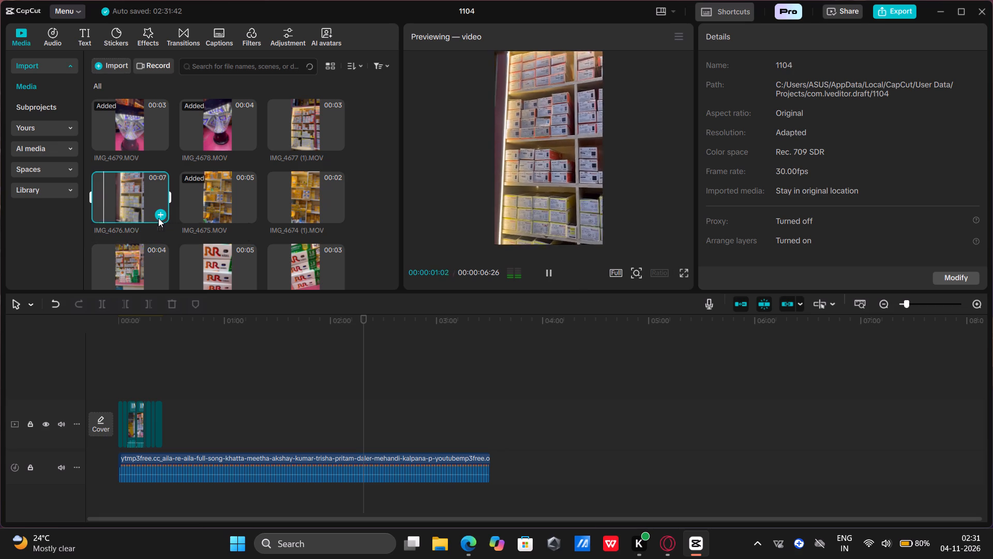
pyautogui.click(158, 218)
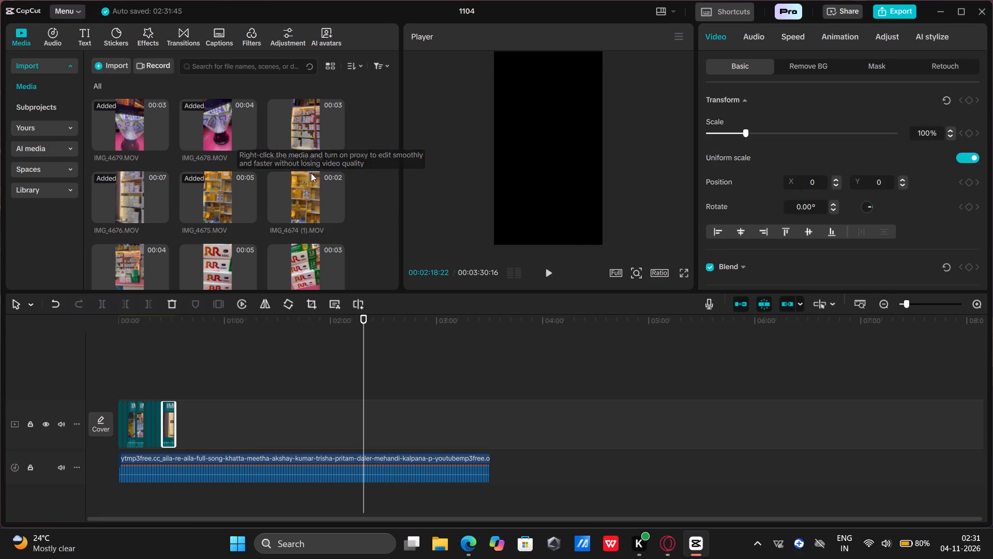
pyautogui.click(314, 122)
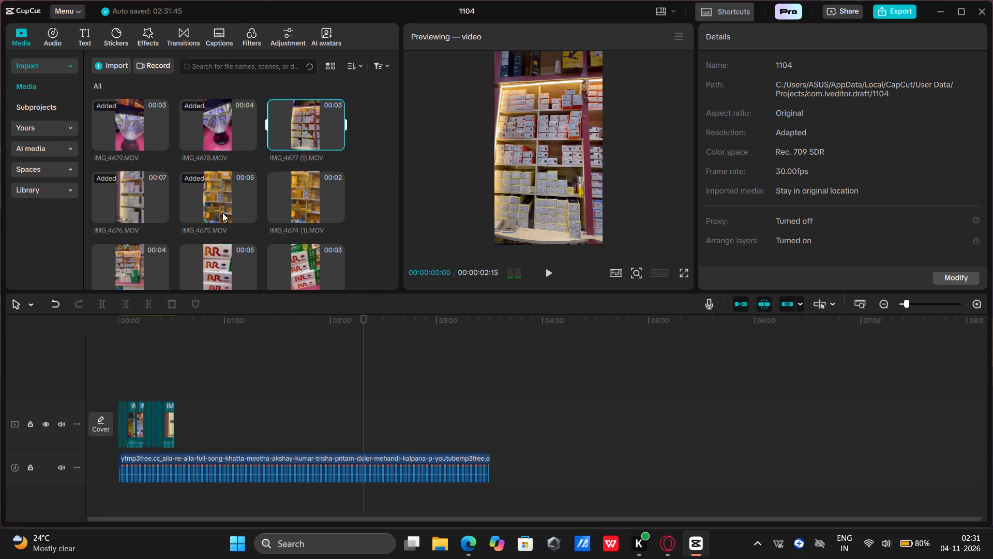
pyautogui.click(152, 199)
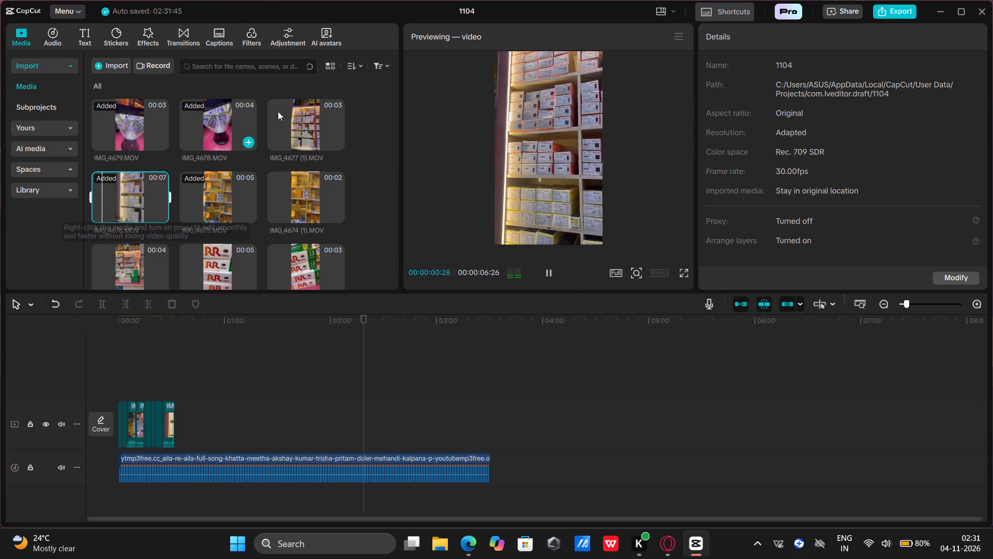
pyautogui.click(306, 107)
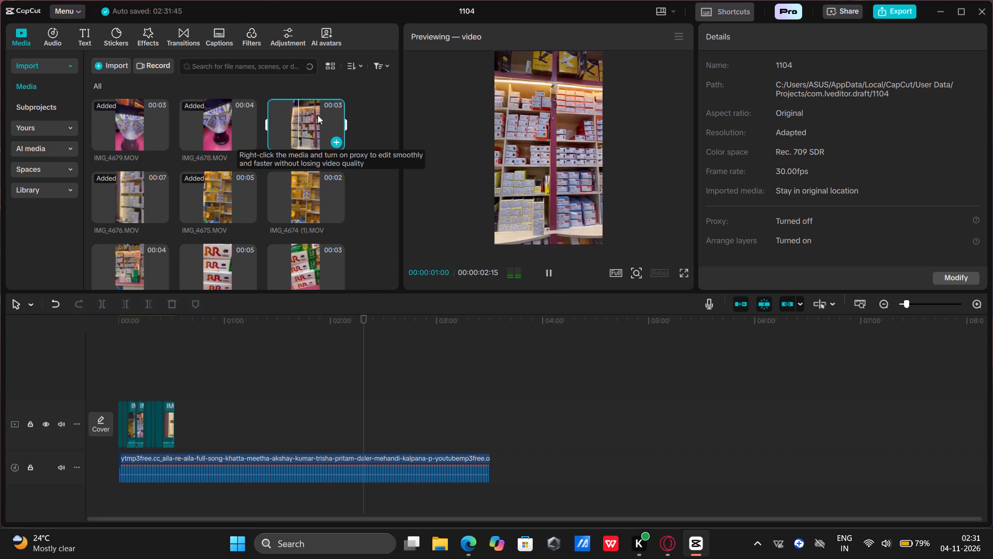
pyautogui.click(338, 144)
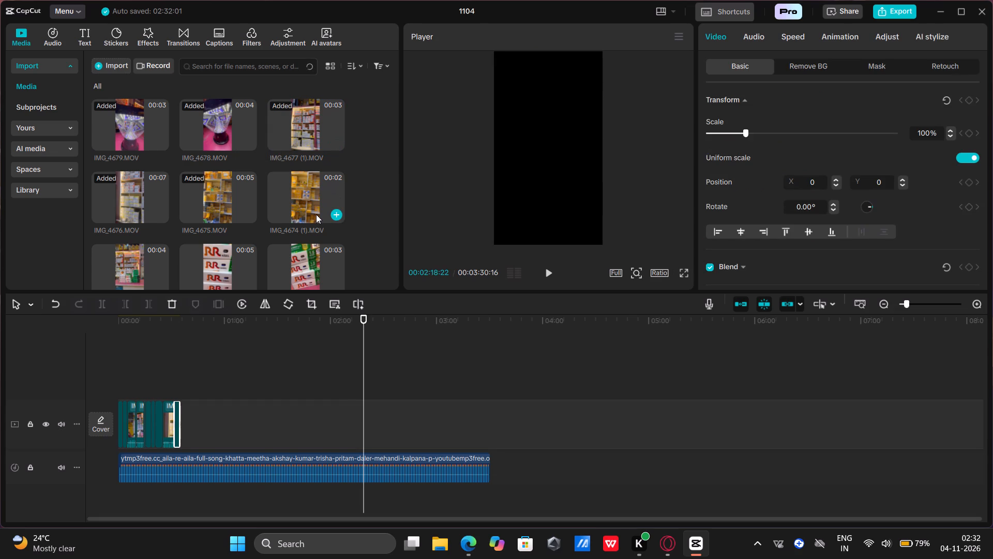
# Preview the night storefront clips IMG_4668.MOV and IMG_4667.MOV and the stacked wire-box counter clip IMG_4673 (1).MOV.
pyautogui.scroll(-1, 316, 214)
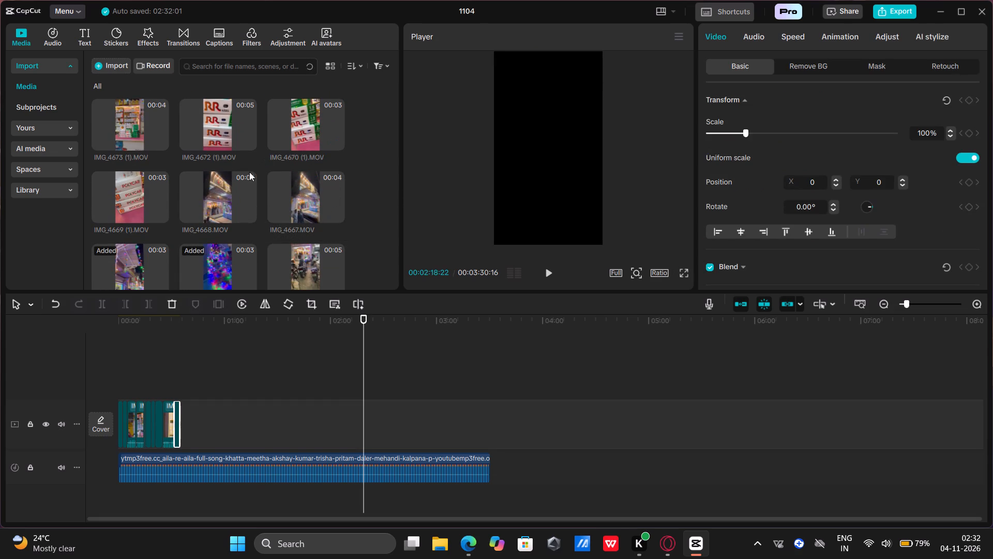
pyautogui.click(241, 190)
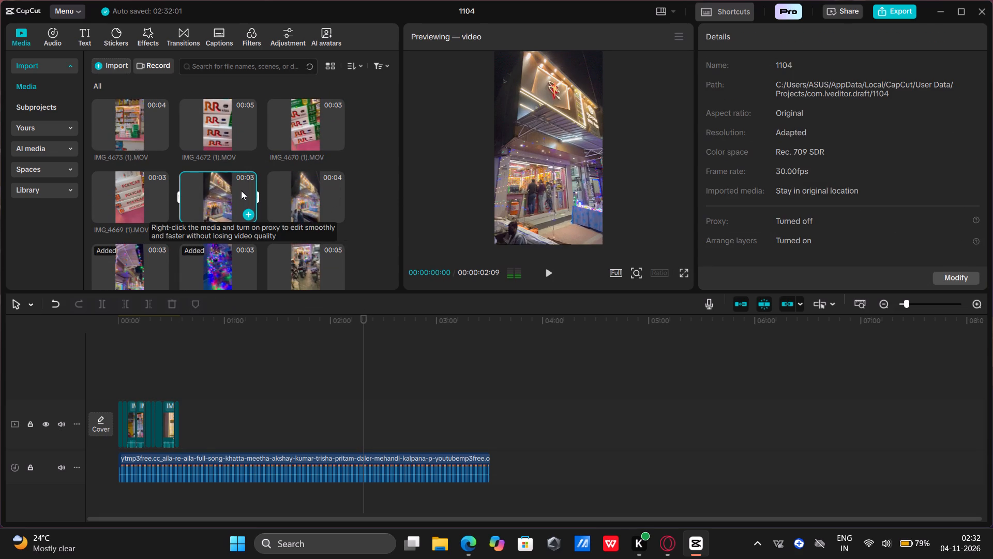
pyautogui.click(311, 210)
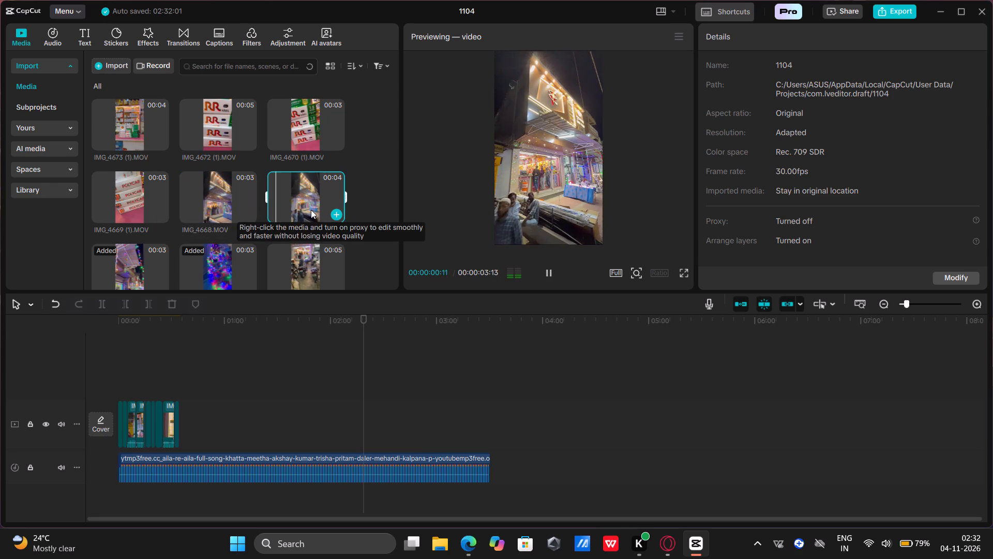
pyautogui.scroll(1, 251, 194)
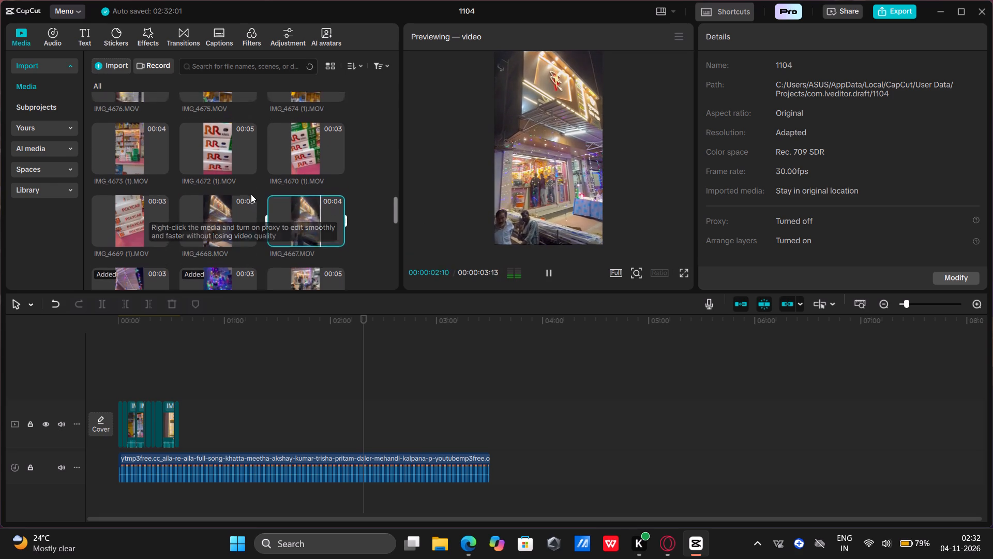
pyautogui.scroll(1, 251, 194)
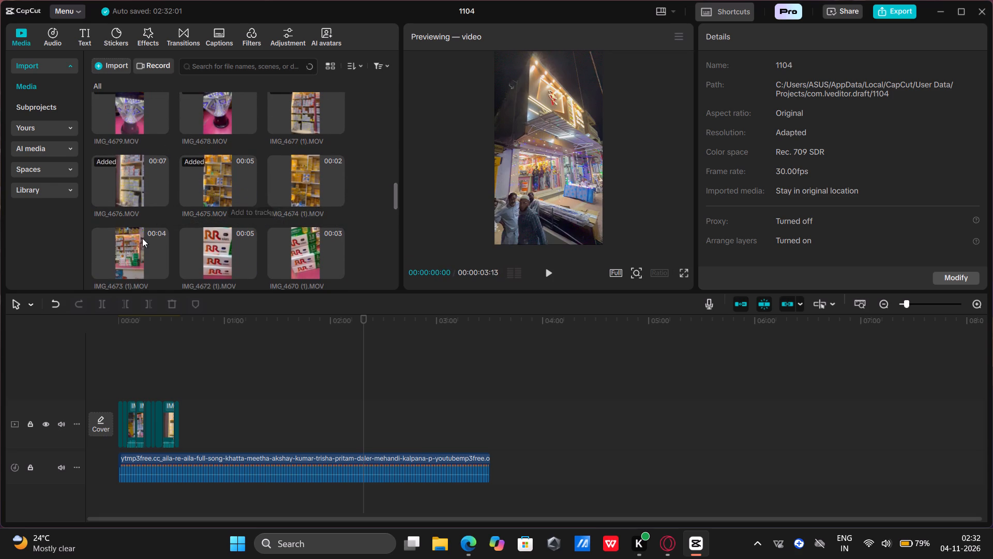
pyautogui.click(106, 261)
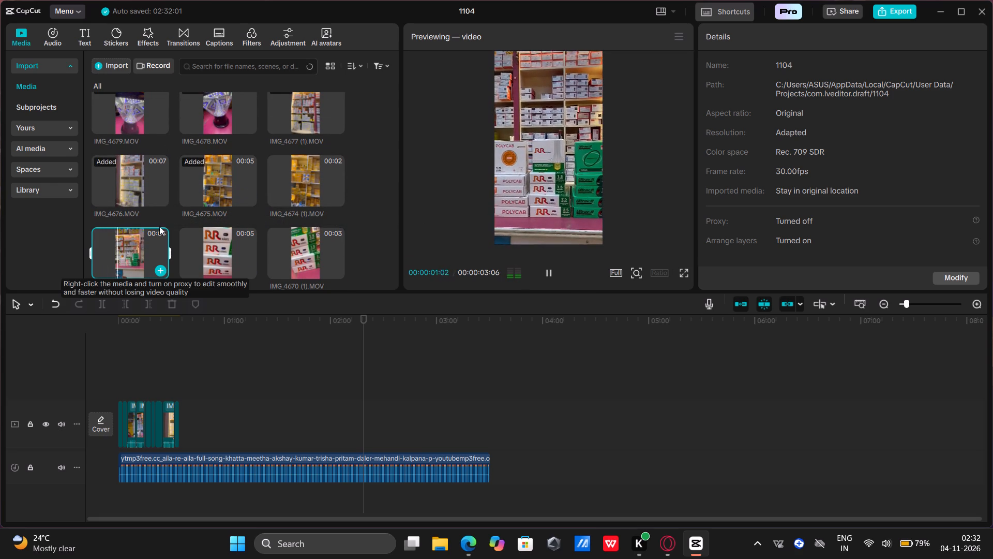
pyautogui.scroll(1, 202, 243)
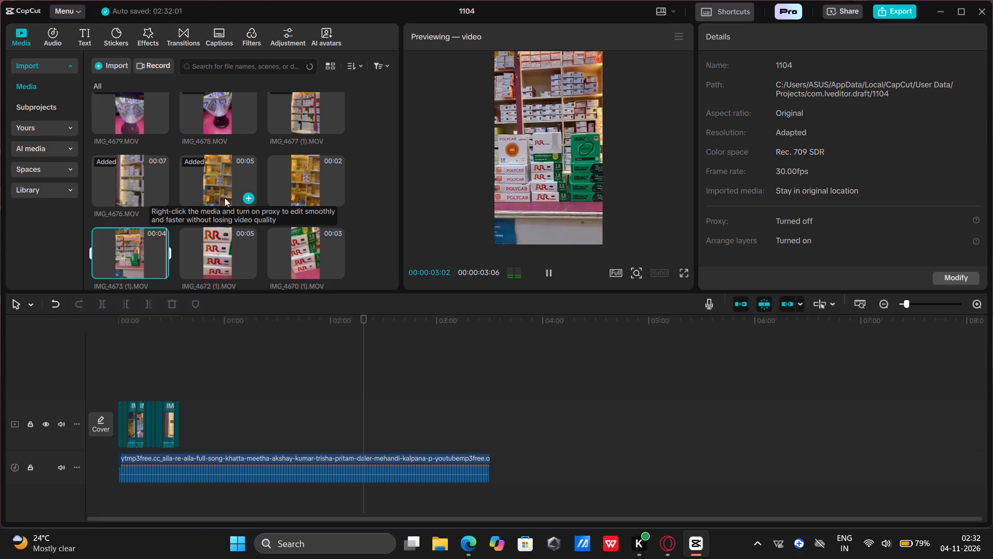
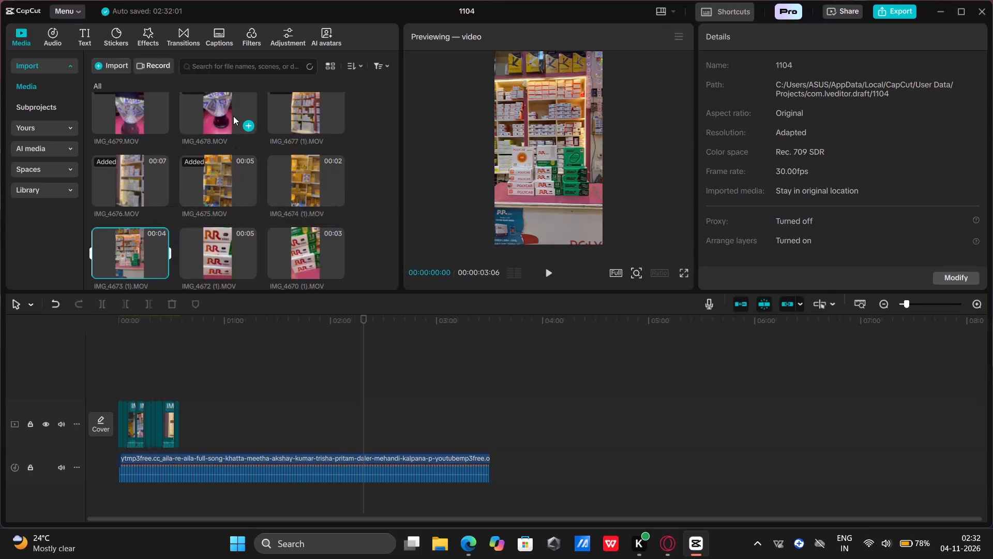
# Browse the imported product clips in the media library for footage to add after the shelf clips.
pyautogui.scroll(1, 232, 144)
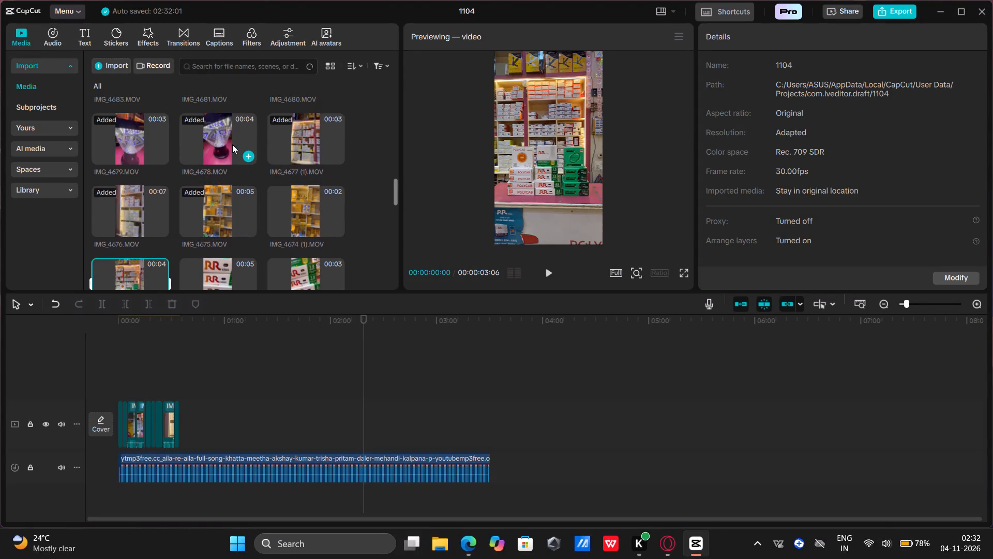
pyautogui.scroll(1, 232, 144)
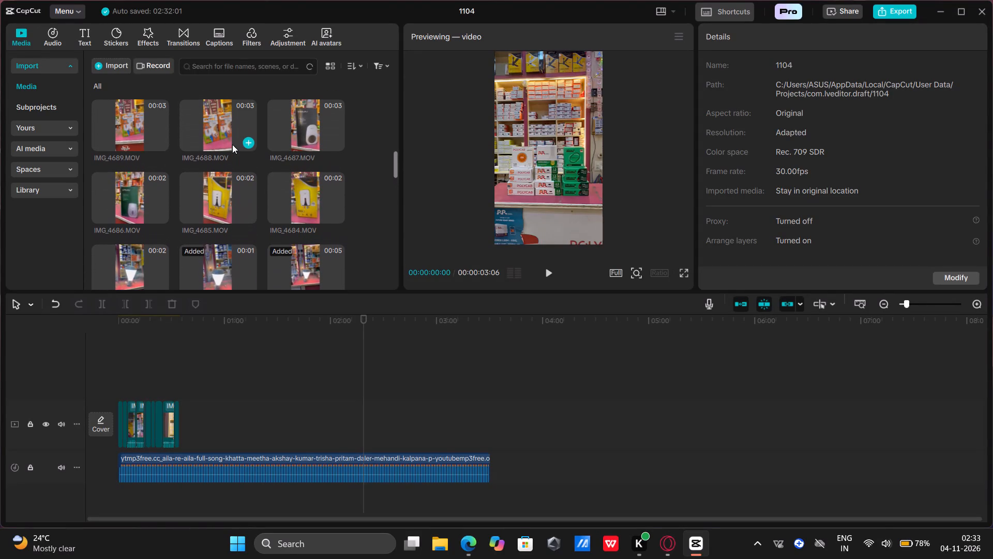
pyautogui.scroll(2, 232, 144)
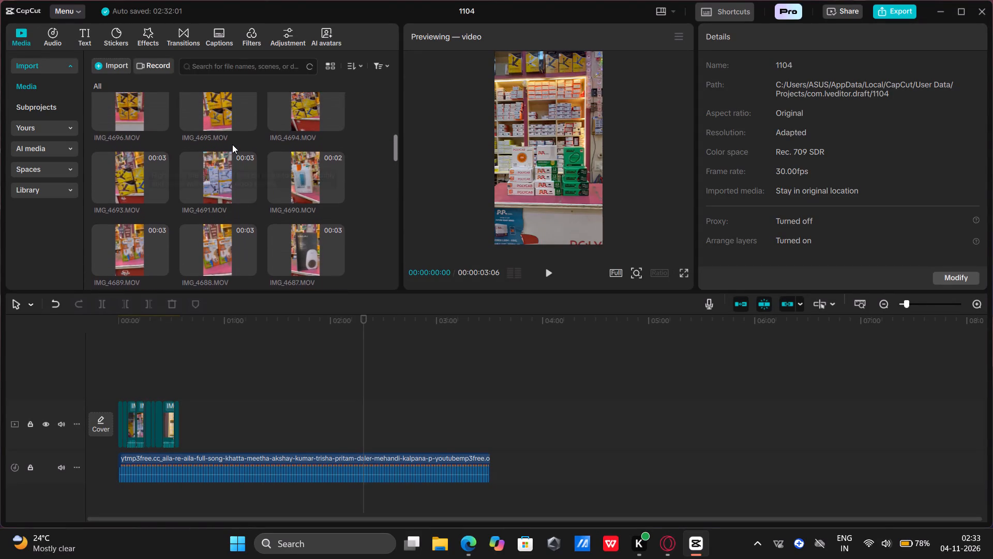
pyautogui.scroll(2, 232, 144)
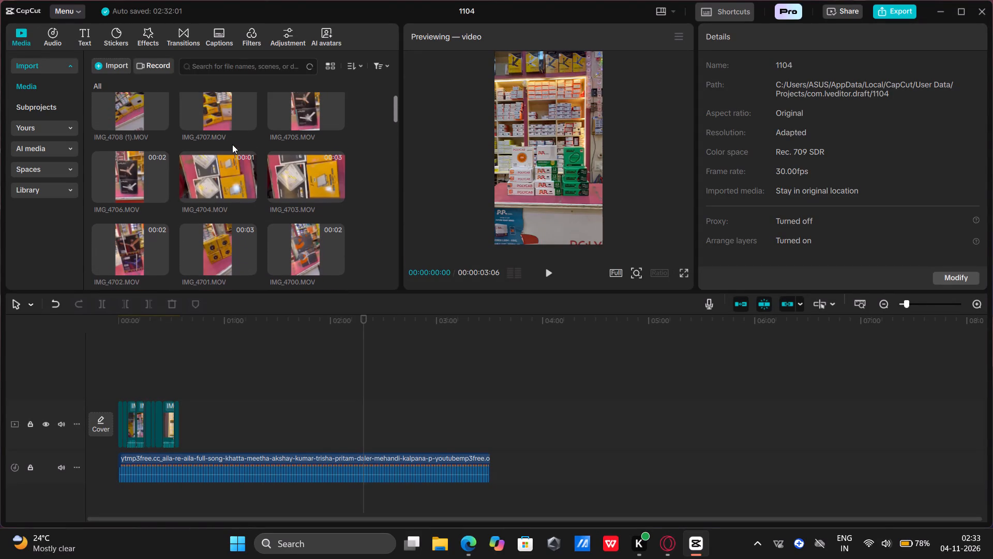
pyautogui.scroll(2, 232, 144)
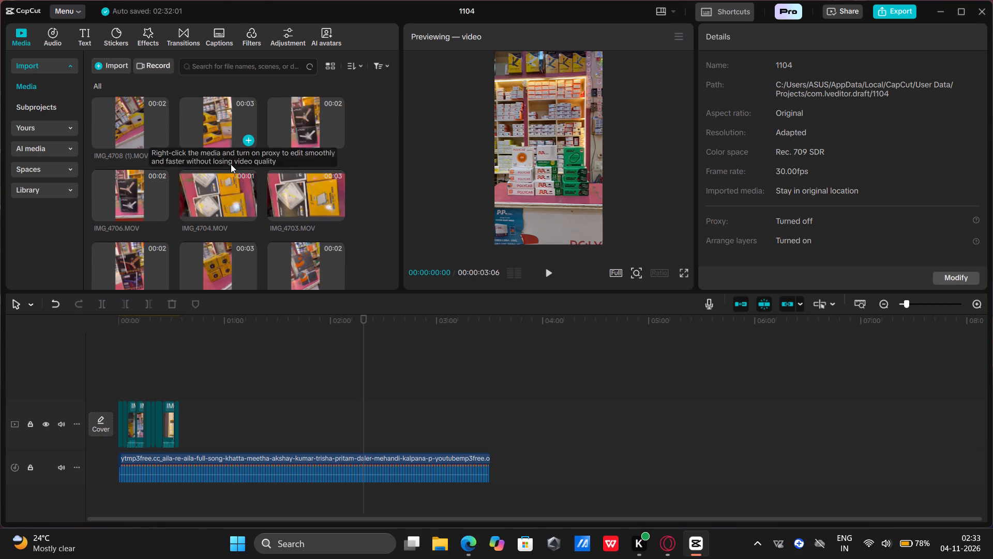
pyautogui.scroll(3, 231, 164)
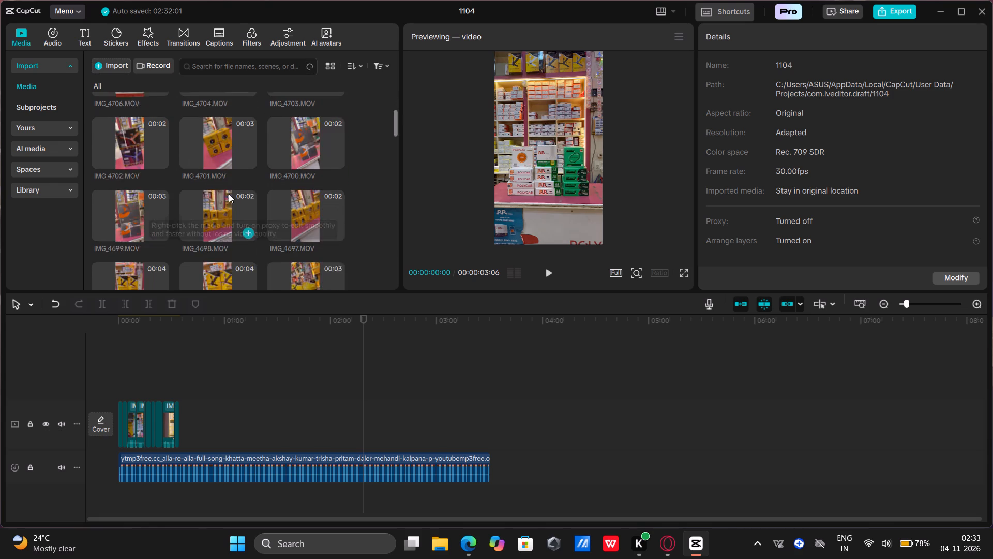
pyautogui.scroll(3, 229, 194)
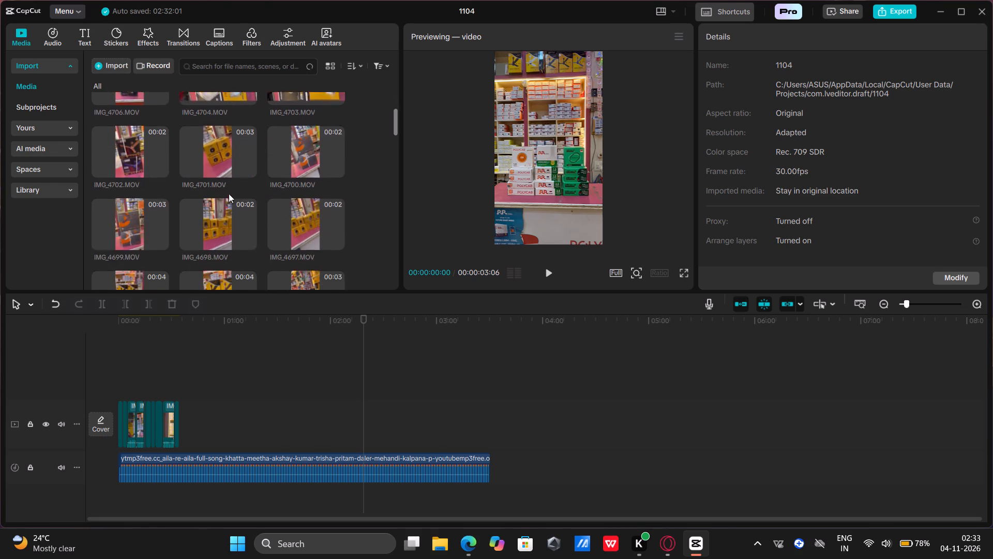
# Preview the night storefront clips IMG_4667.MOV, IMG_4668.MOV and IMG_4664.MOV from the media library.
pyautogui.scroll(-3, 229, 194)
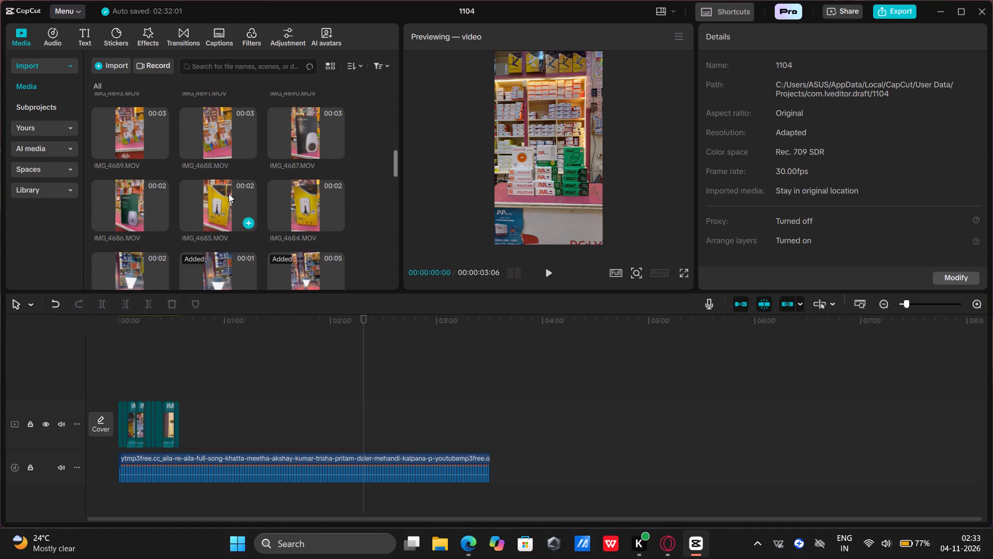
pyautogui.scroll(-2, 229, 194)
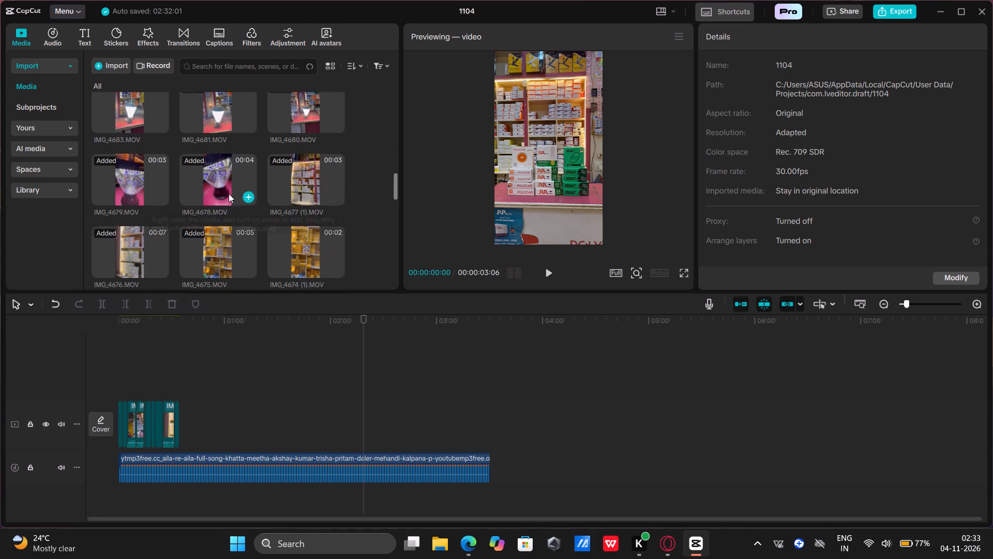
pyautogui.scroll(-2, 229, 194)
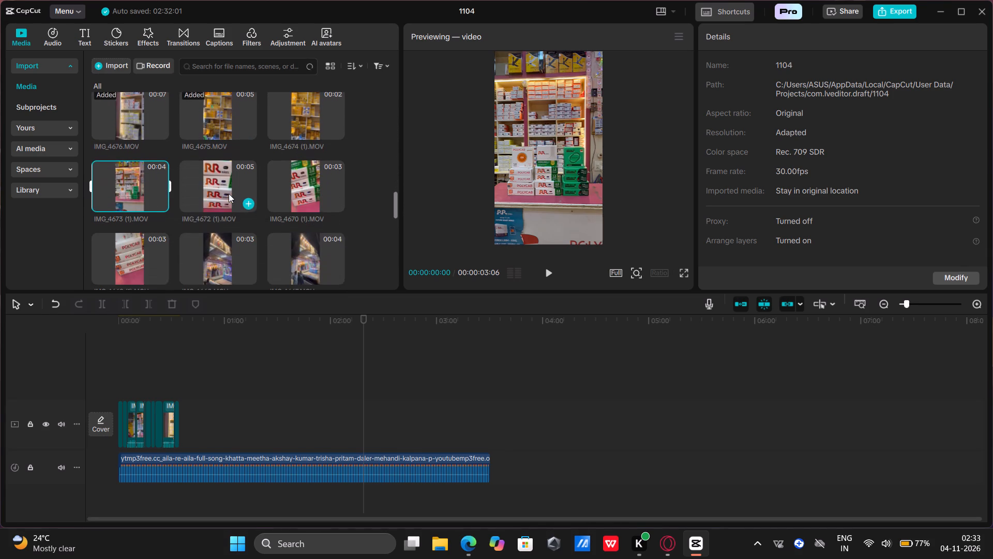
pyautogui.scroll(-1, 229, 194)
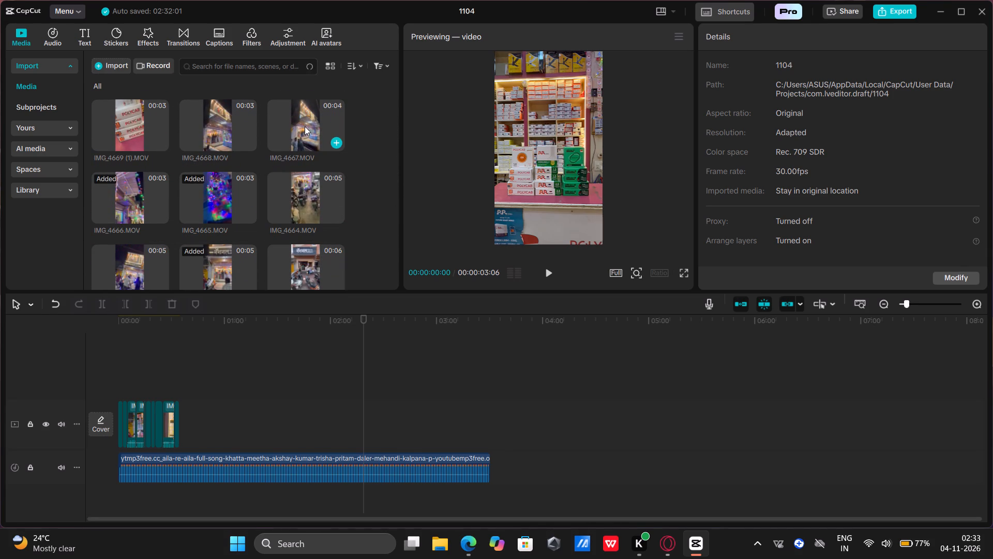
pyautogui.click(305, 126)
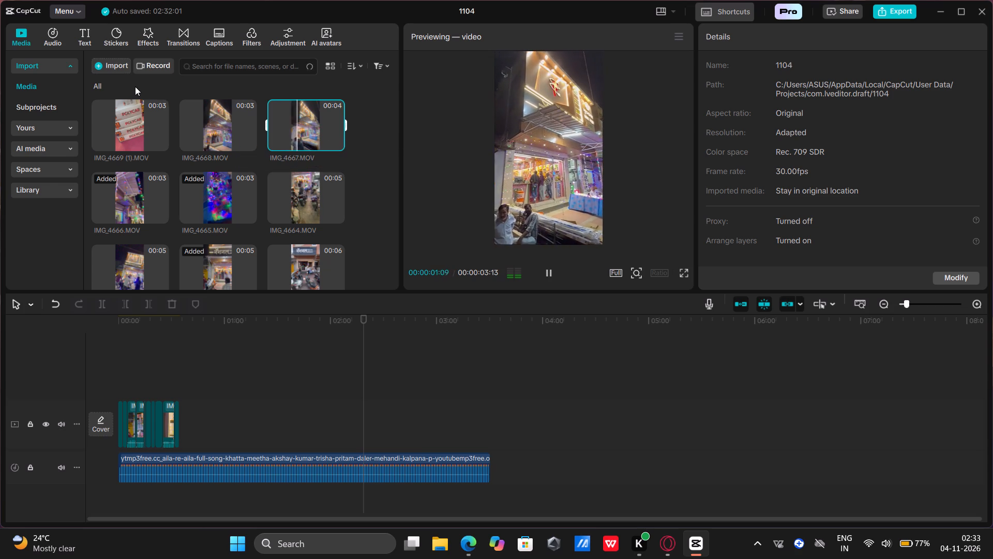
pyautogui.click(234, 133)
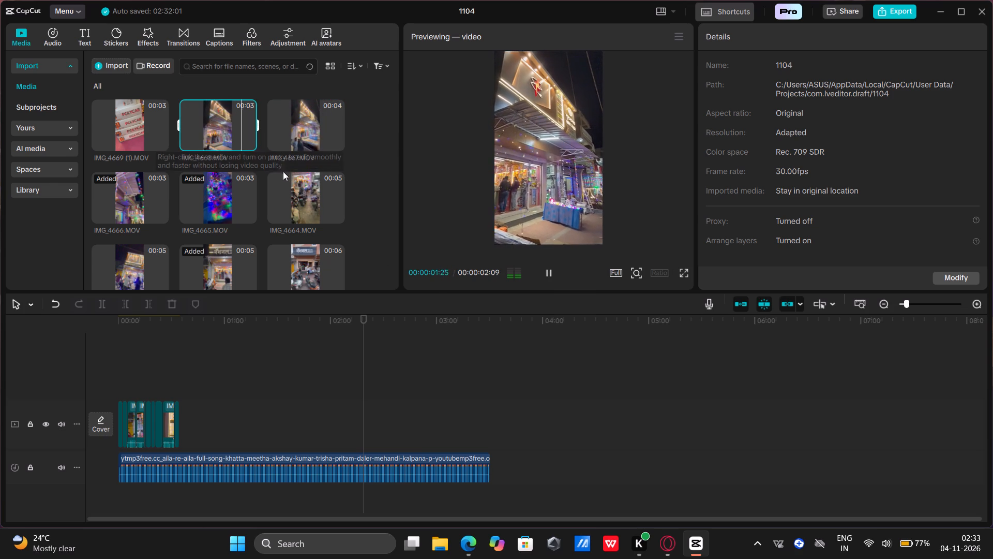
pyautogui.click(294, 199)
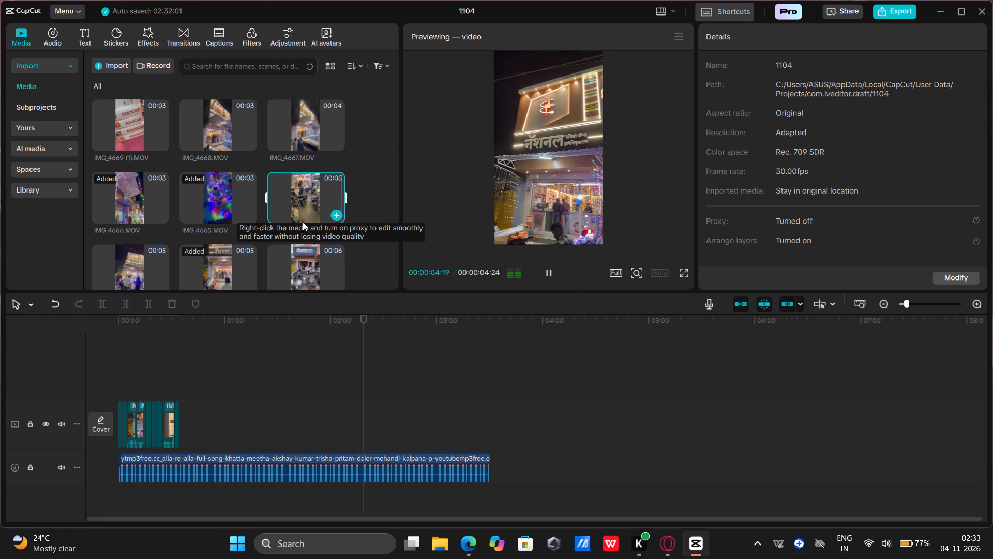
# Play the assembled sequence from the start of the timeline to review the opening clips with the song.
pyautogui.keyDown('ctrl'); pyautogui.scroll(1, 255, 341); pyautogui.keyUp('ctrl')
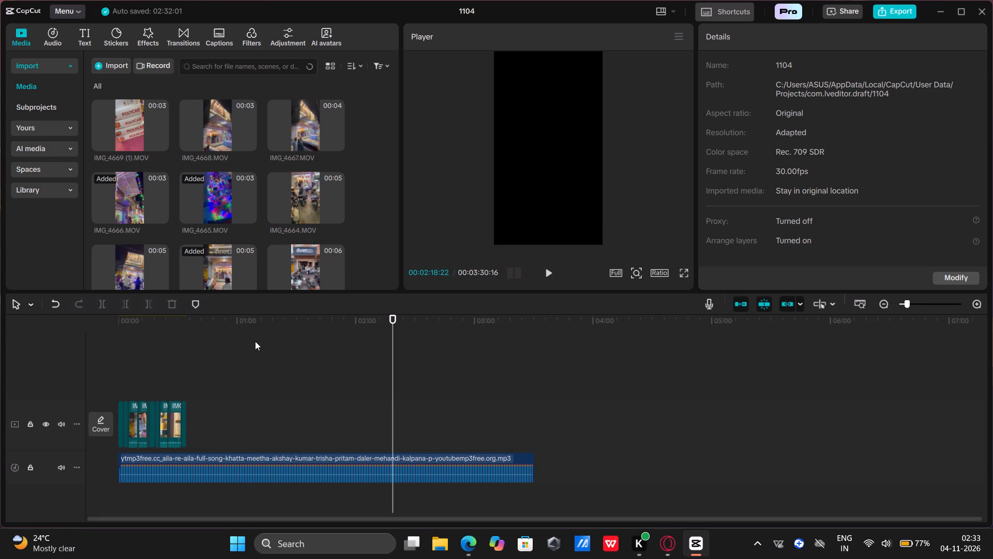
pyautogui.keyDown('ctrl'); pyautogui.scroll(3, 255, 341); pyautogui.keyUp('ctrl')
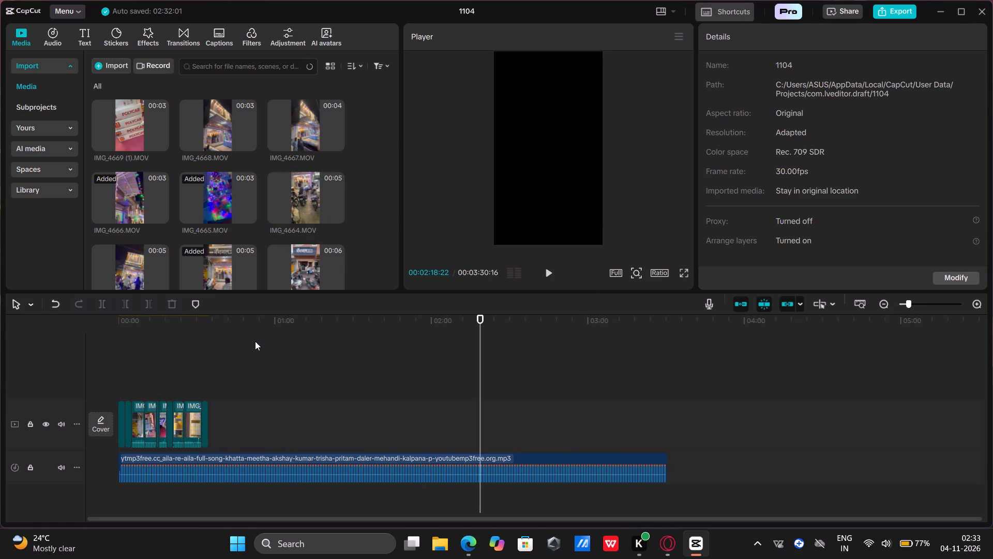
pyautogui.keyDown('ctrl'); pyautogui.scroll(4, 255, 341); pyautogui.keyUp('ctrl')
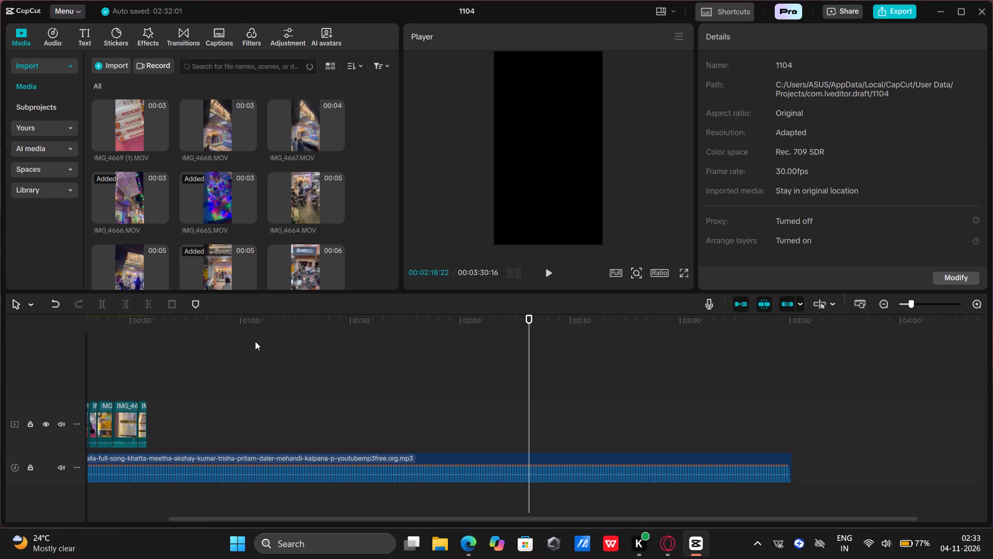
pyautogui.keyDown('ctrl'); pyautogui.scroll(2, 255, 341); pyautogui.keyUp('ctrl')
pyautogui.hscroll(3, 326, 348)
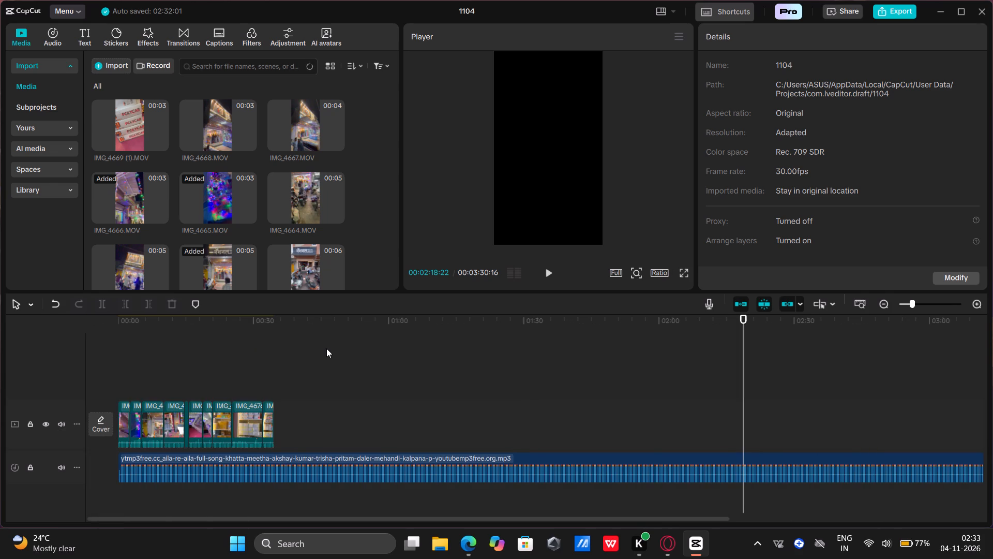
pyautogui.click(230, 381)
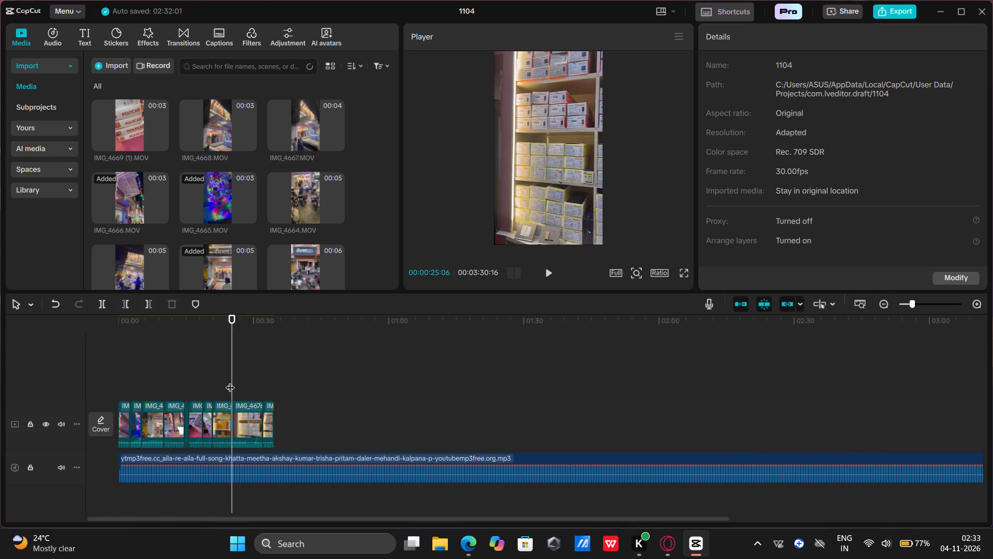
pyautogui.keyDown('ctrl'); pyautogui.scroll(9, 230, 381); pyautogui.keyUp('ctrl')
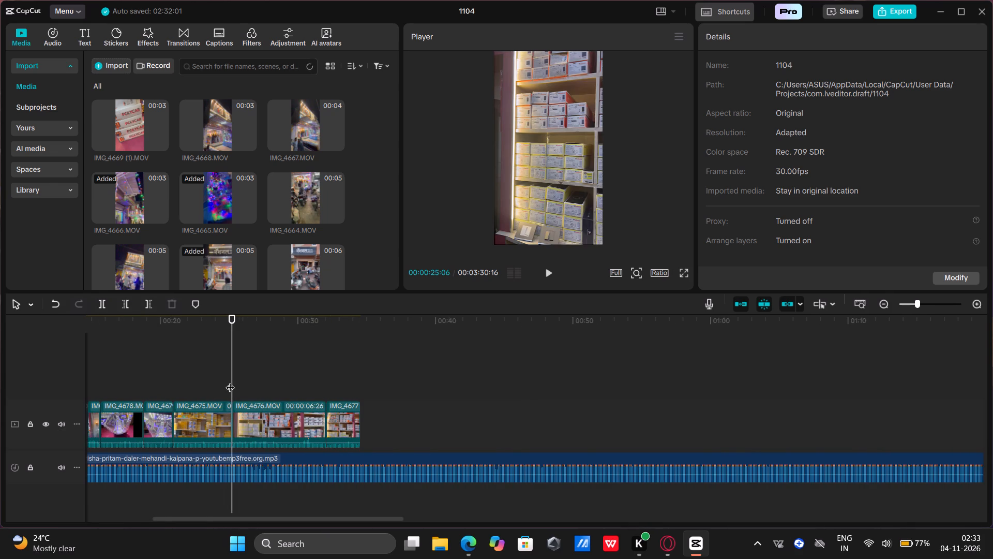
pyautogui.hscroll(4, 230, 381)
pyautogui.click(230, 381)
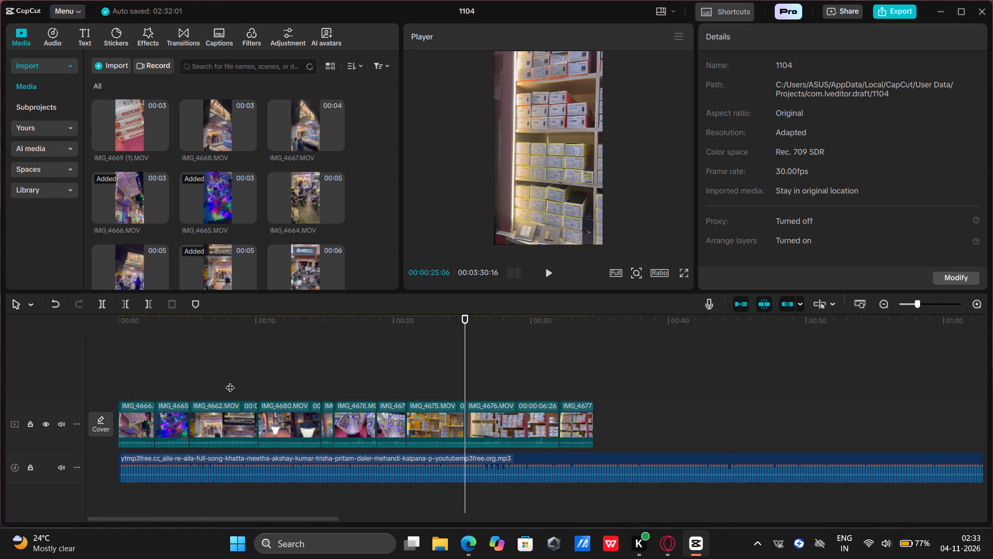
pyautogui.hscroll(3, 232, 380)
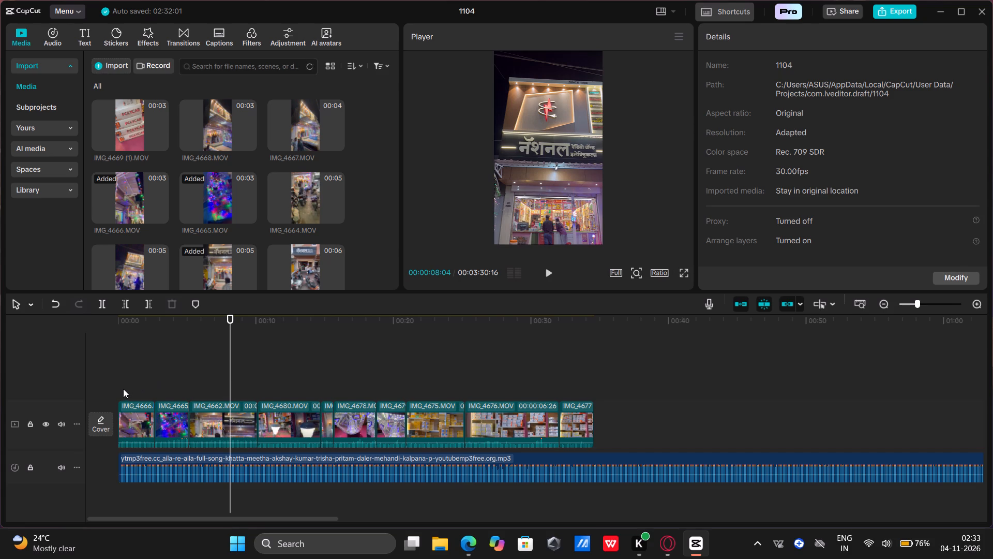
pyautogui.click(117, 388)
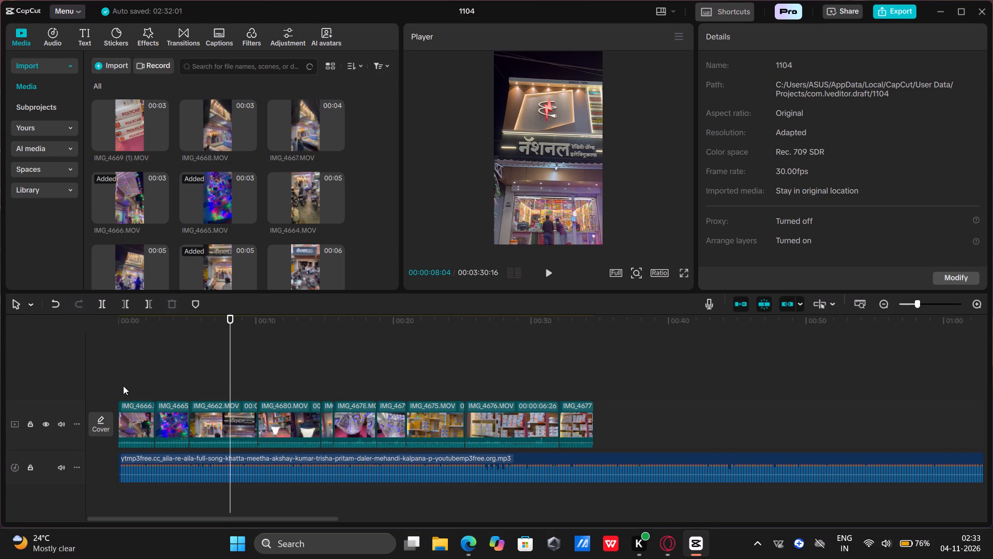
pyautogui.click(123, 386)
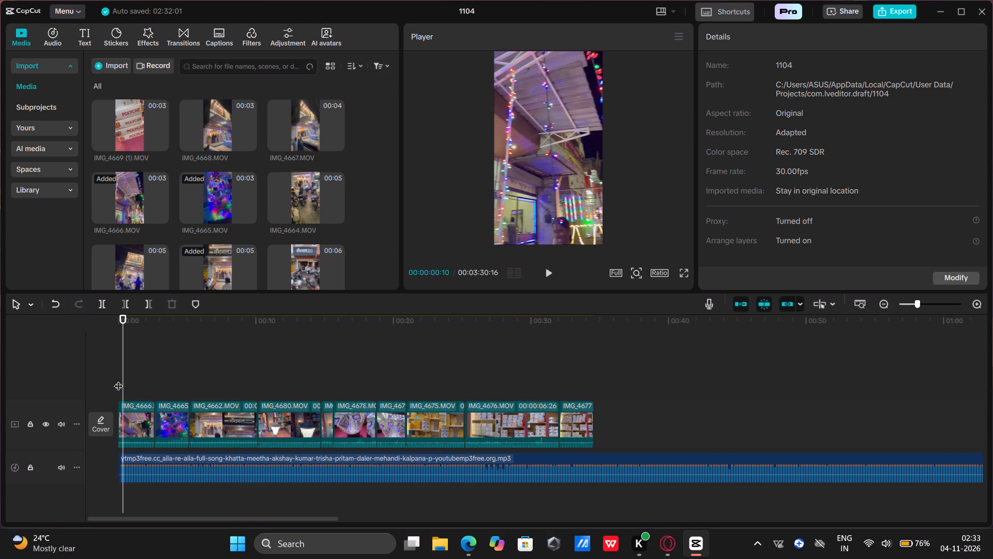
pyautogui.click(111, 380)
pyautogui.click(119, 379)
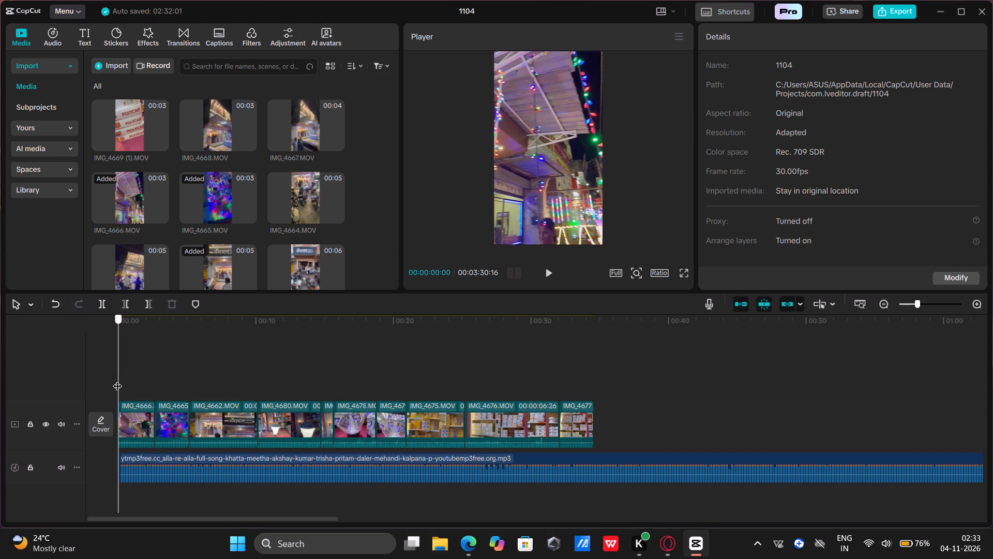
pyautogui.click(548, 275)
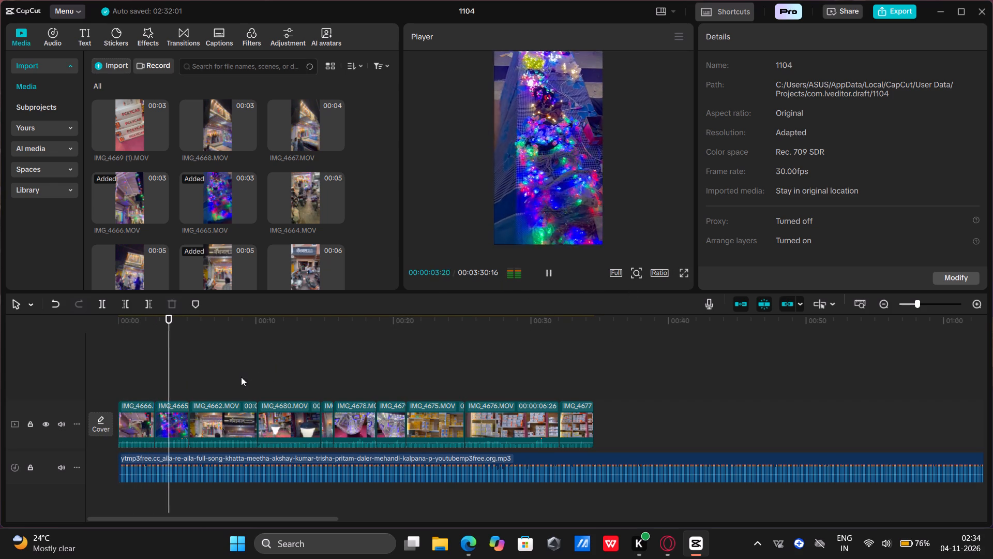
pyautogui.click(118, 374)
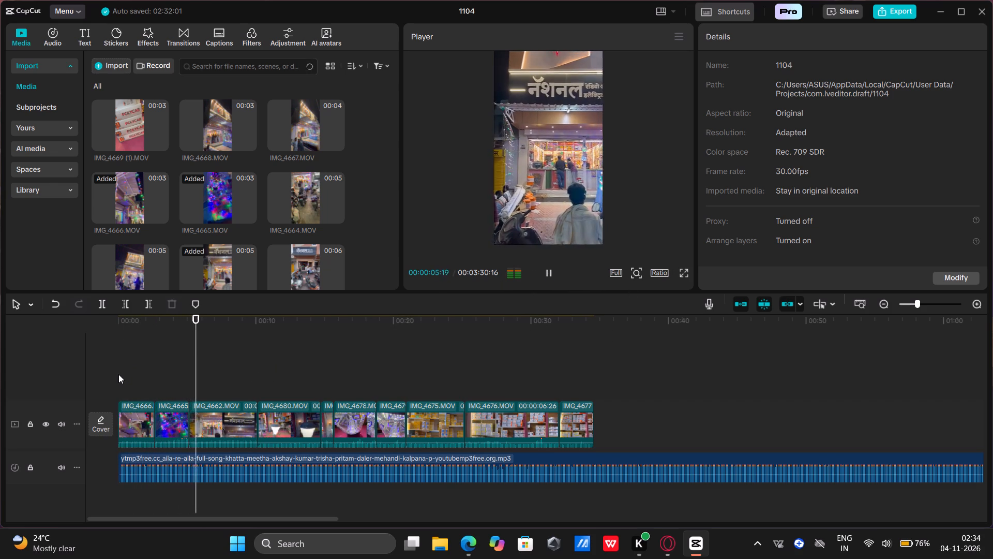
pyautogui.hscroll(5, 147, 376)
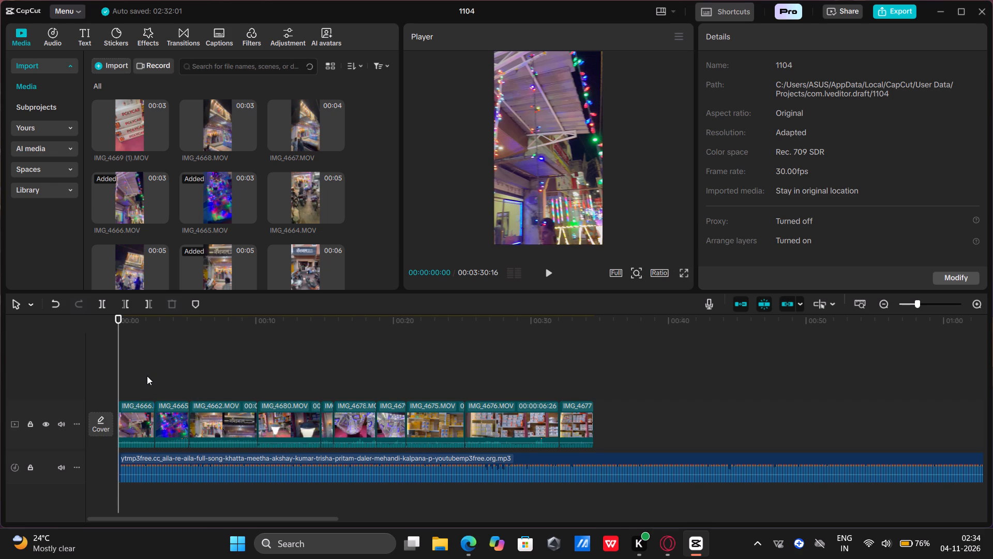
# Move the storefront sign clip IMG_4662.MOV to the beginning of the main video track, before IMG_4666.MOV, and return the playhead to the start.
pyautogui.scroll(-1, 176, 222)
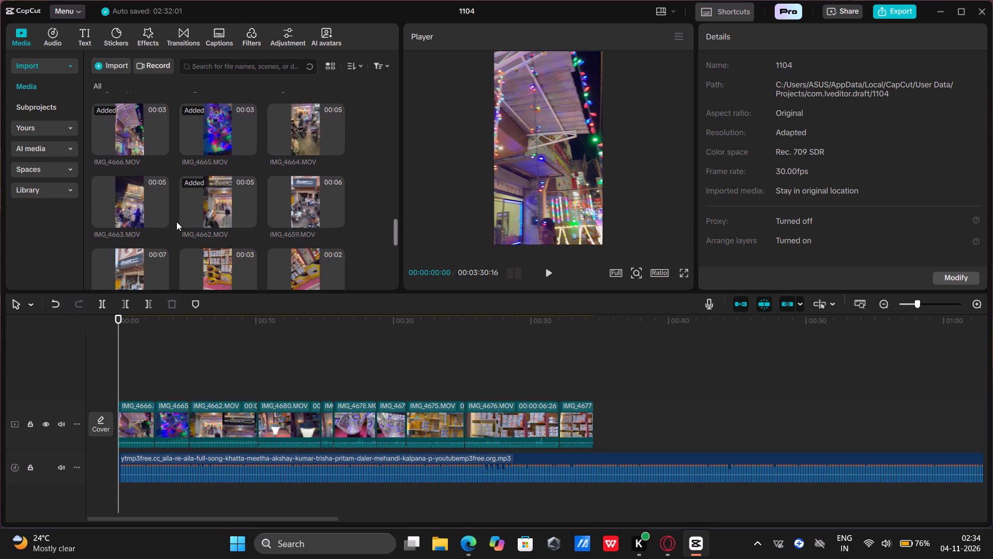
pyautogui.scroll(-1, 176, 222)
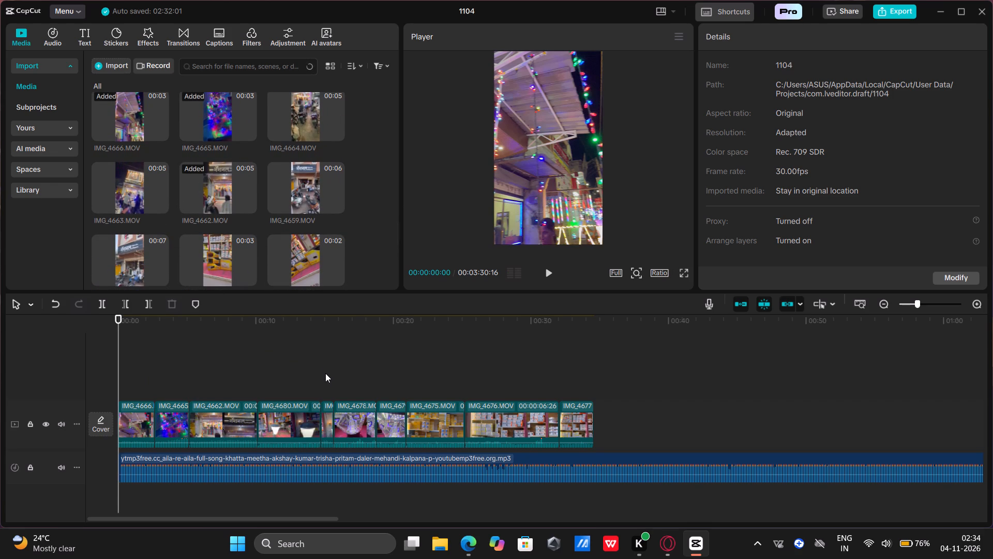
pyautogui.moveTo(117, 383); pyautogui.dragTo(118, 383)
pyautogui.moveTo(118, 383); pyautogui.dragTo(240, 388)
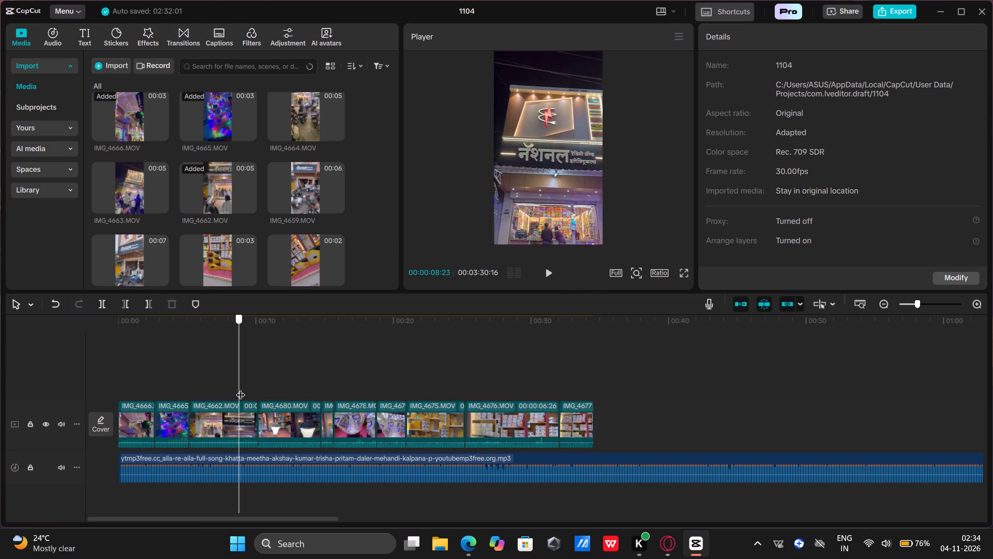
pyautogui.moveTo(240, 388); pyautogui.dragTo(236, 388)
pyautogui.moveTo(238, 420); pyautogui.dragTo(215, 413)
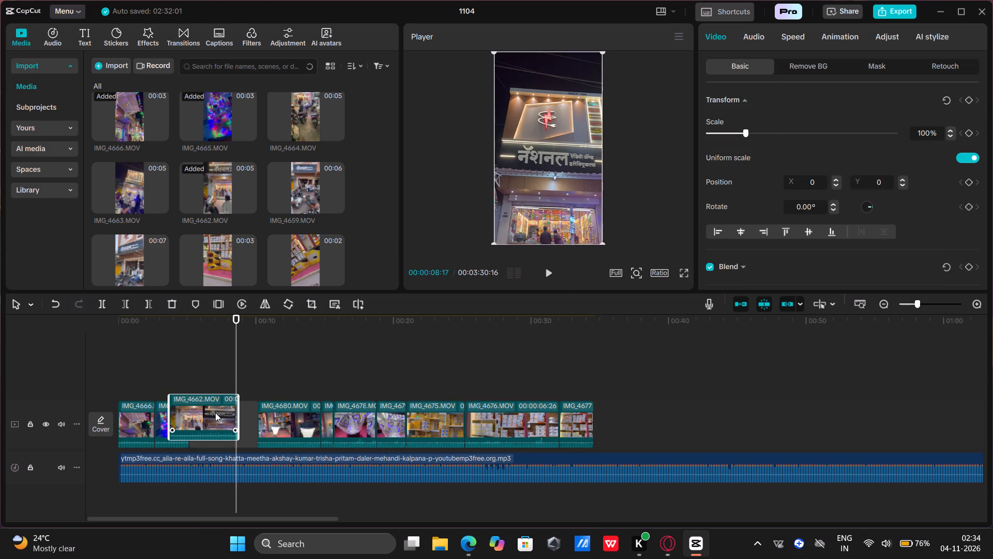
pyautogui.moveTo(215, 413); pyautogui.dragTo(120, 439)
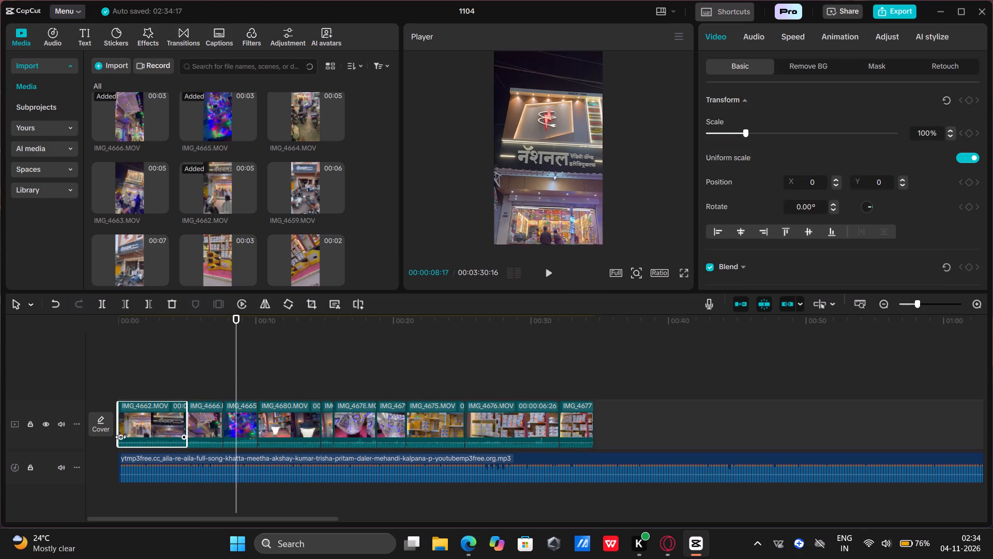
pyautogui.click(121, 366)
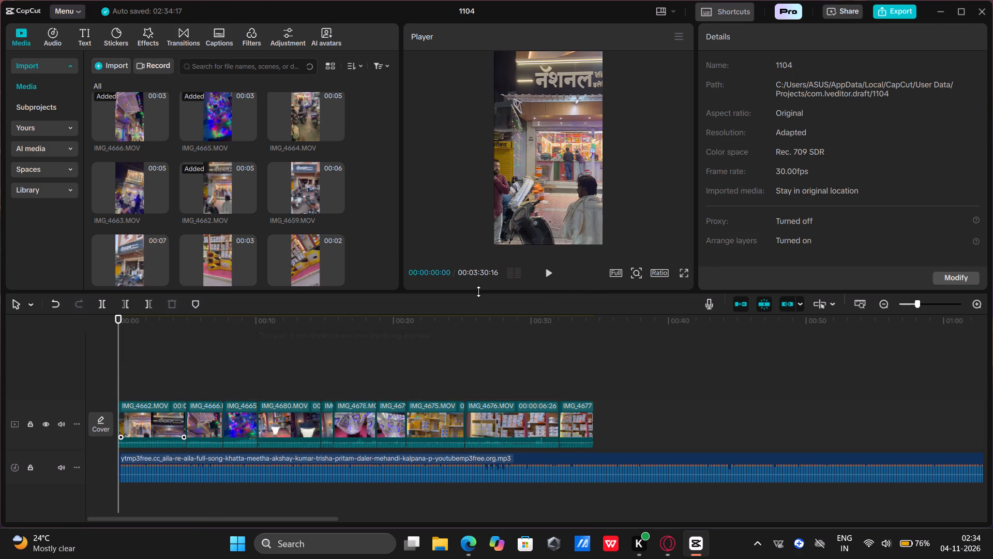
# Play the opening of the sequence briefly and reduce the volume of the first clip, IMG_4662.MOV, to -∞ dB.
pyautogui.click(547, 272)
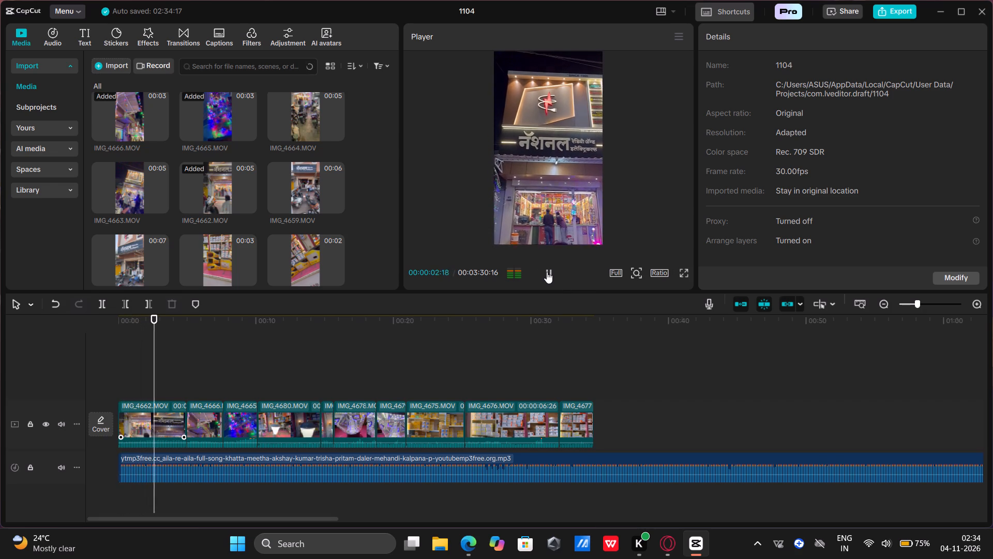
pyautogui.click(547, 272)
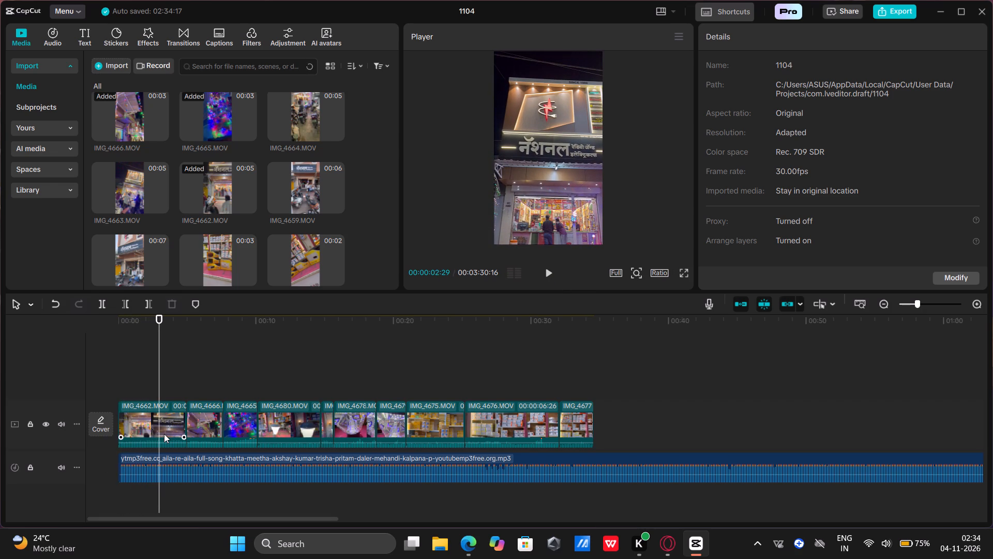
pyautogui.click(164, 434)
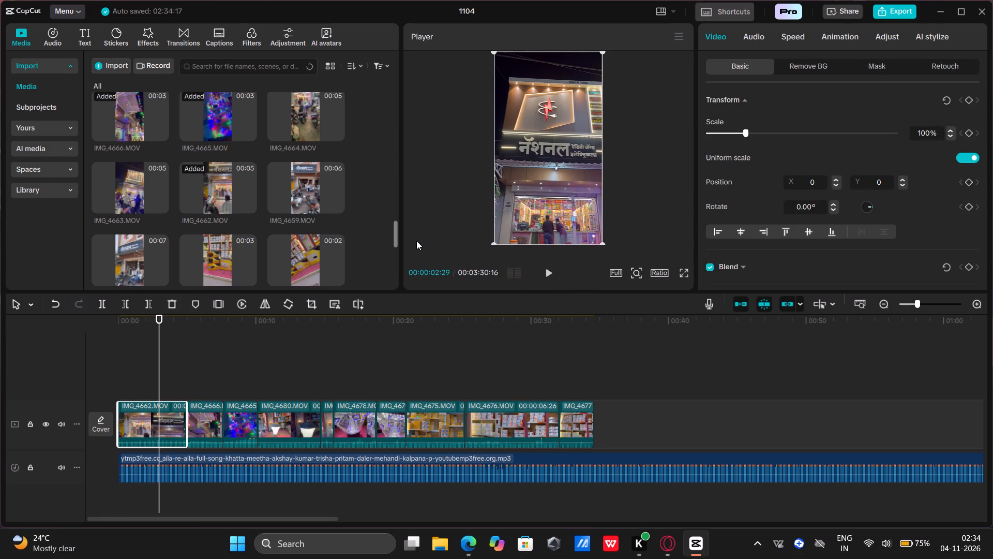
pyautogui.click(756, 30)
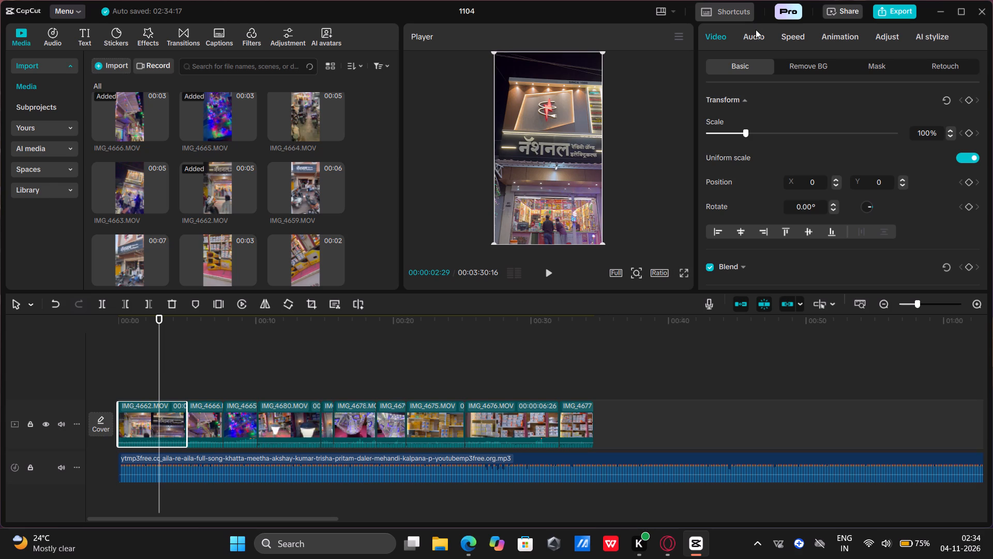
pyautogui.click(752, 36)
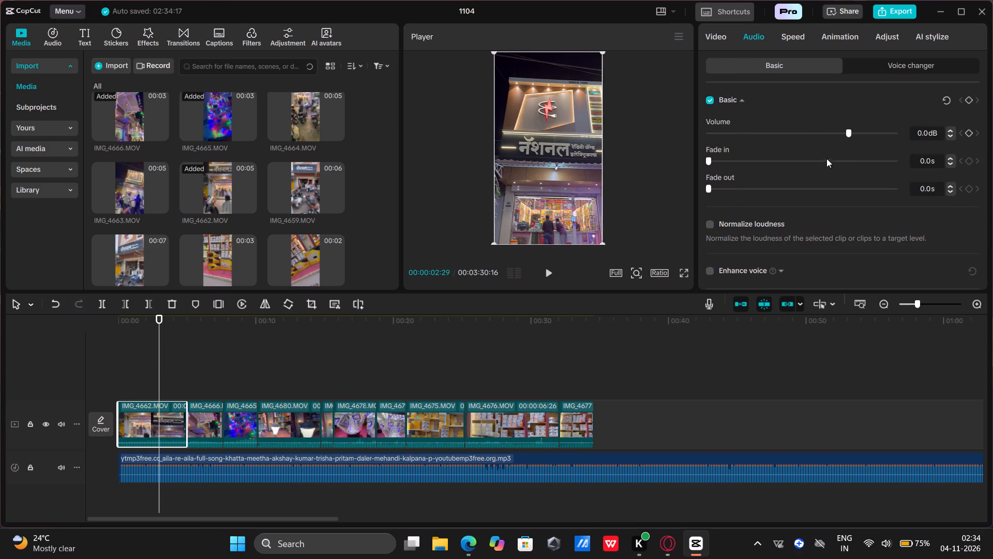
pyautogui.moveTo(837, 133); pyautogui.dragTo(809, 137)
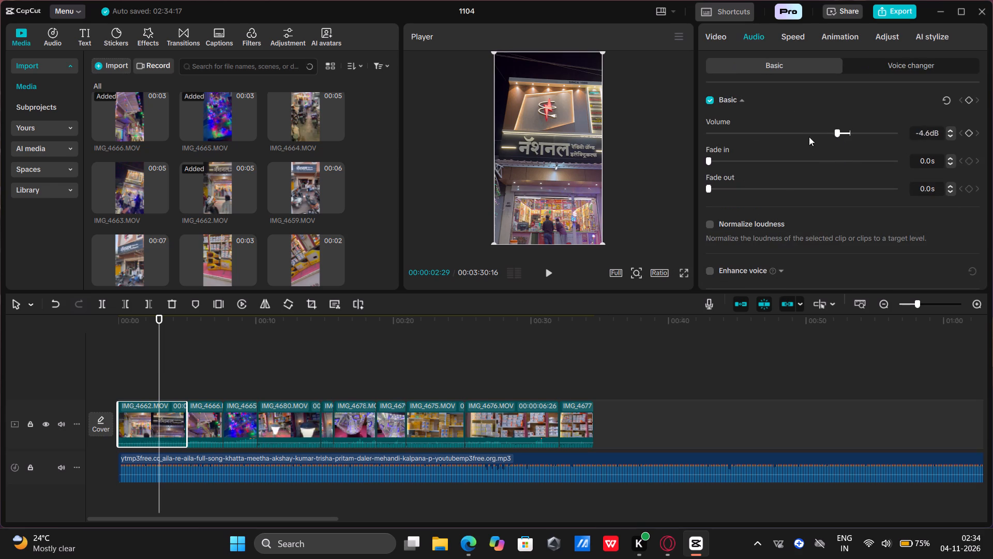
pyautogui.moveTo(809, 137); pyautogui.dragTo(693, 137)
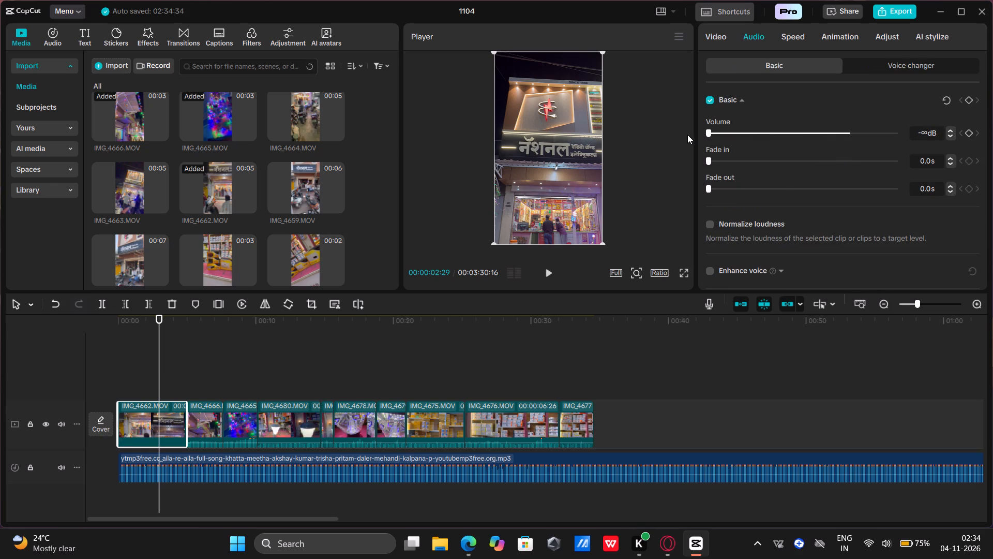
# Mute the main video track and return the playhead to the start of the timeline.
pyautogui.click(62, 426)
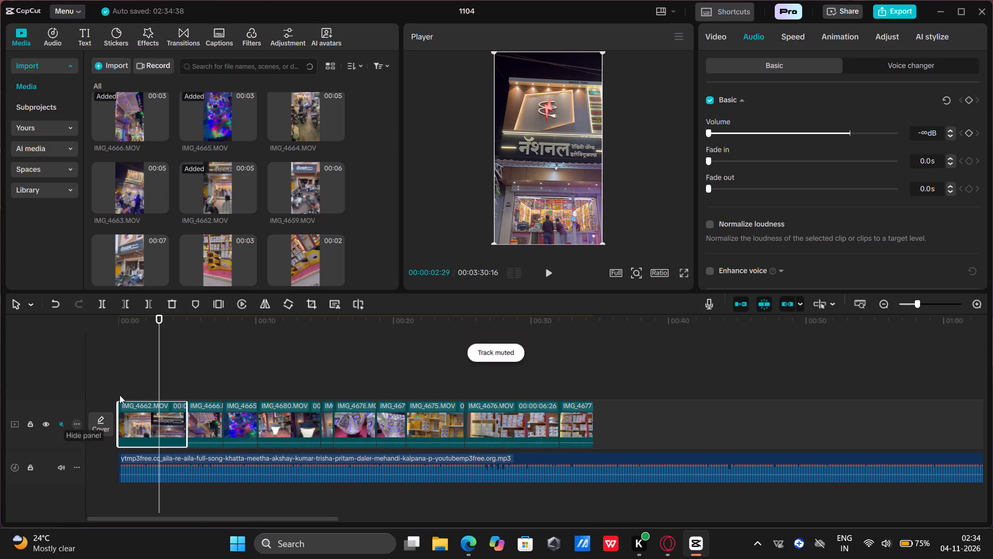
pyautogui.click(117, 385)
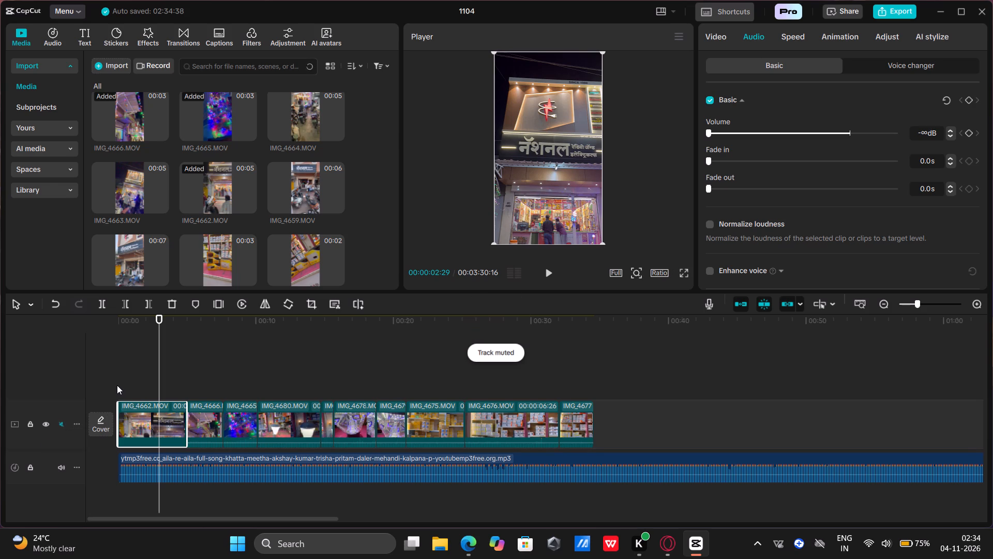
pyautogui.click(117, 385)
pyautogui.click(125, 379)
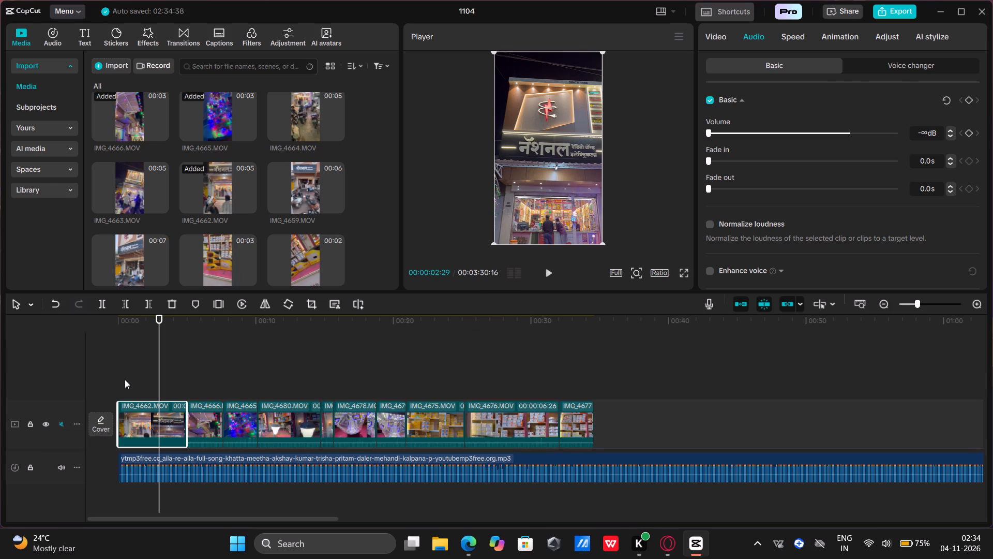
pyautogui.moveTo(124, 378); pyautogui.dragTo(109, 376)
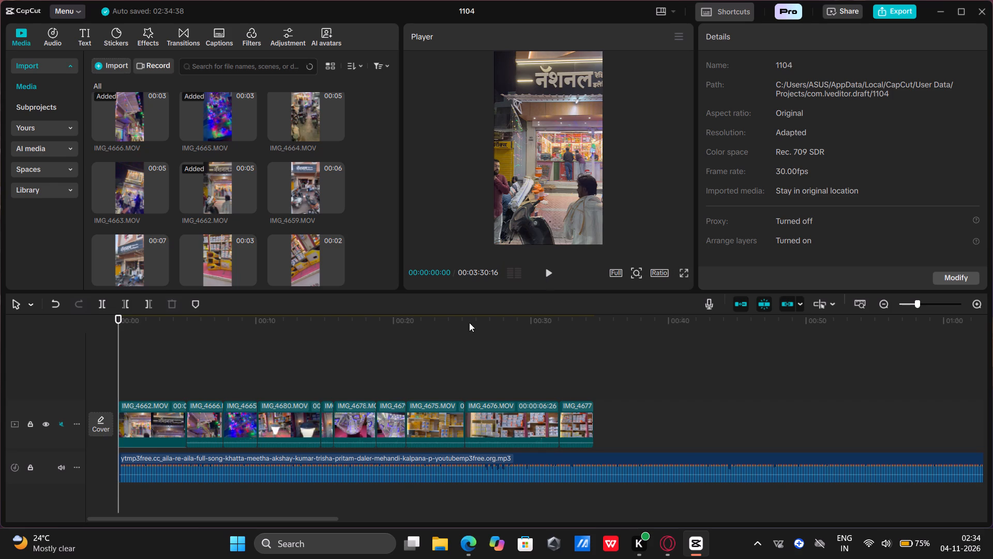
# Speed up the opening storefront clip IMG_4662.MOV, trying 1.18x in playback before setting it to 1.45x.
pyautogui.click(167, 422)
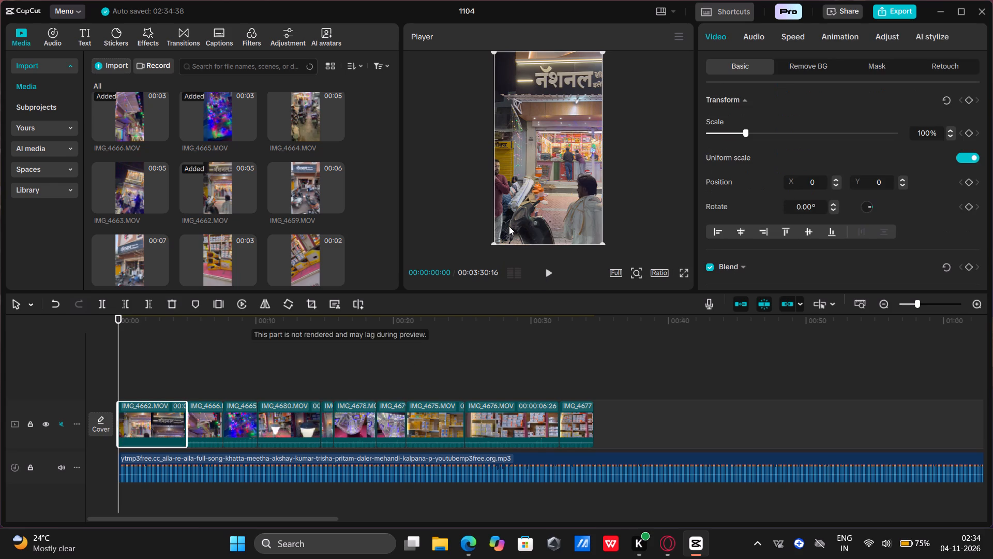
pyautogui.click(752, 46)
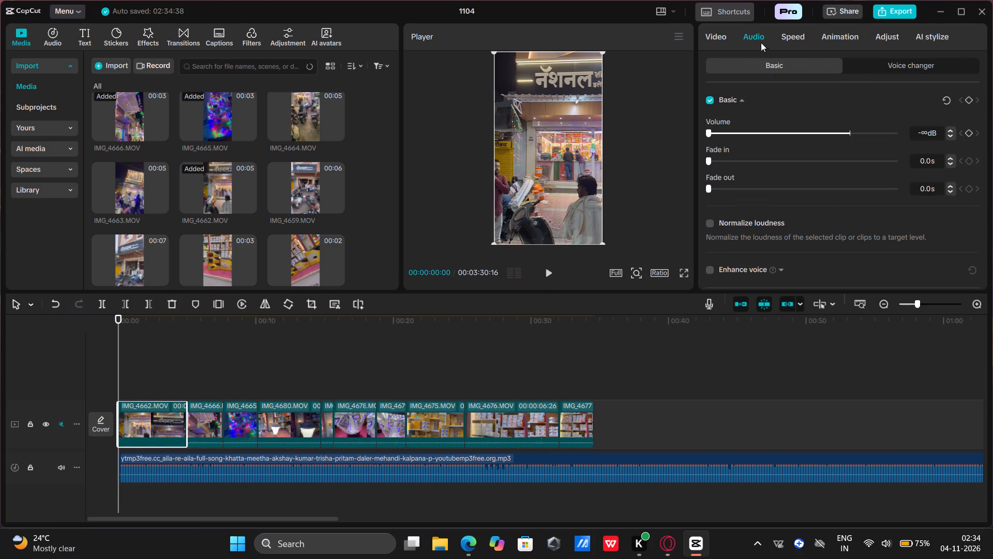
pyautogui.click(787, 38)
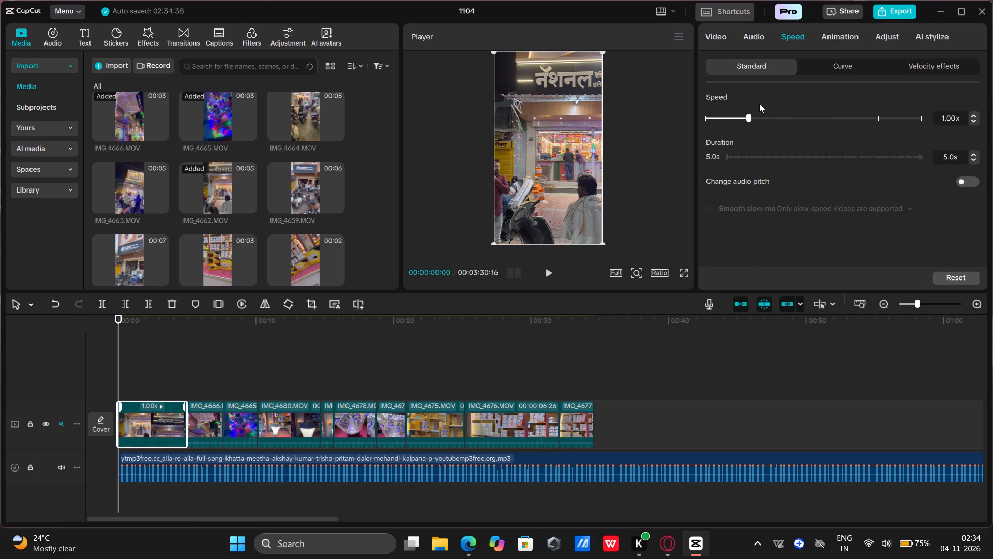
pyautogui.moveTo(747, 118); pyautogui.dragTo(753, 116)
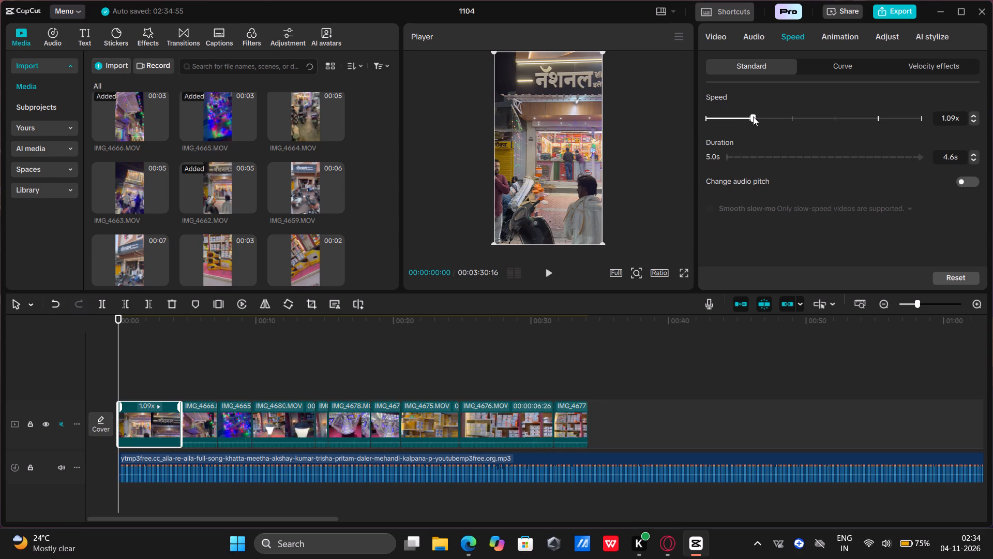
pyautogui.click(753, 116)
pyautogui.click(753, 115)
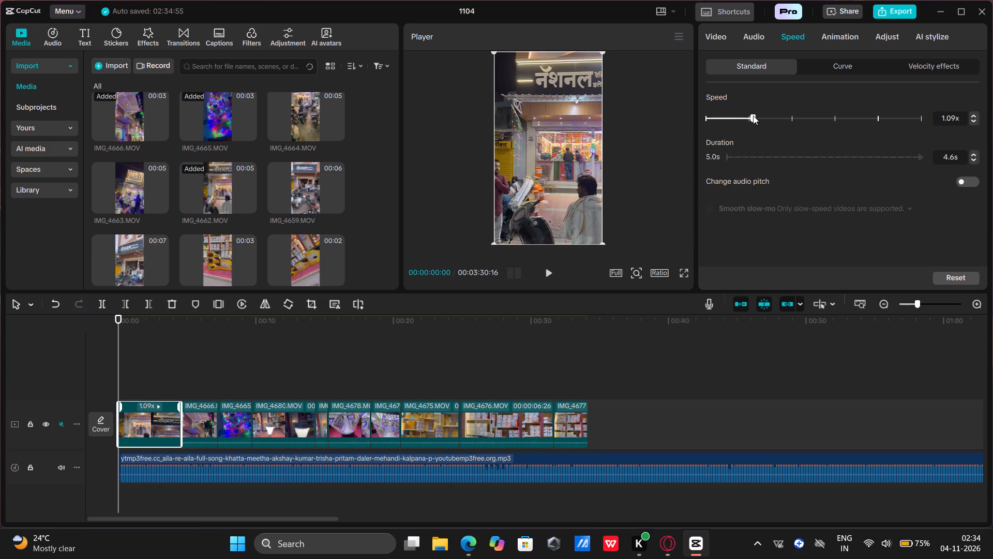
pyautogui.click(757, 115)
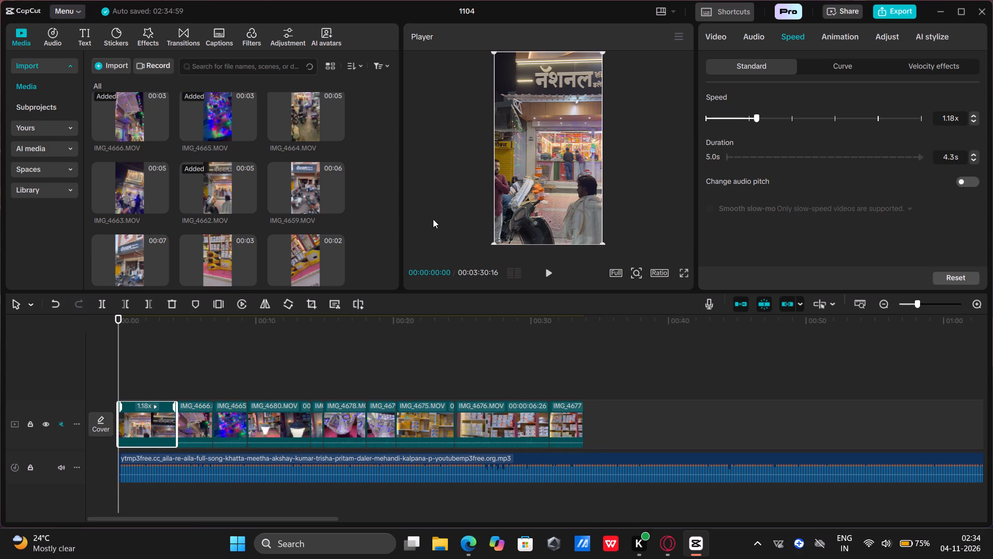
pyautogui.click(546, 271)
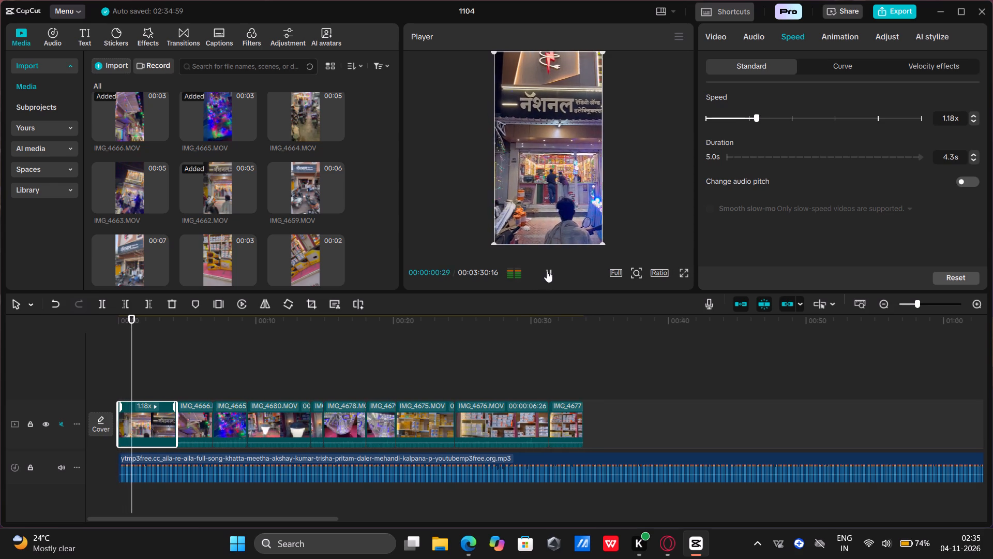
pyautogui.click(769, 119)
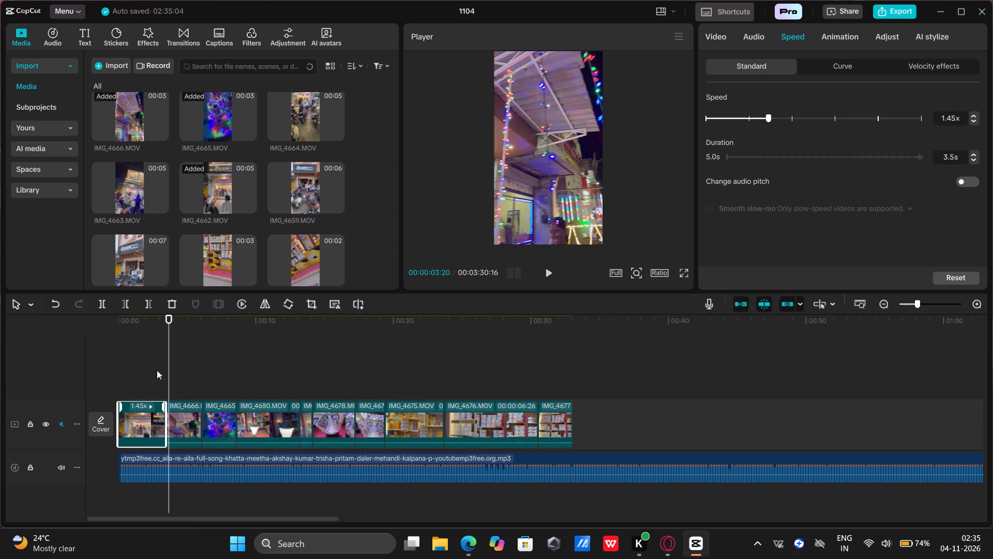
# Play the sequence from the start to review the sped-up storefront clip and the cut into IMG_4666.MOV.
pyautogui.click(115, 367)
pyautogui.click(117, 365)
pyautogui.click(117, 365)
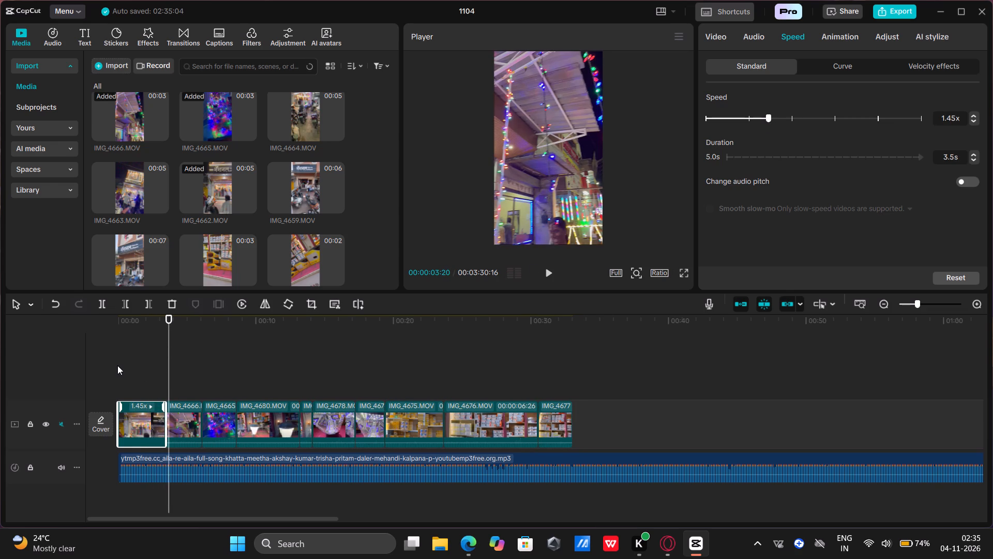
pyautogui.click(120, 365)
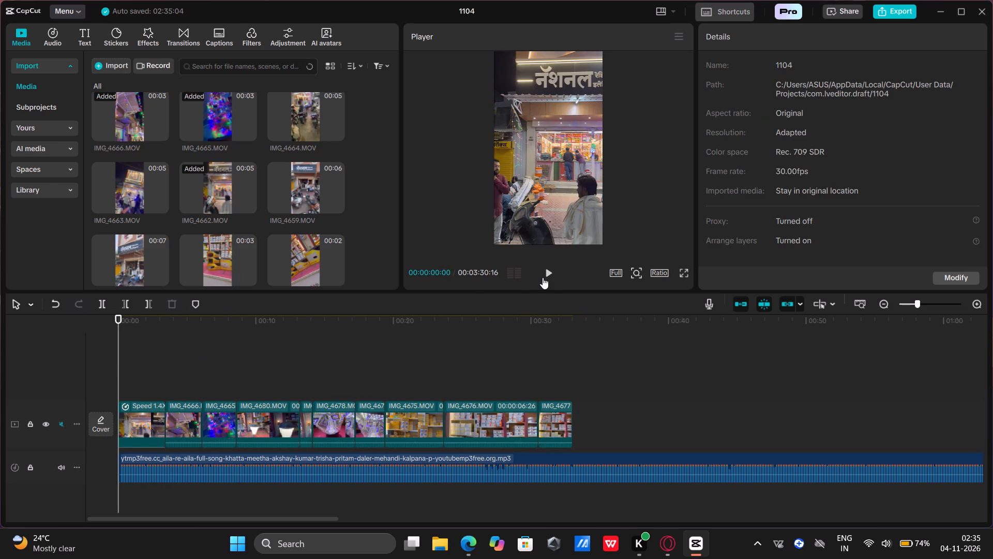
pyautogui.click(543, 276)
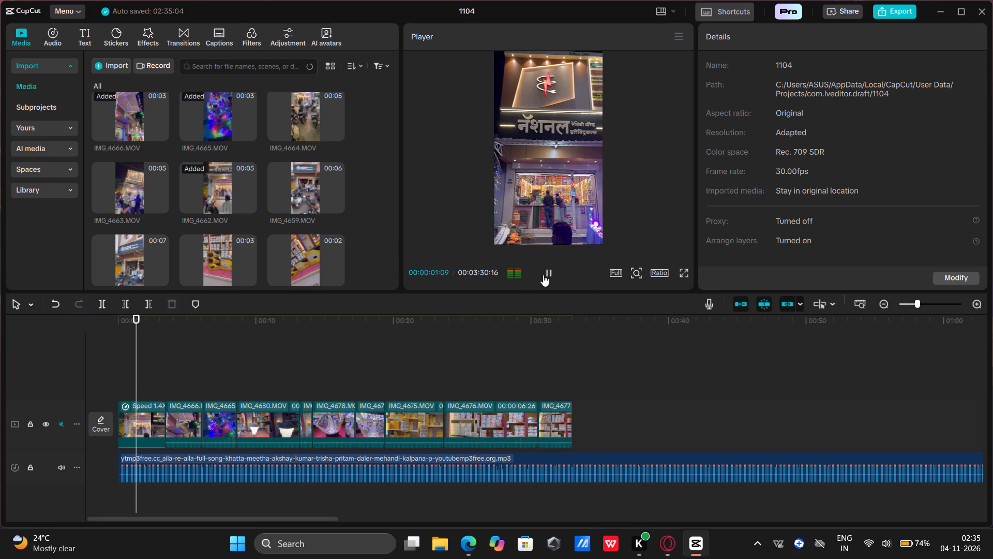
pyautogui.click(543, 275)
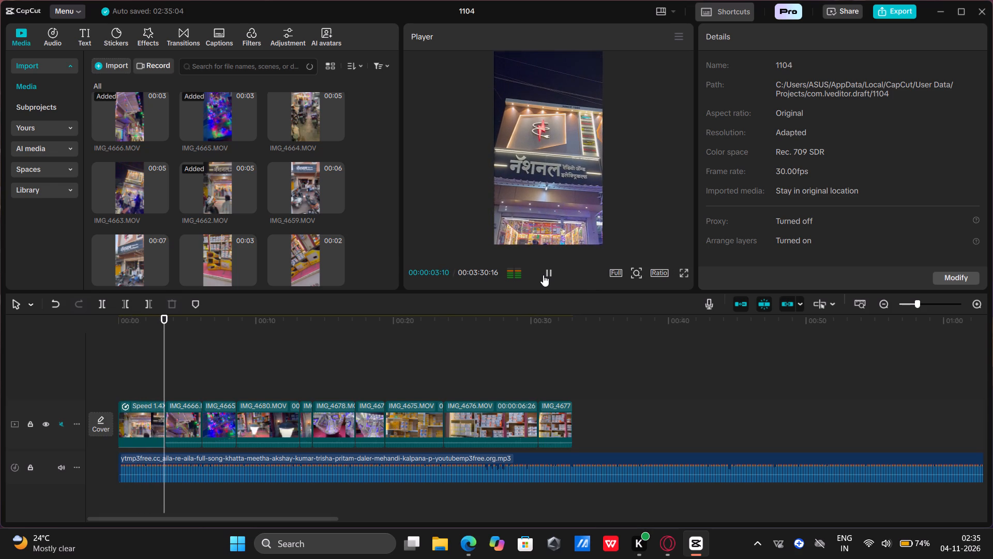
pyautogui.click(543, 275)
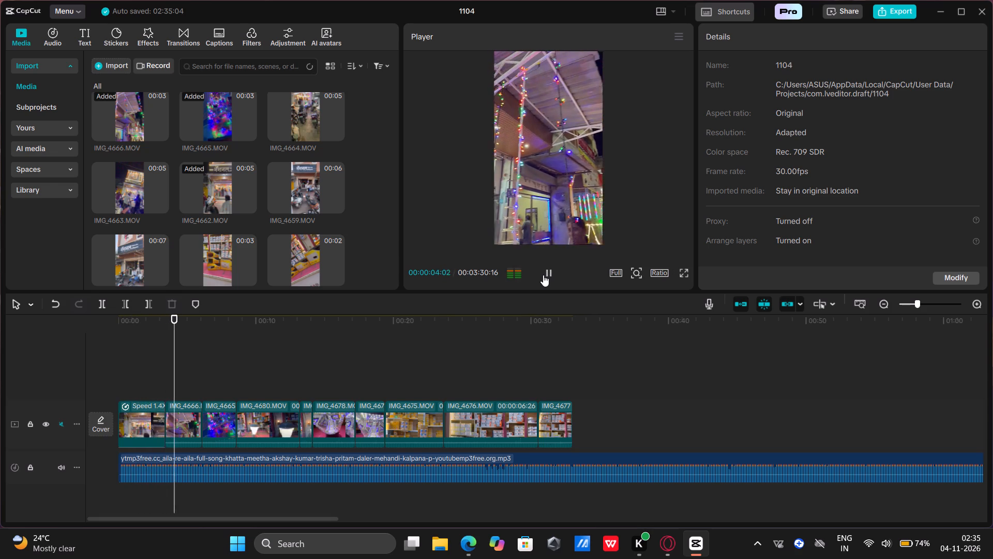
pyautogui.click(543, 275)
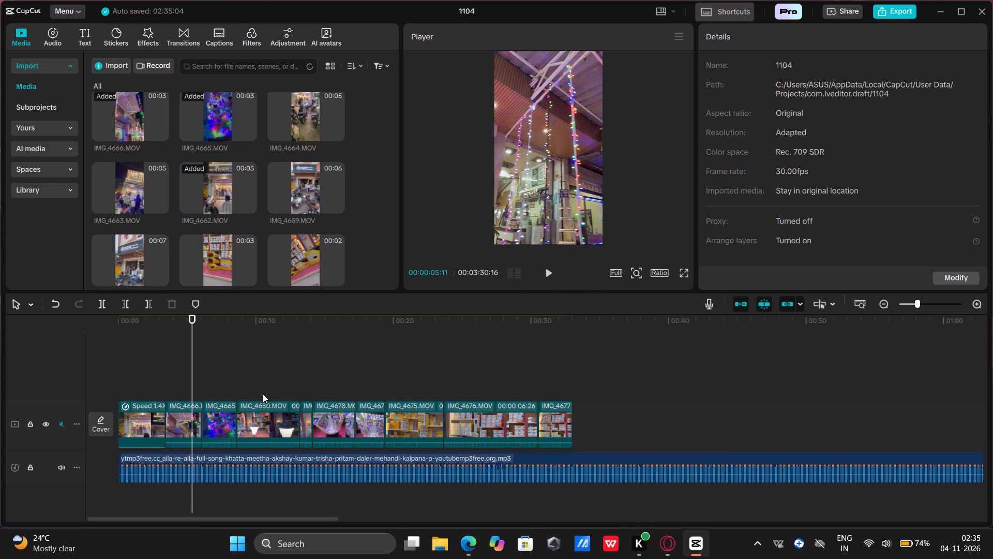
# Move the string-lights clip IMG_4665.MOV between IMG_4662.MOV and IMG_4666.MOV, and play the sequence from the start of the moved clip.
pyautogui.moveTo(217, 431); pyautogui.dragTo(174, 436)
pyautogui.click(165, 367)
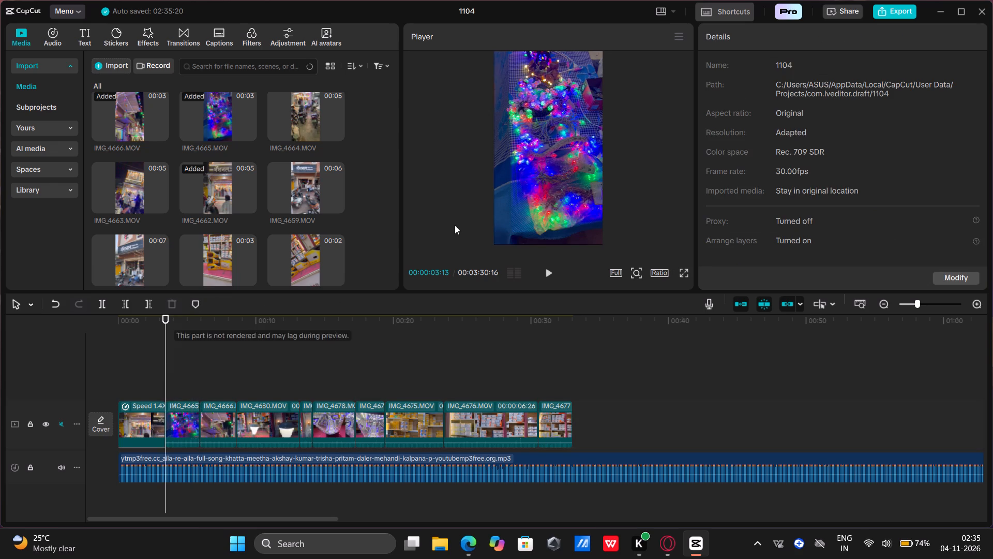
pyautogui.click(545, 277)
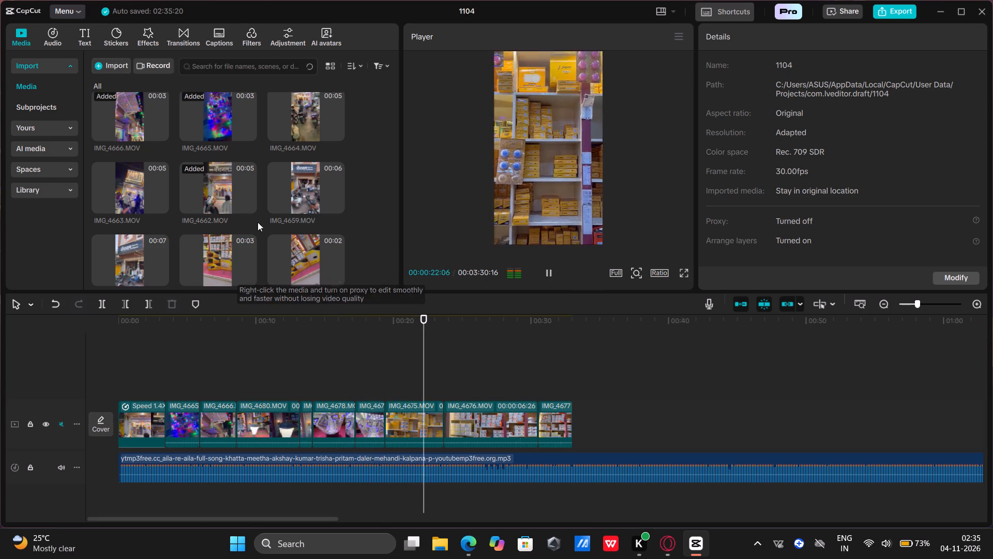
# Look through the imported MOV clips in the media library for further shop shots while the sequence plays out.
pyautogui.scroll(-4, 240, 207)
pyautogui.scroll(1, 240, 207)
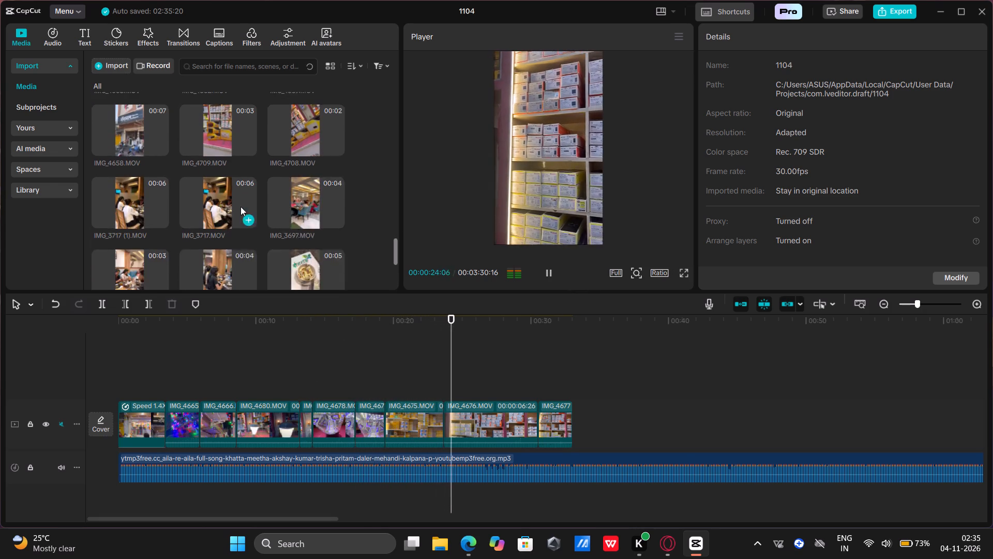
pyautogui.scroll(2, 240, 207)
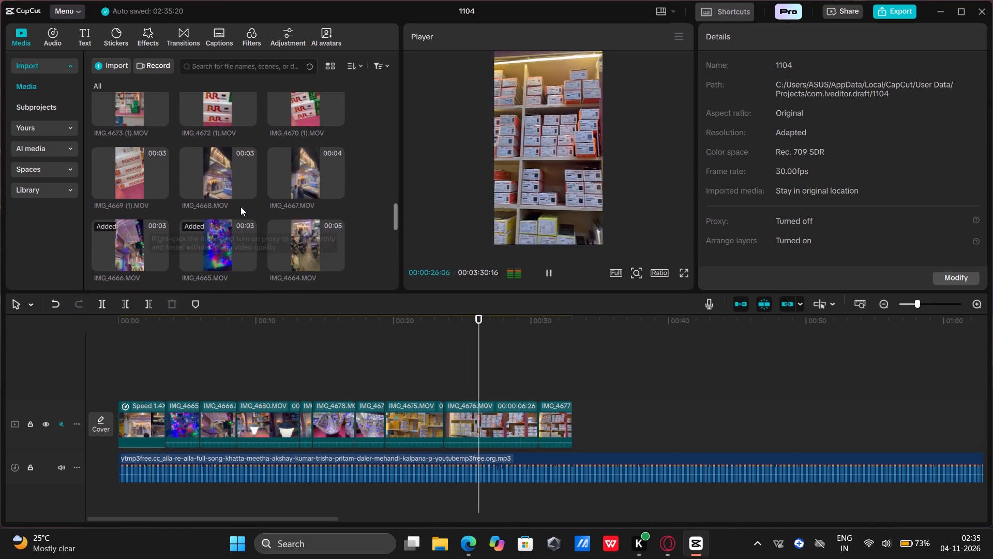
pyautogui.scroll(1, 240, 207)
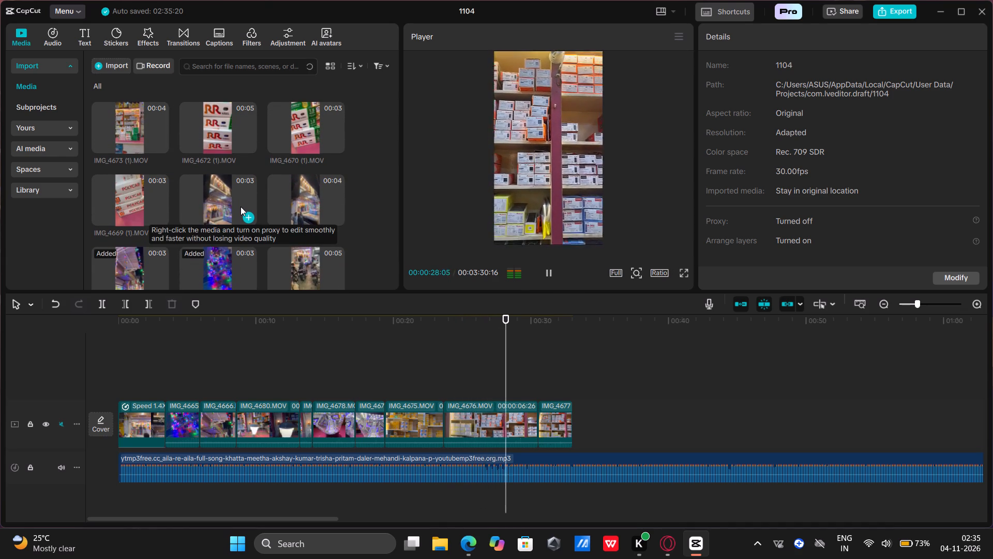
pyautogui.scroll(1, 240, 207)
pyautogui.scroll(-1, 240, 207)
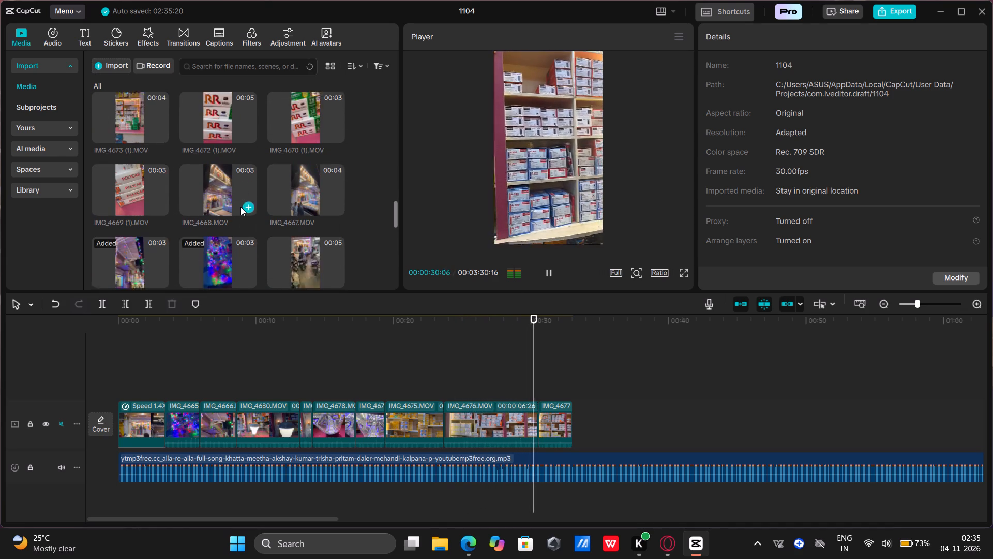
pyautogui.scroll(-1, 240, 207)
pyautogui.scroll(1, 261, 155)
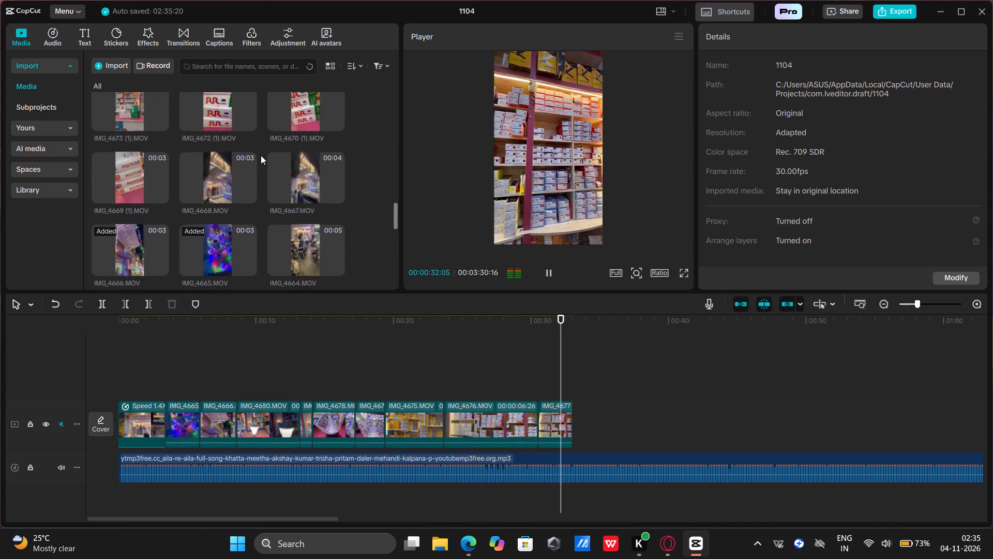
pyautogui.scroll(3, 261, 155)
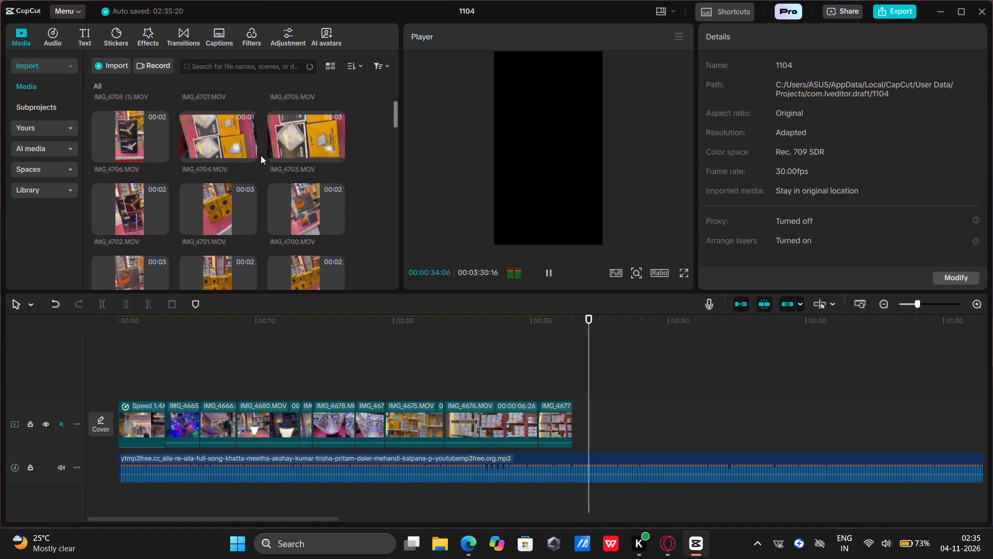
pyautogui.scroll(1, 261, 155)
pyautogui.scroll(-1, 261, 155)
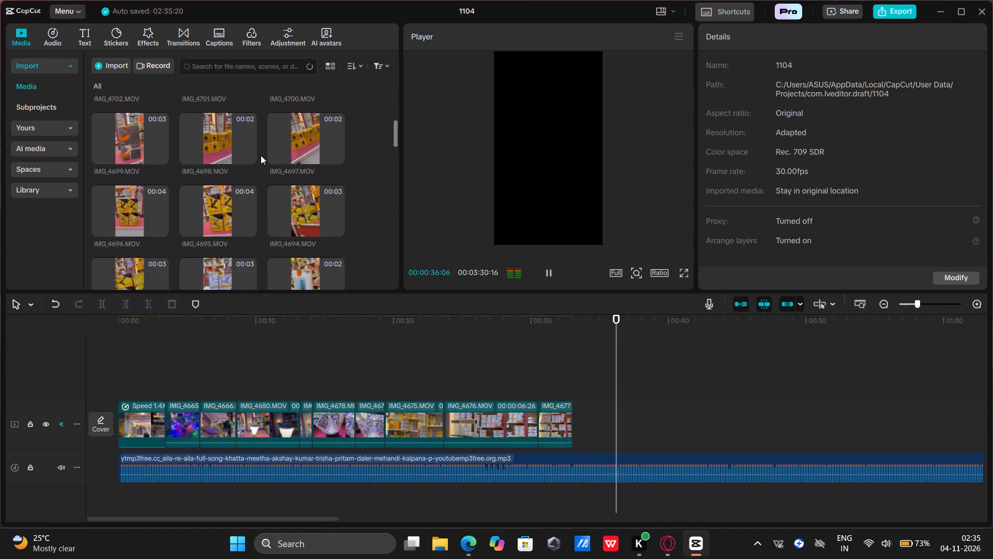
pyautogui.scroll(-2, 261, 155)
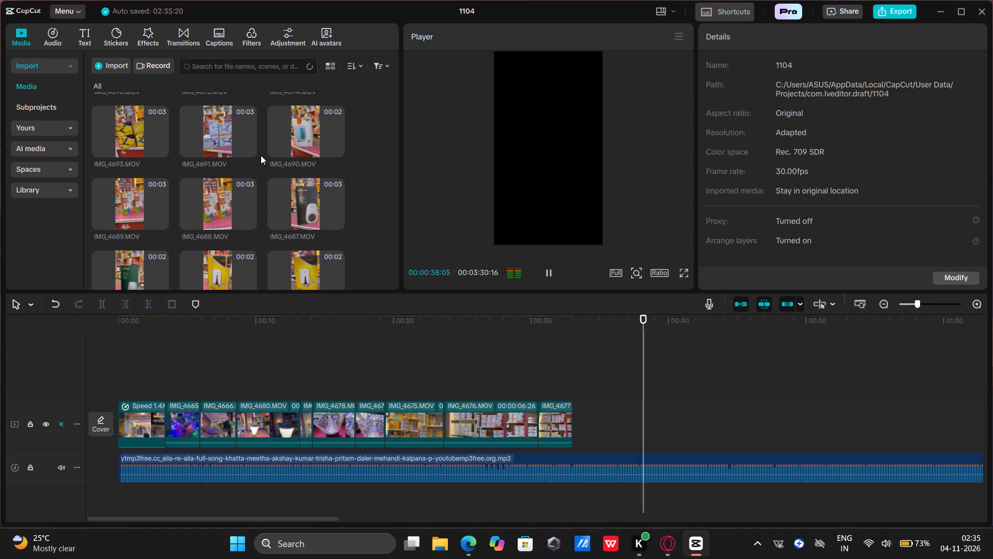
pyautogui.scroll(-1, 261, 155)
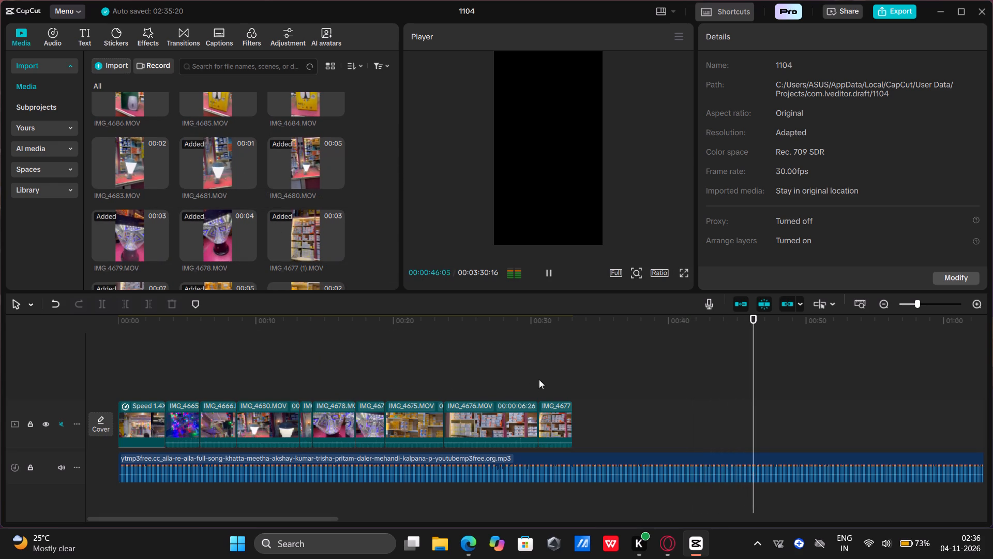
# Add second copies of IMG_4681.MOV and IMG_4680.MOV right after the existing IMG_4681.MOV clip, with IMG_4680.MOV first, and play the section.
pyautogui.click(554, 374)
pyautogui.moveTo(554, 373); pyautogui.dragTo(511, 370)
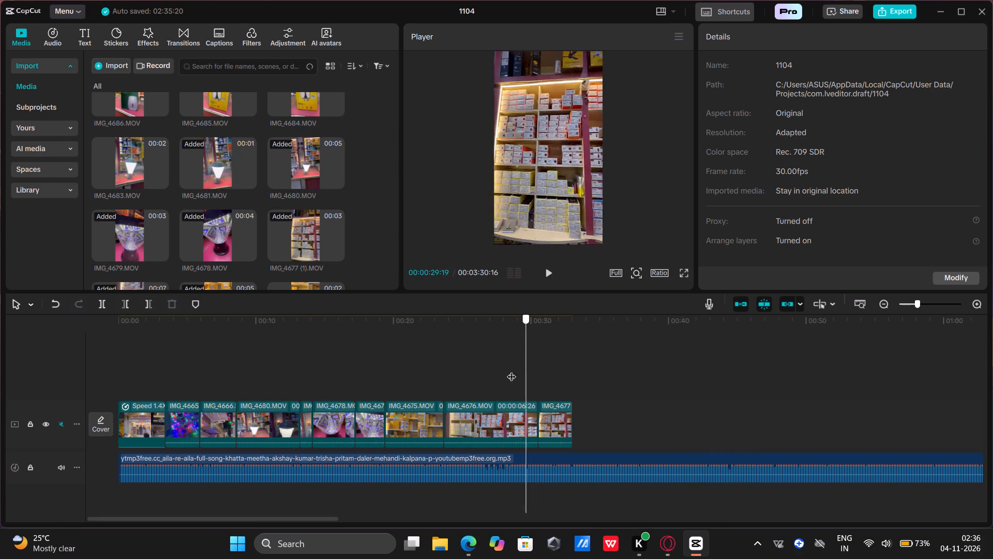
pyautogui.moveTo(511, 370); pyautogui.dragTo(399, 340)
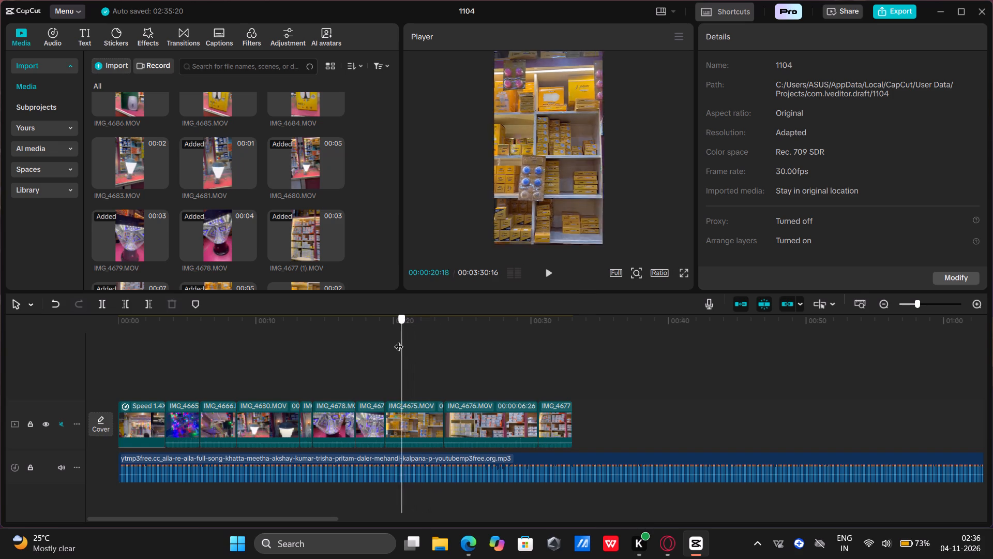
pyautogui.moveTo(399, 340); pyautogui.dragTo(339, 333)
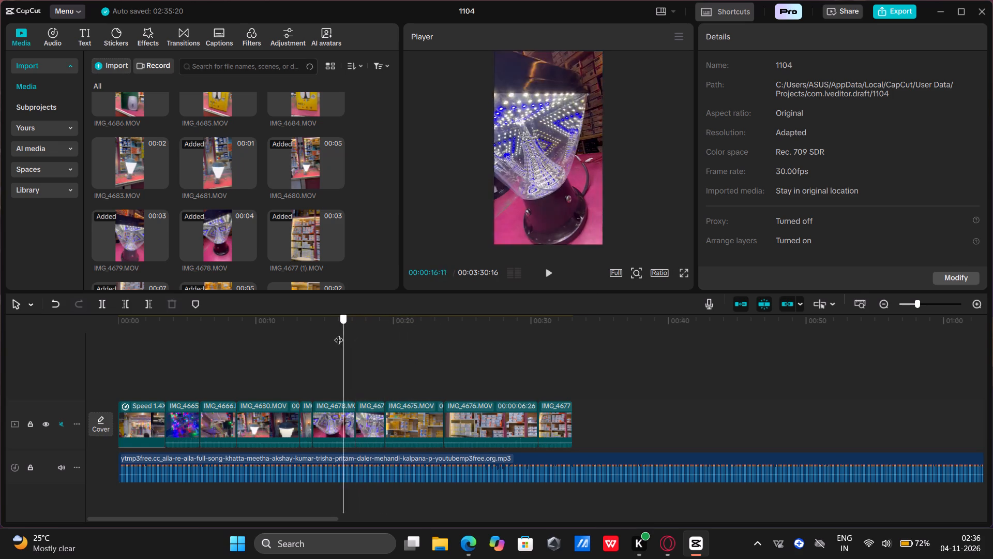
pyautogui.moveTo(339, 333); pyautogui.dragTo(320, 332)
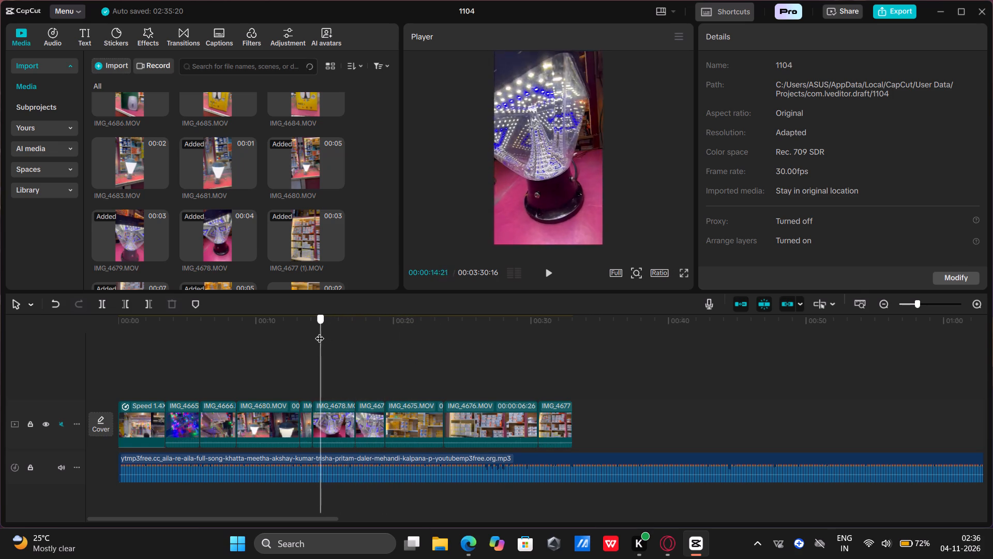
pyautogui.moveTo(320, 332); pyautogui.dragTo(308, 330)
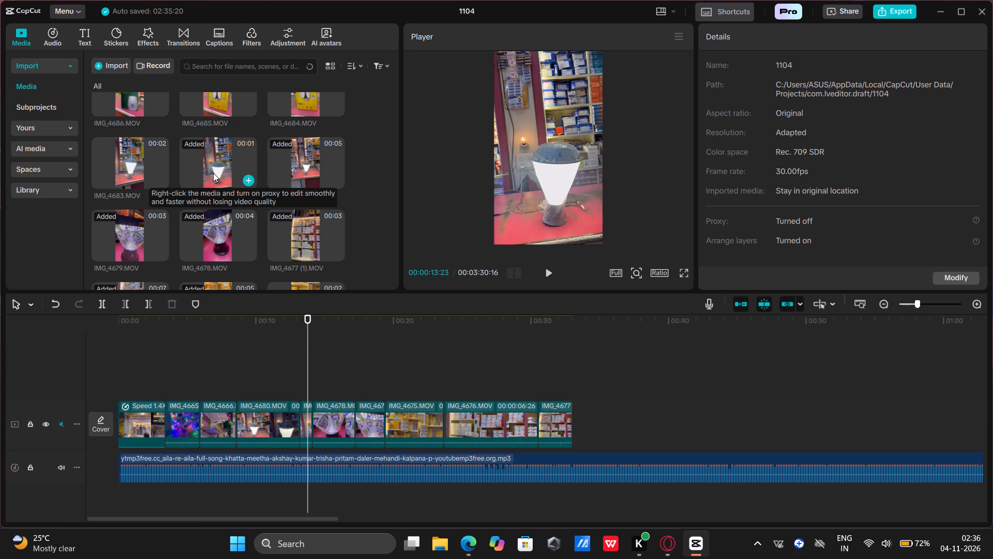
pyautogui.click(250, 176)
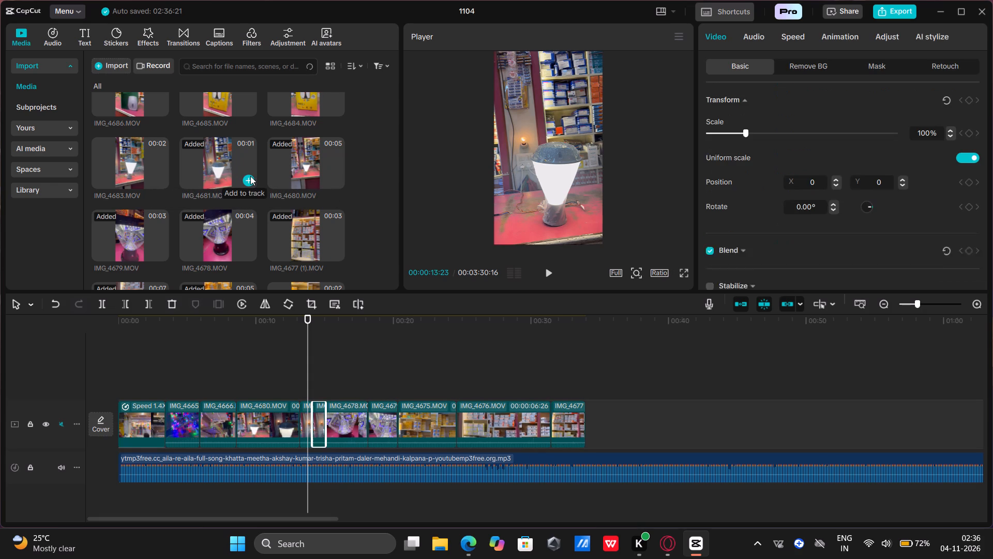
pyautogui.click(337, 180)
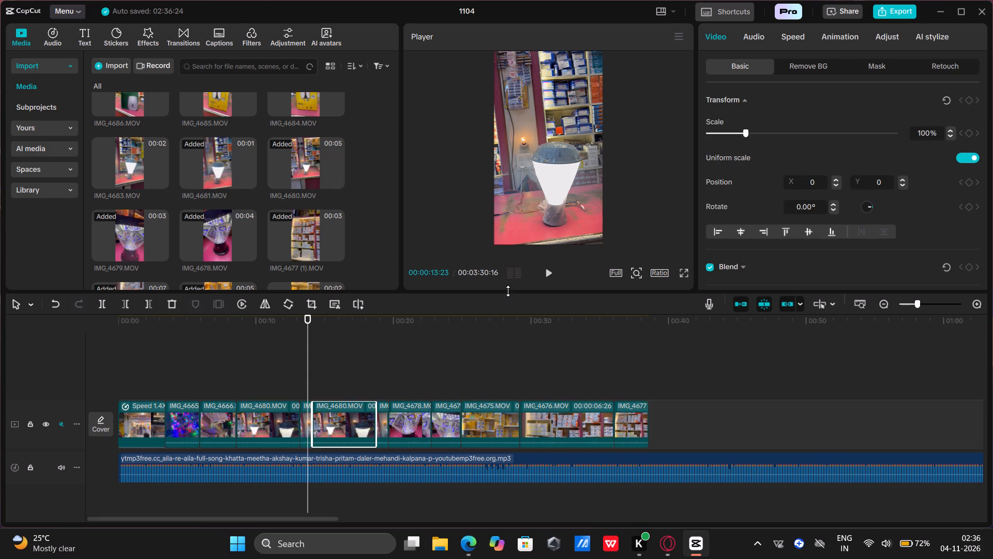
pyautogui.click(550, 273)
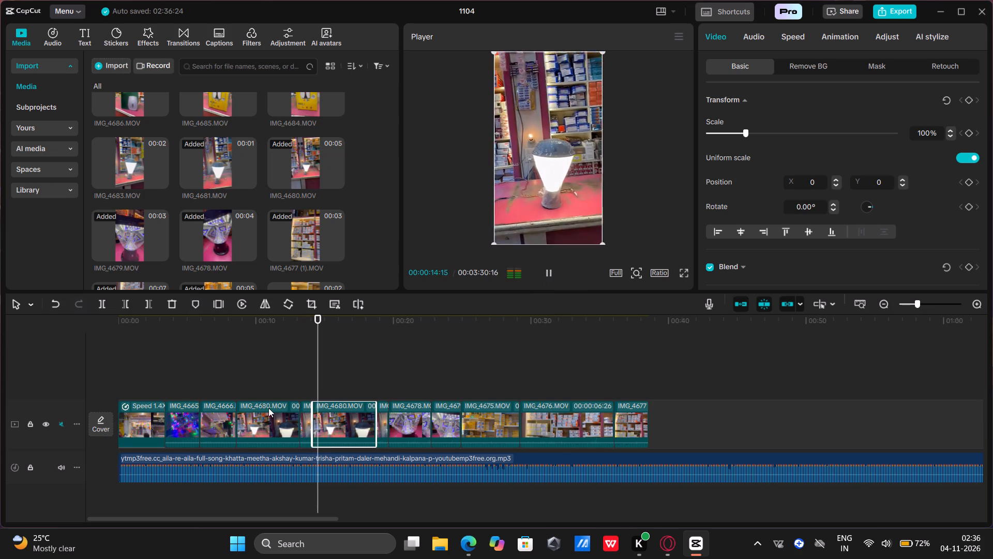
# Play the first IMG_4680.MOV clip, add IMG_4683.MOV to the track, and place it between the first IMG_4681.MOV and the second IMG_4680.MOV.
pyautogui.click(237, 384)
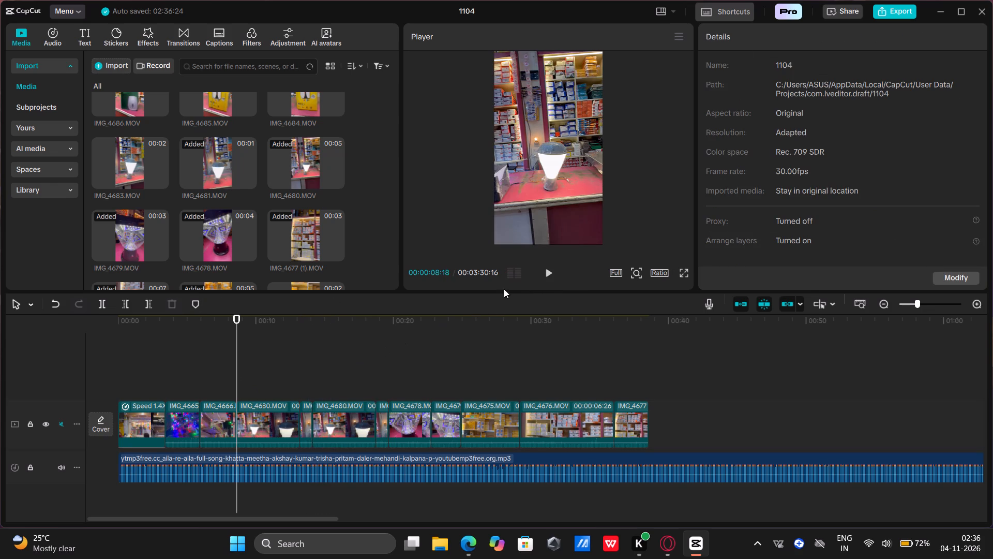
pyautogui.click(553, 269)
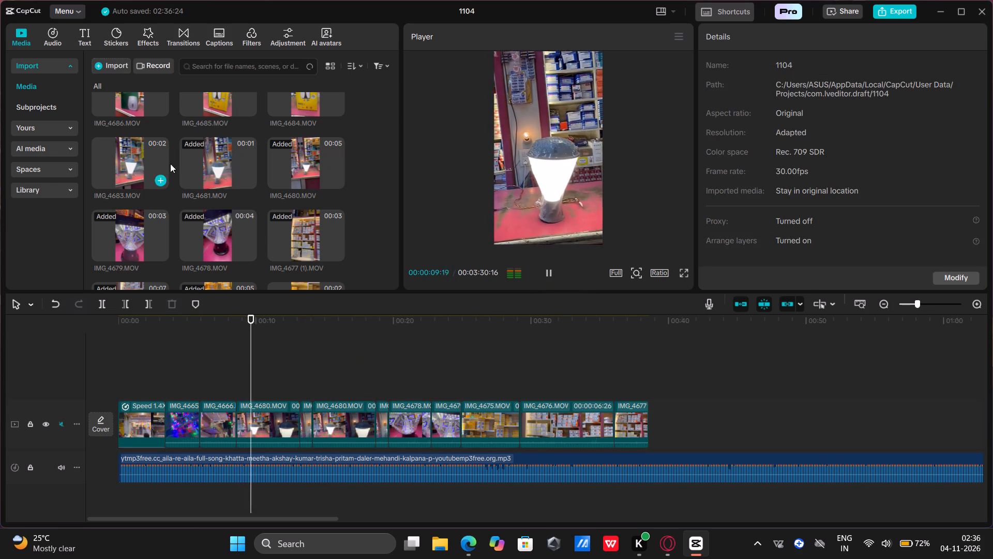
pyautogui.click(156, 181)
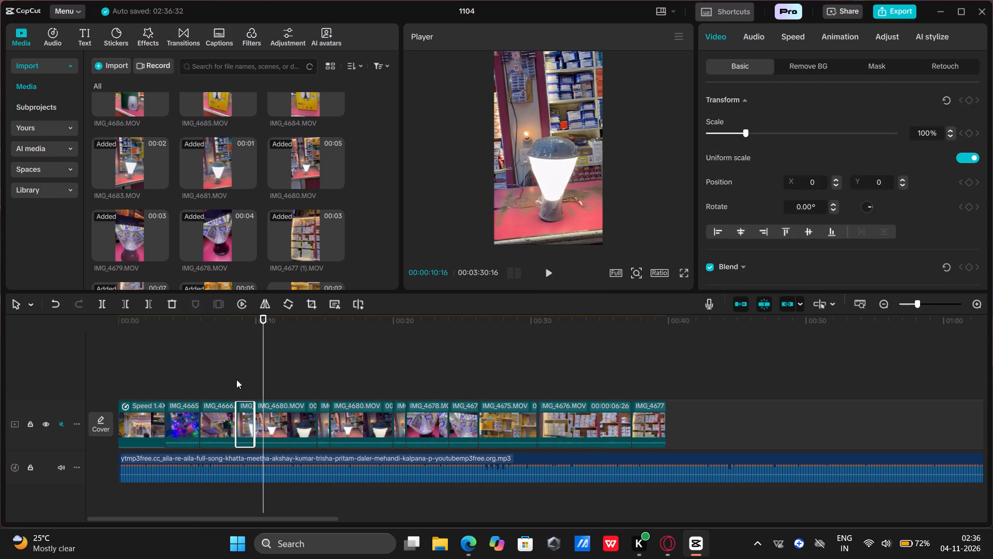
pyautogui.moveTo(248, 416); pyautogui.dragTo(328, 404)
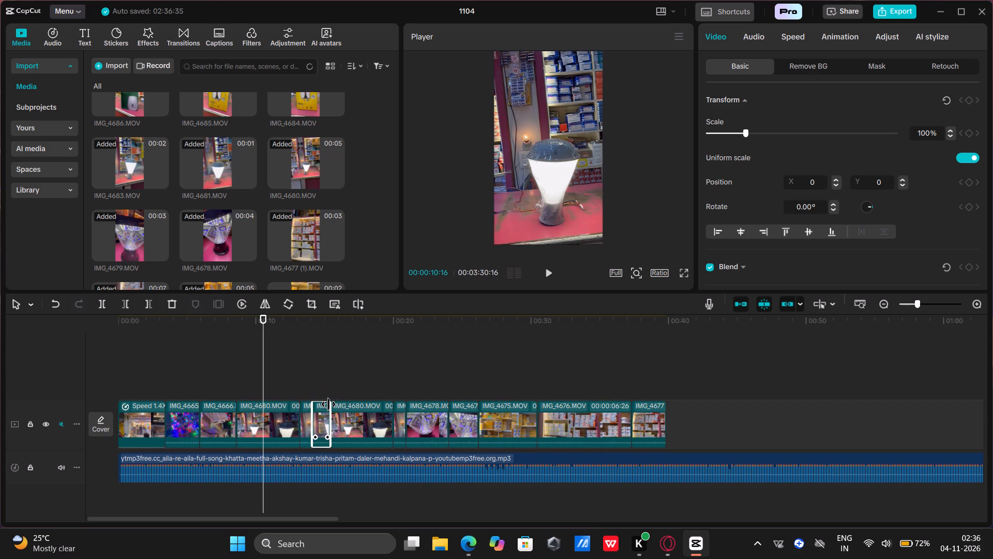
# Play into the first IMG_4680.MOV clip, pause at about 00:00:09:23, and trim the clip's end back to that point.
pyautogui.click(241, 376)
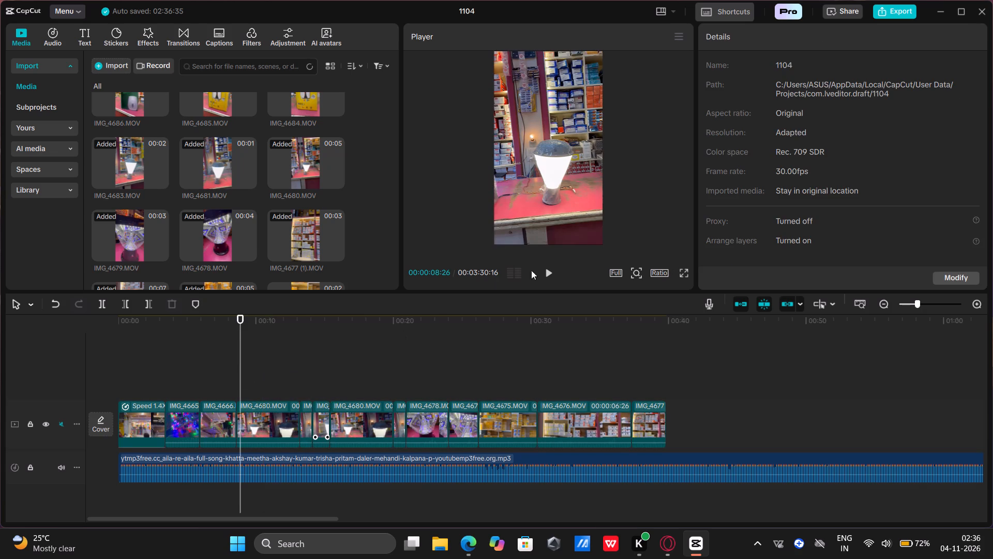
pyautogui.click(547, 271)
pyautogui.click(547, 271)
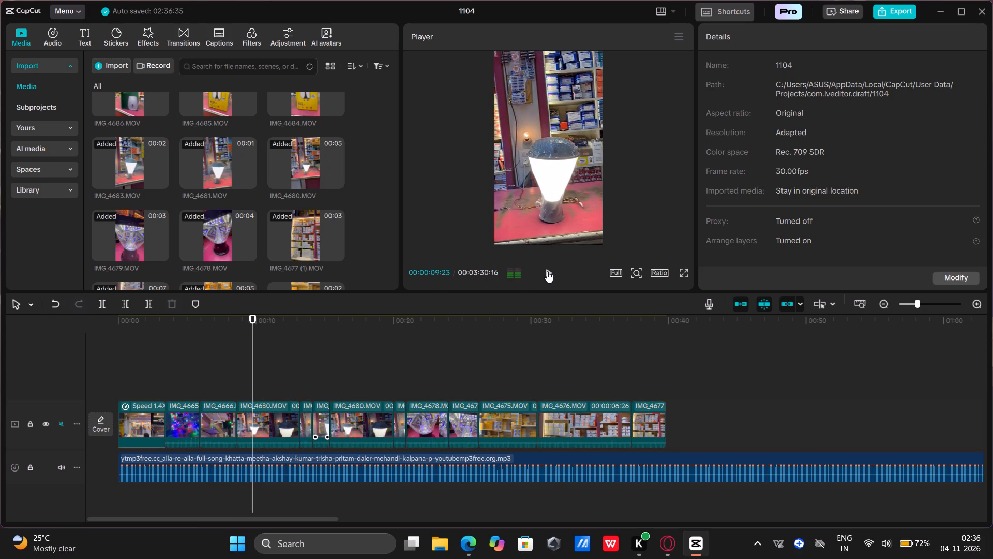
pyautogui.click(293, 424)
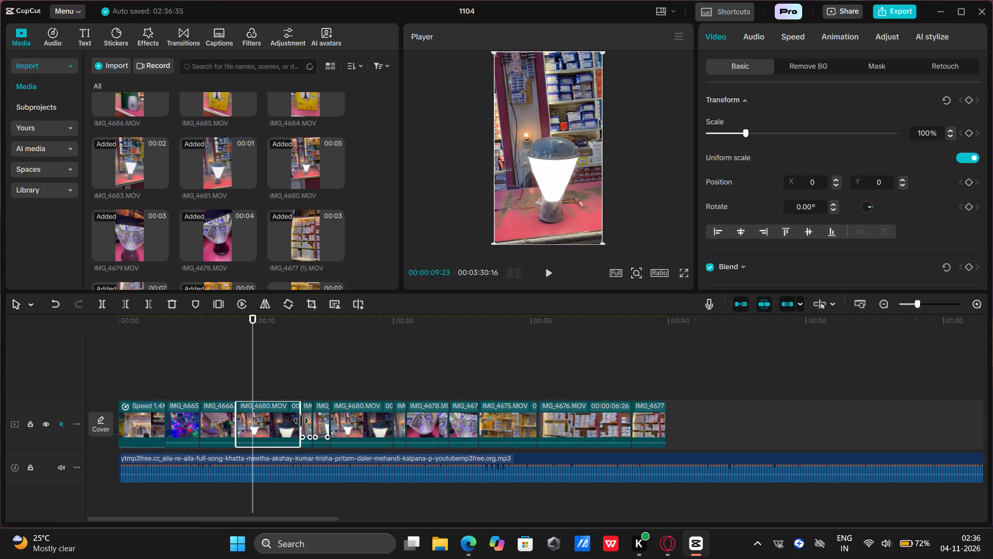
pyautogui.moveTo(301, 421); pyautogui.dragTo(251, 423)
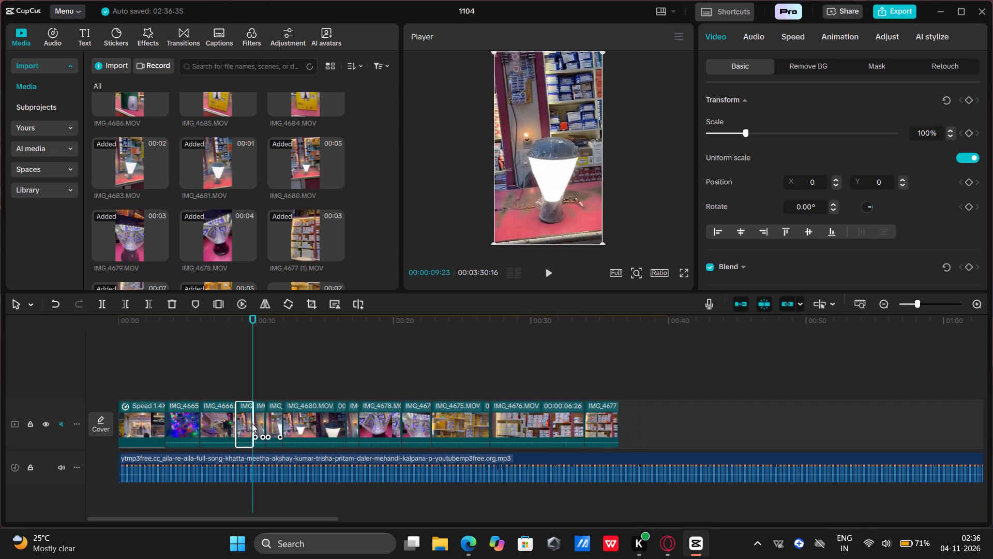
# Play the lamp shots and delete the first IMG_4681.MOV clip, between the trimmed IMG_4680.MOV and IMG_4683.MOV.
pyautogui.click(546, 268)
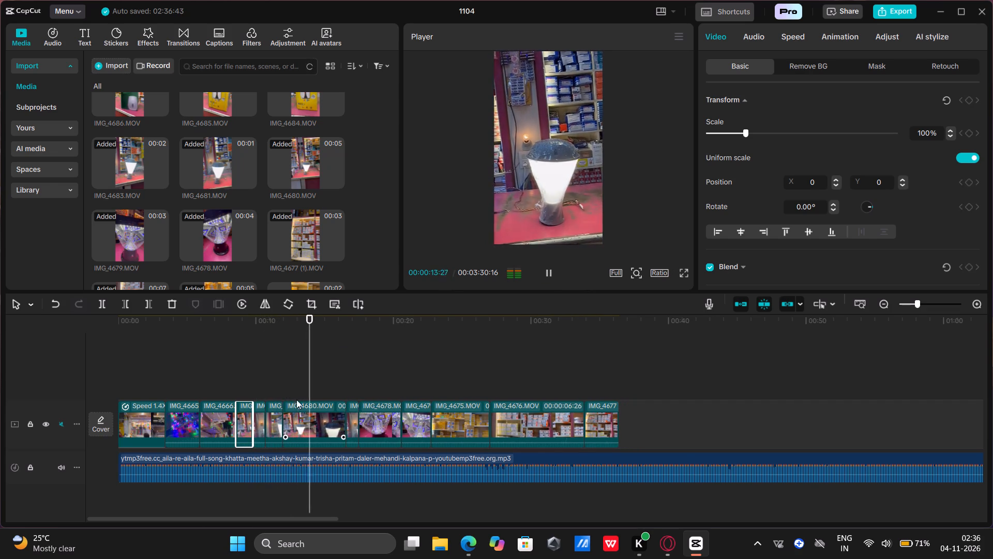
pyautogui.click(261, 377)
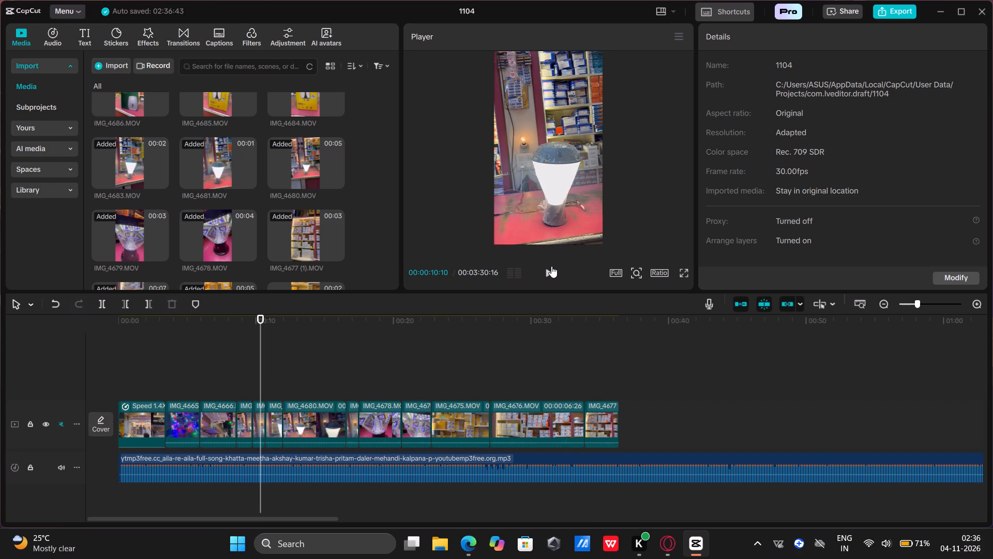
pyautogui.click(551, 266)
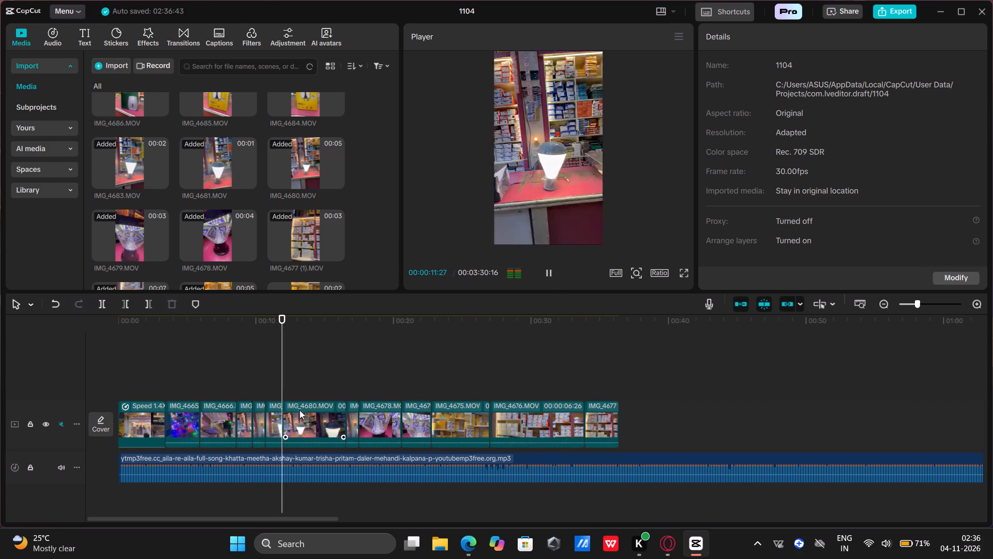
pyautogui.click(262, 413)
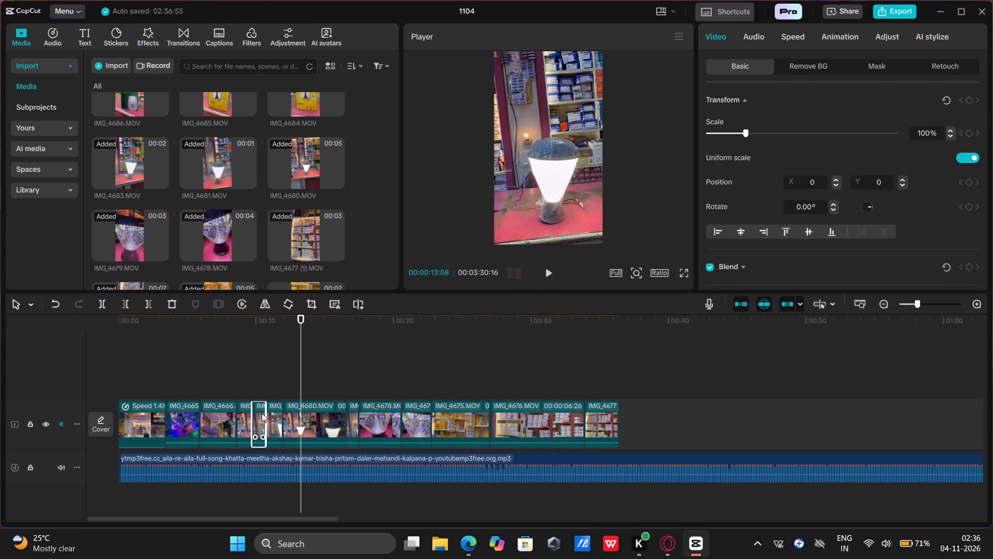
pyautogui.press('BackSpace')
# Play the cut through IMG_4683.MOV and delete the second, untrimmed IMG_4680.MOV clip that follows it.
pyautogui.click(258, 358)
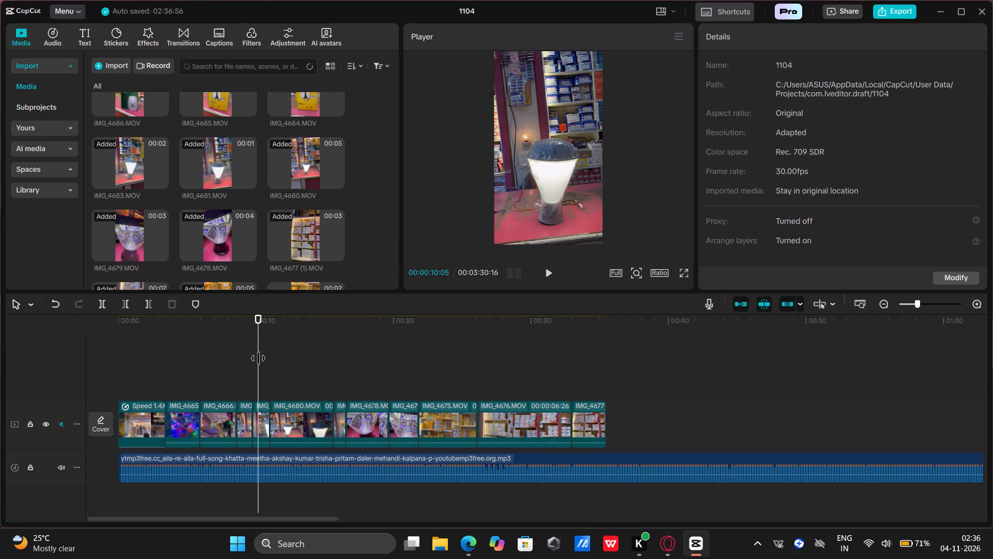
pyautogui.click(548, 272)
pyautogui.click(548, 272)
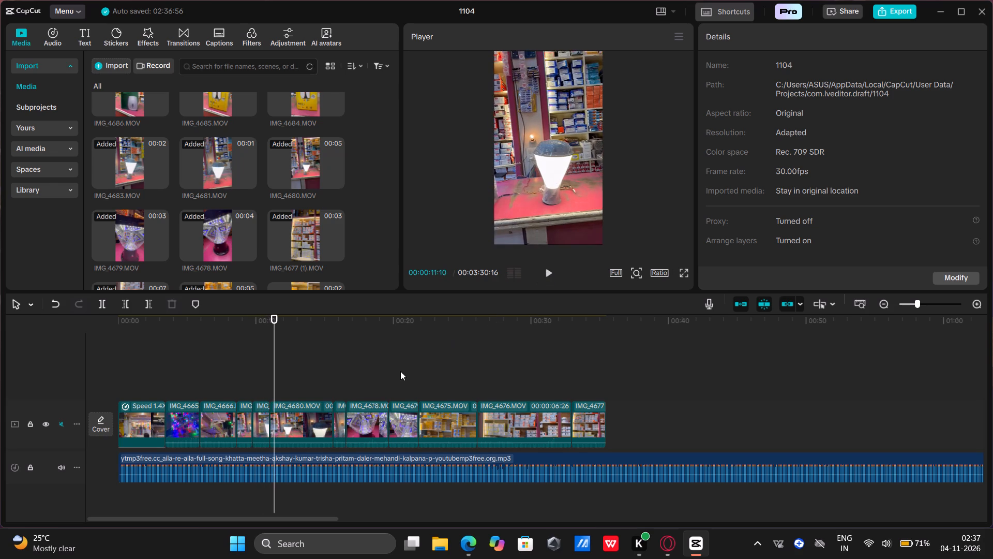
pyautogui.click(310, 417)
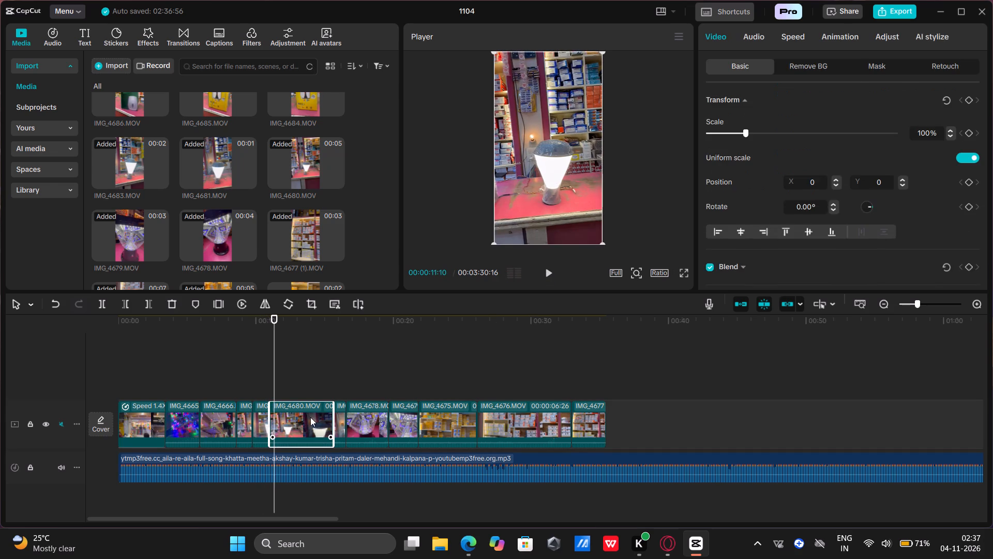
pyautogui.press('BackSpace')
# Play the sequence from the start of IMG_4678.MOV past the last clip, and return the playhead to the timeline start.
pyautogui.click(284, 385)
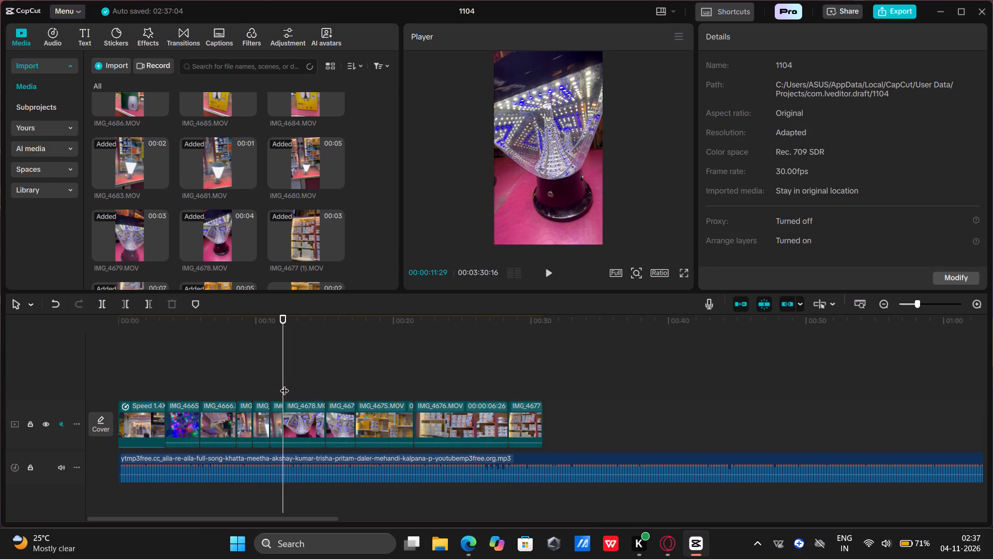
pyautogui.click(548, 269)
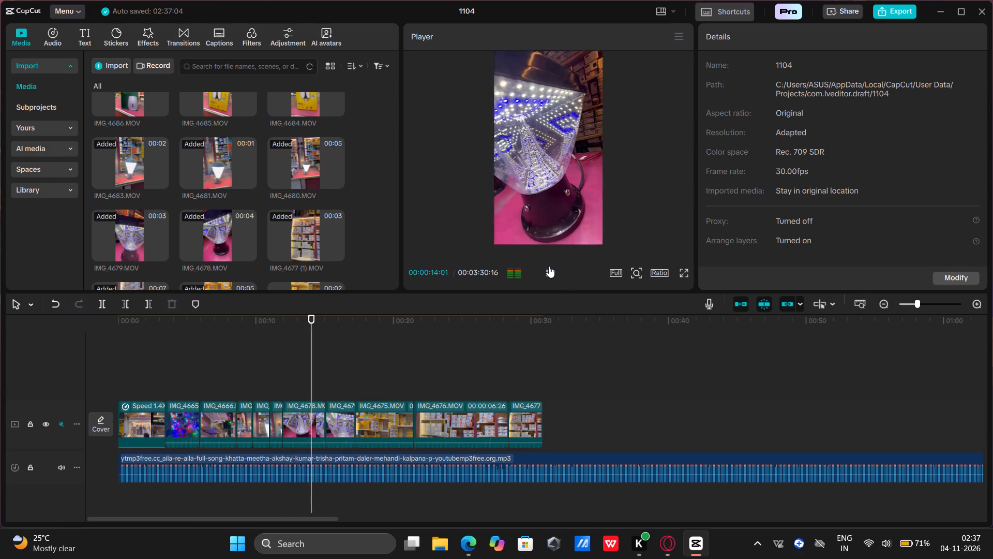
pyautogui.click(549, 266)
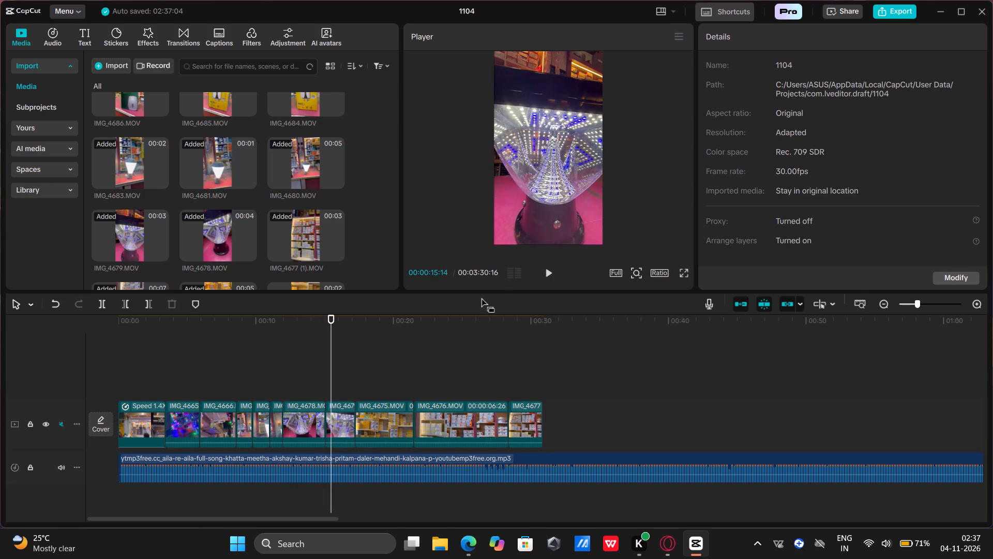
pyautogui.click(552, 272)
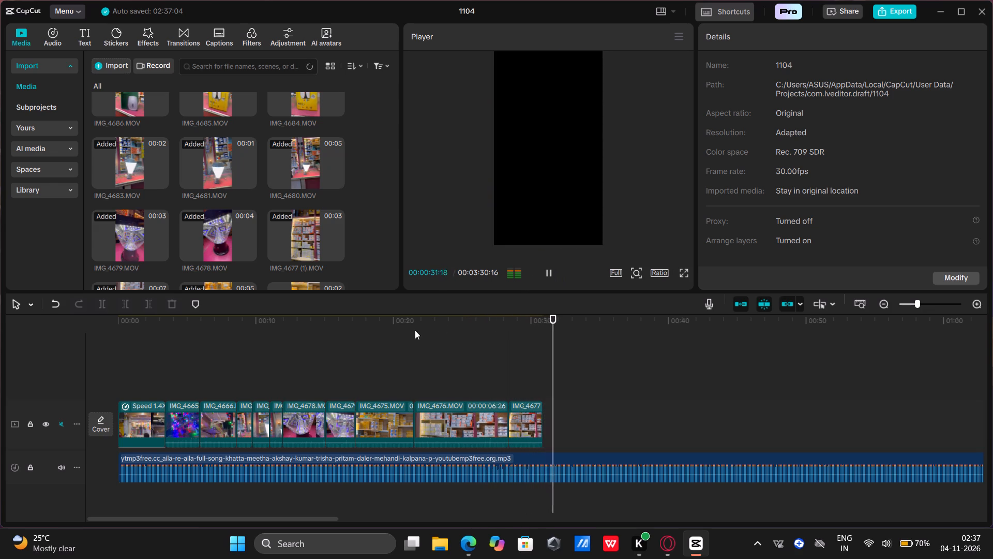
pyautogui.click(125, 378)
pyautogui.moveTo(125, 377); pyautogui.dragTo(111, 377)
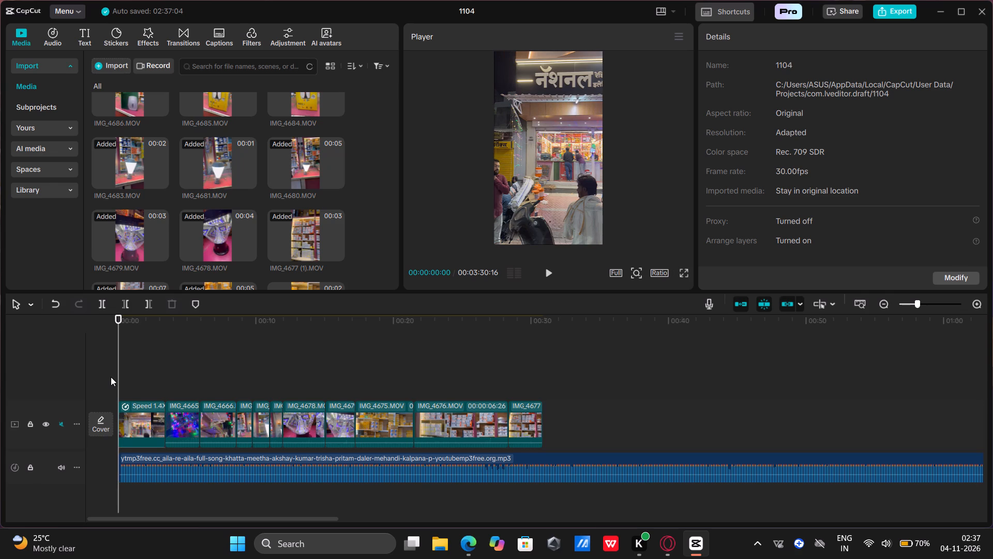
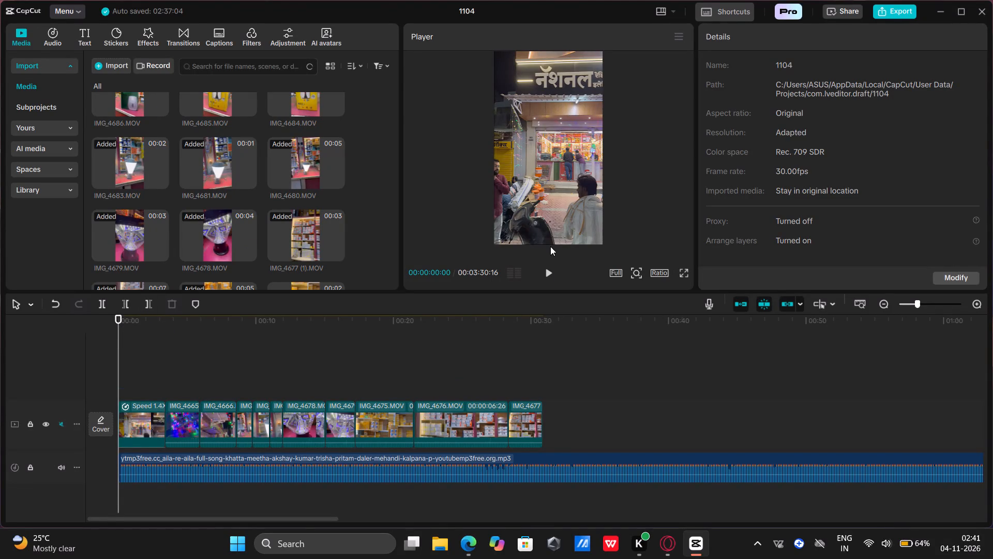
# Play the sequence from the timeline start into the lamp shots twice, and return the playhead to the start.
pyautogui.click(543, 272)
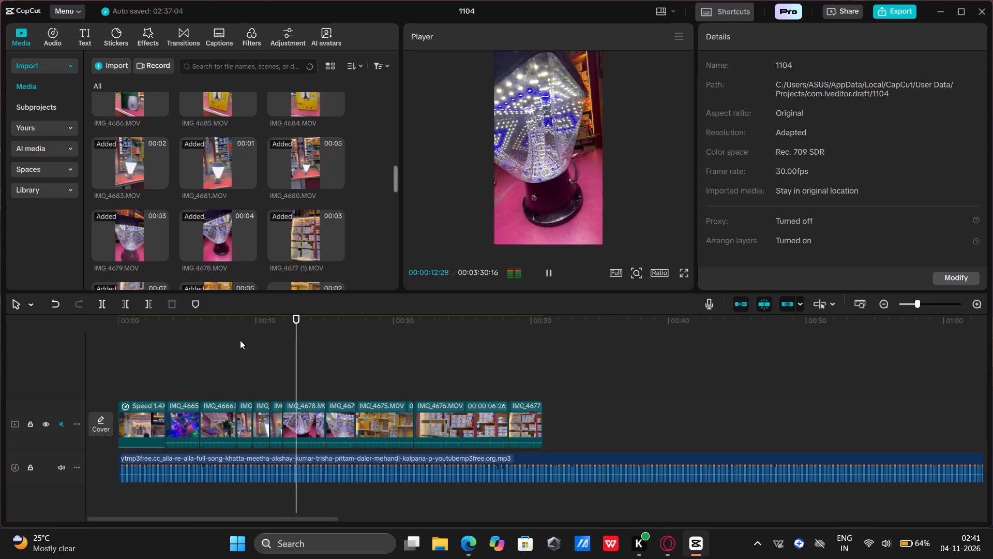
pyautogui.click(117, 381)
pyautogui.click(117, 380)
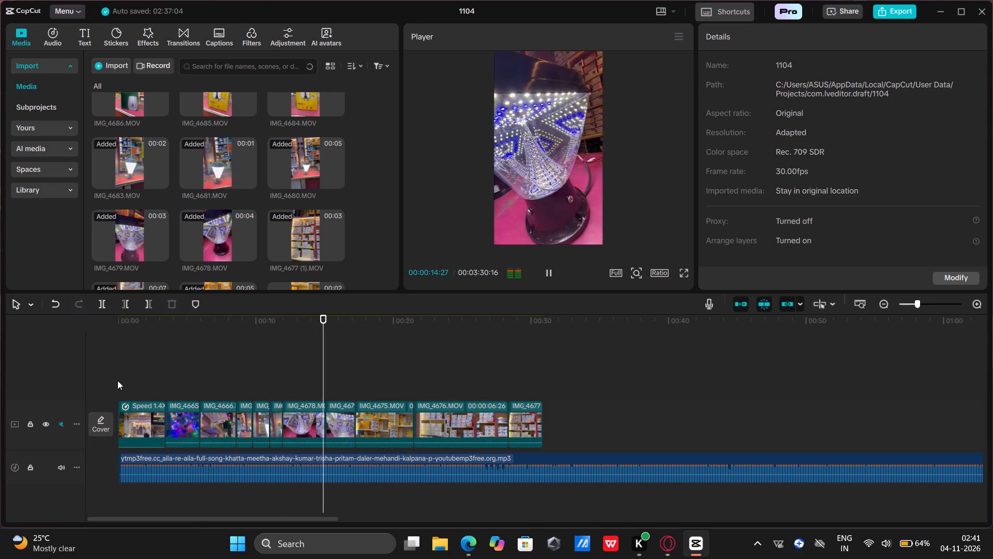
pyautogui.click(118, 380)
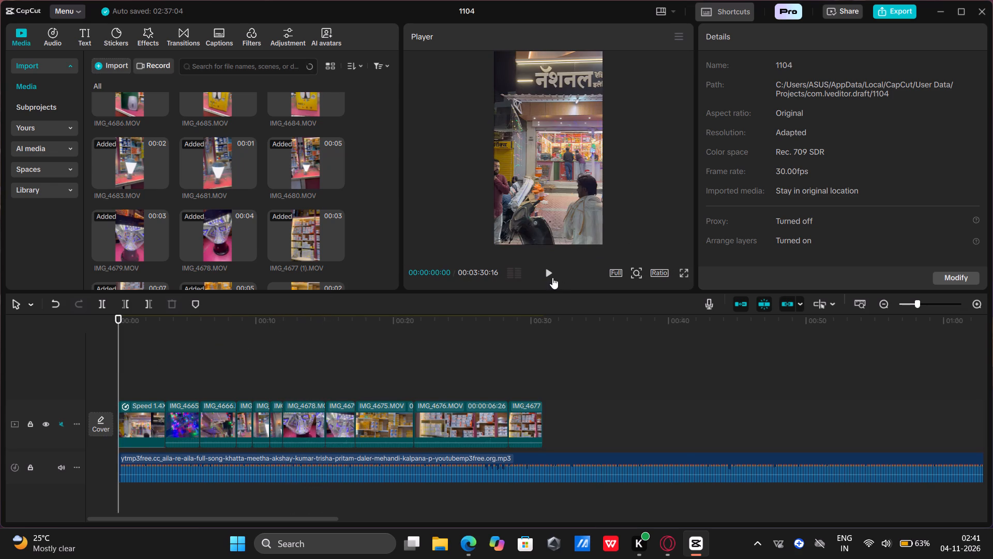
pyautogui.click(549, 274)
pyautogui.click(551, 275)
pyautogui.click(551, 275)
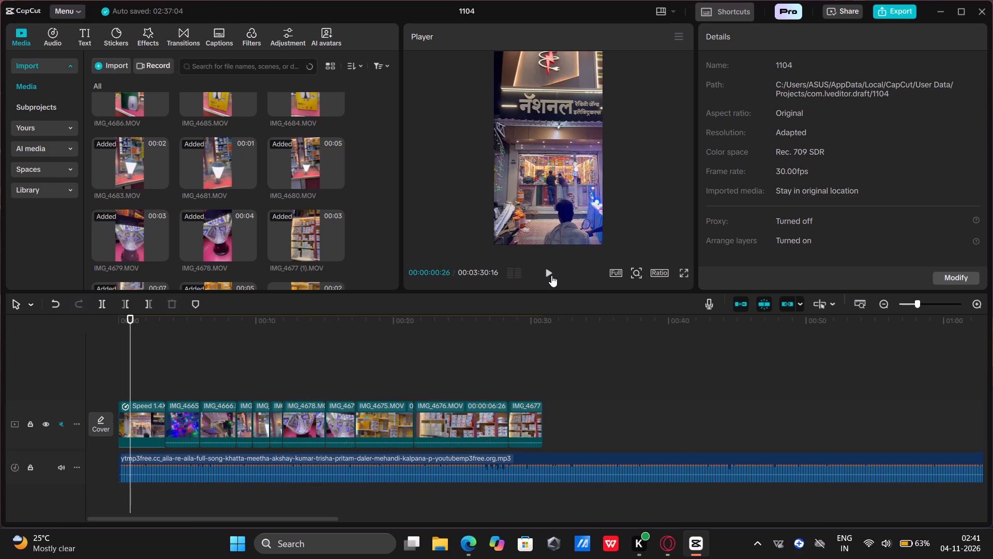
pyautogui.click(551, 275)
pyautogui.click(551, 275)
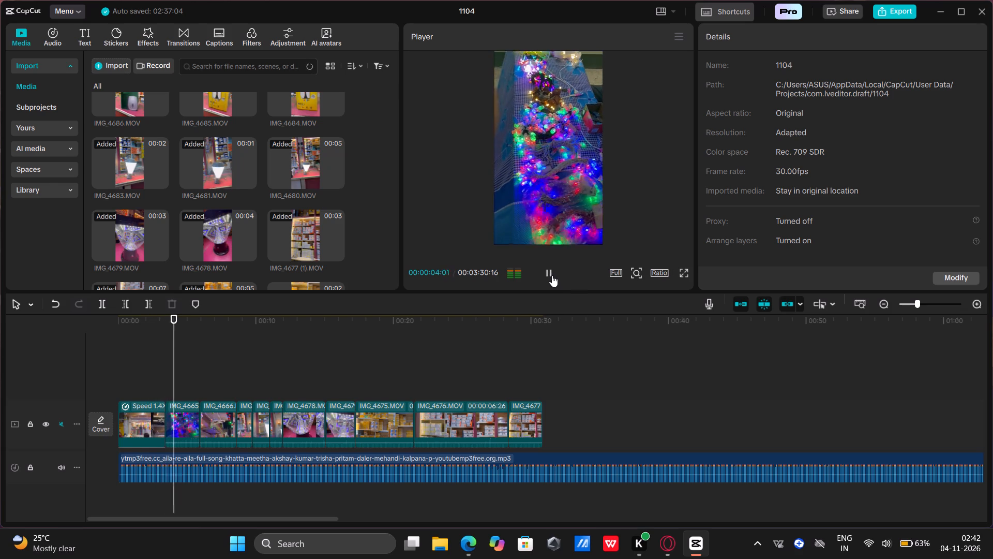
pyautogui.click(552, 275)
pyautogui.click(552, 275)
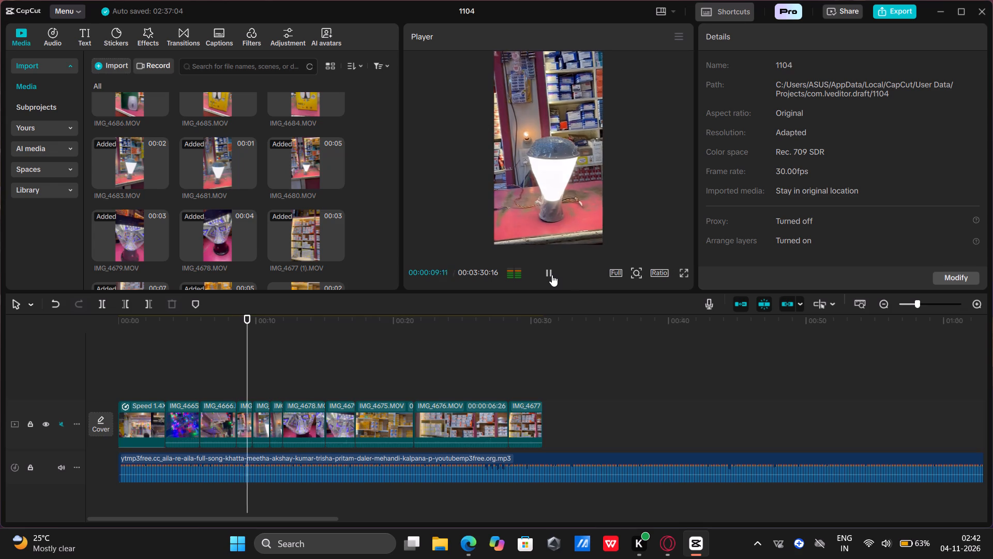
pyautogui.click(113, 369)
pyautogui.click(124, 375)
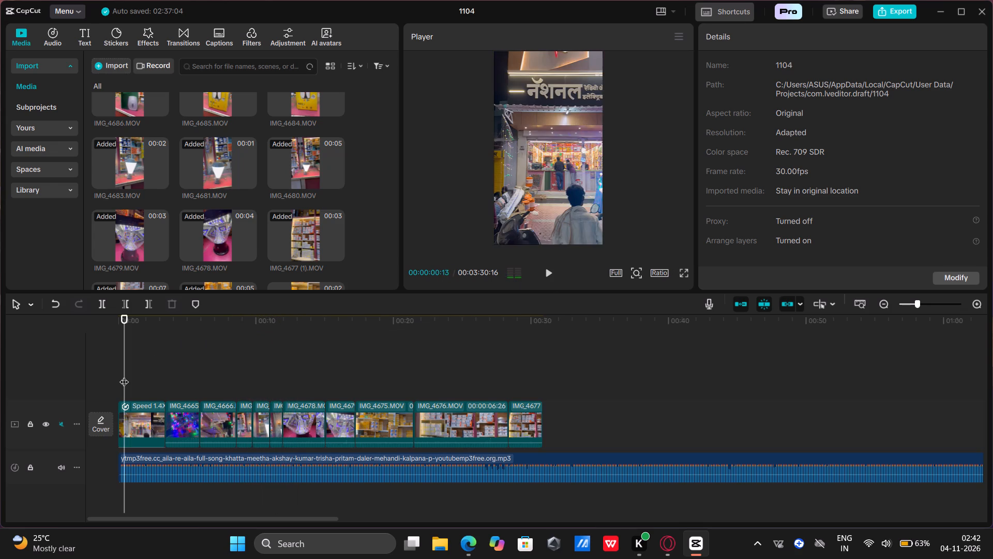
pyautogui.moveTo(124, 375); pyautogui.dragTo(114, 373)
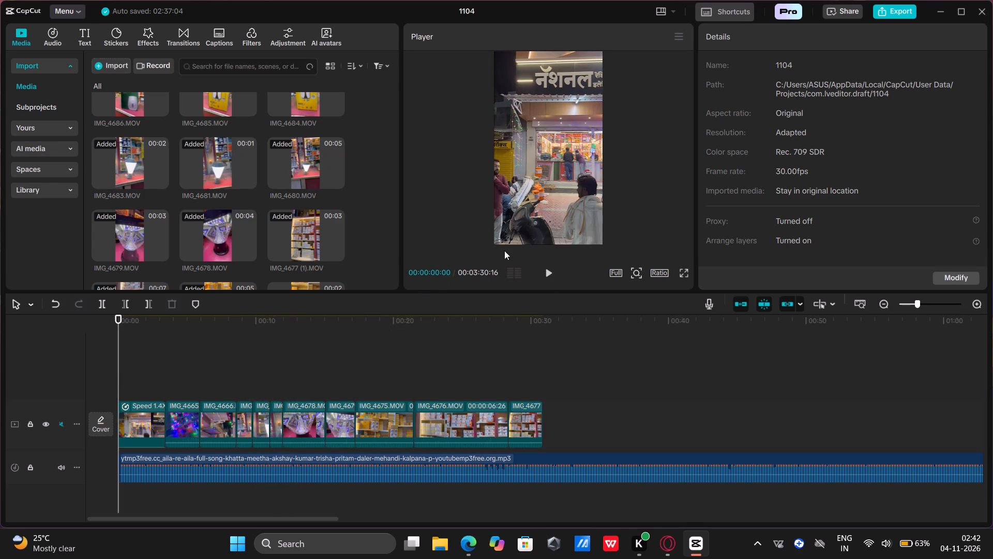
# Play the opening storefront clip to about 00:00:02:09, check the frame near 00:00:07:28, and return the playhead to the start.
pyautogui.click(550, 274)
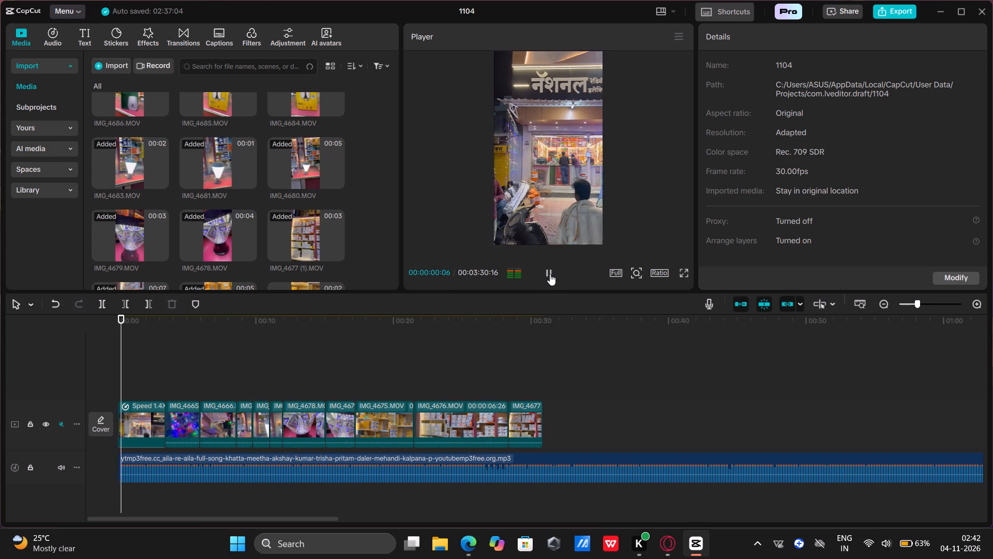
pyautogui.click(550, 274)
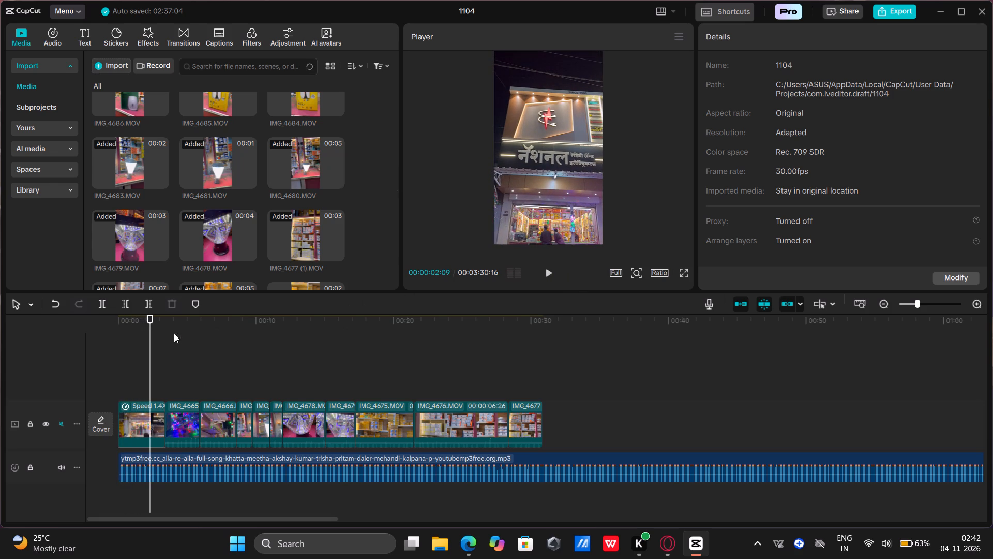
pyautogui.click(228, 369)
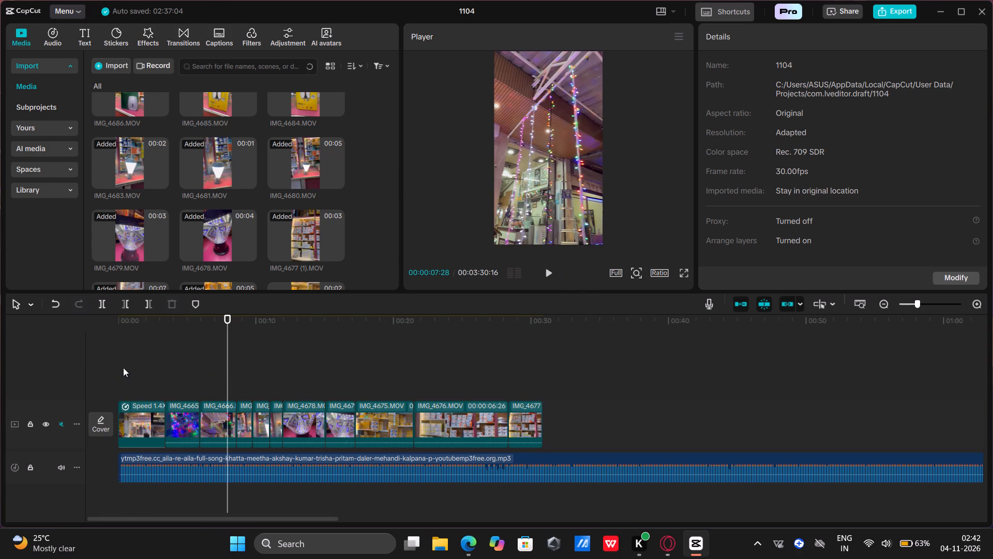
pyautogui.click(113, 370)
pyautogui.click(113, 370)
pyautogui.click(121, 370)
pyautogui.moveTo(121, 370); pyautogui.dragTo(119, 370)
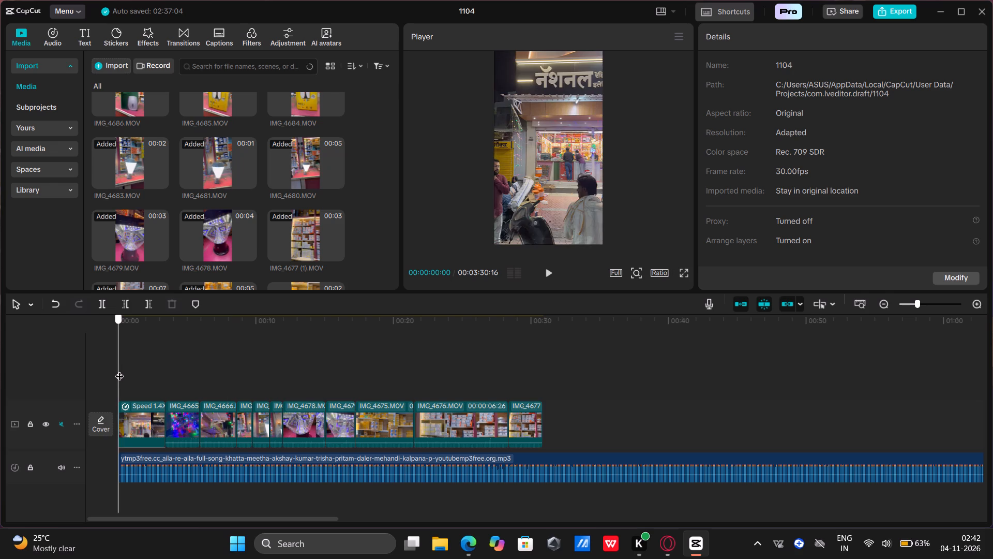
pyautogui.moveTo(119, 370); pyautogui.dragTo(116, 370)
# Play from the start into the lamp shots and delete the IMG_4681.MOV clip just before IMG_4678.MOV.
pyautogui.click(547, 267)
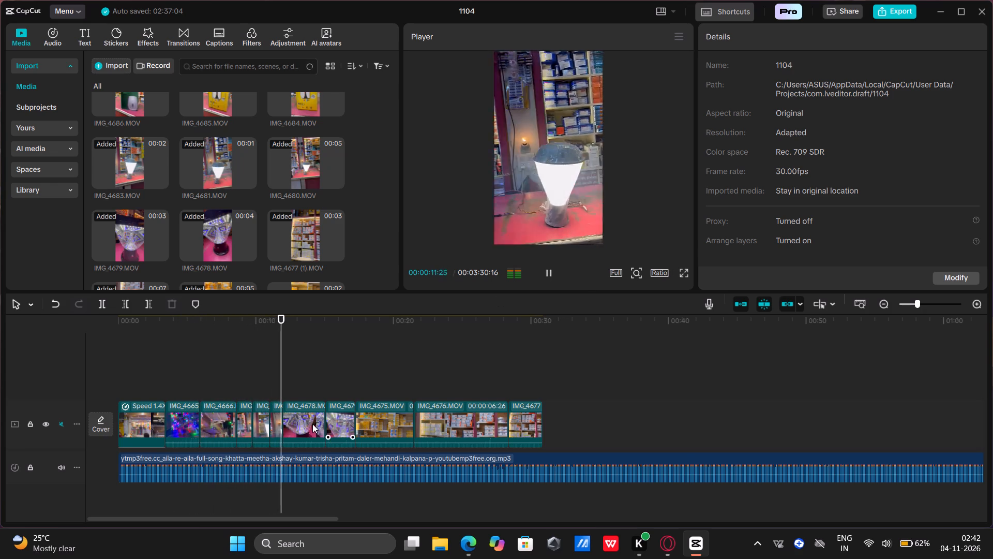
pyautogui.click(278, 425)
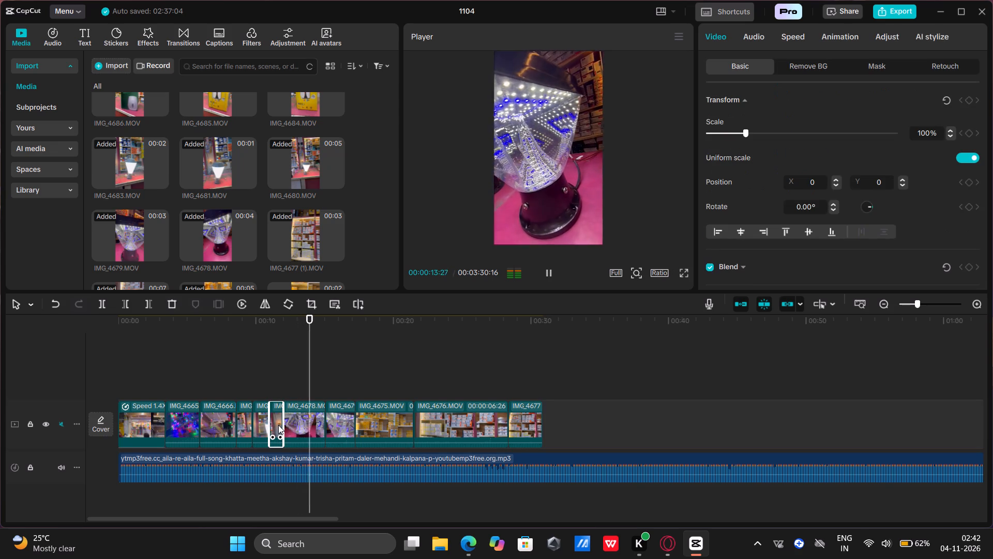
pyautogui.press('BackSpace')
# Play from about 00:00:08:08 through the lamp shots and trim the end of IMG_4678.MOV back by about one second.
pyautogui.click(232, 385)
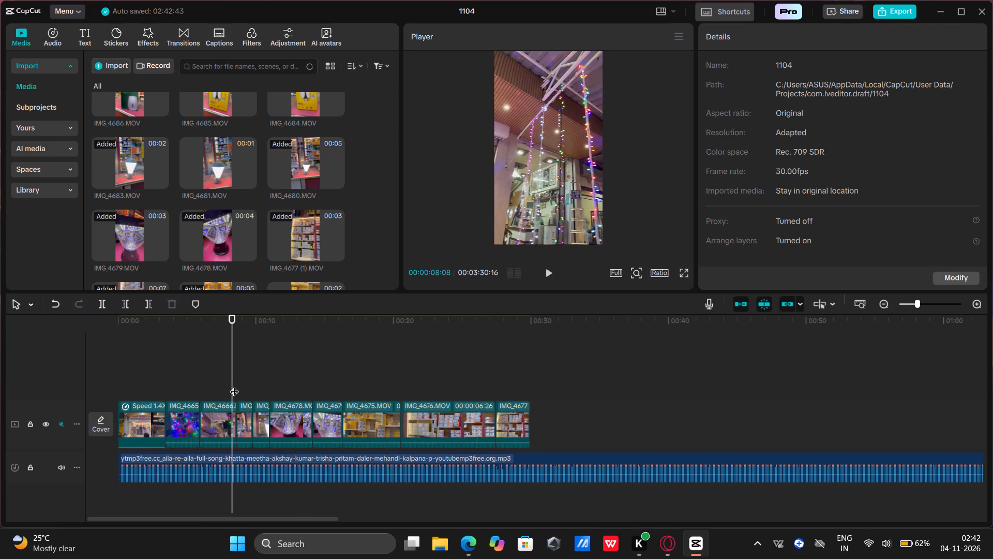
pyautogui.click(549, 274)
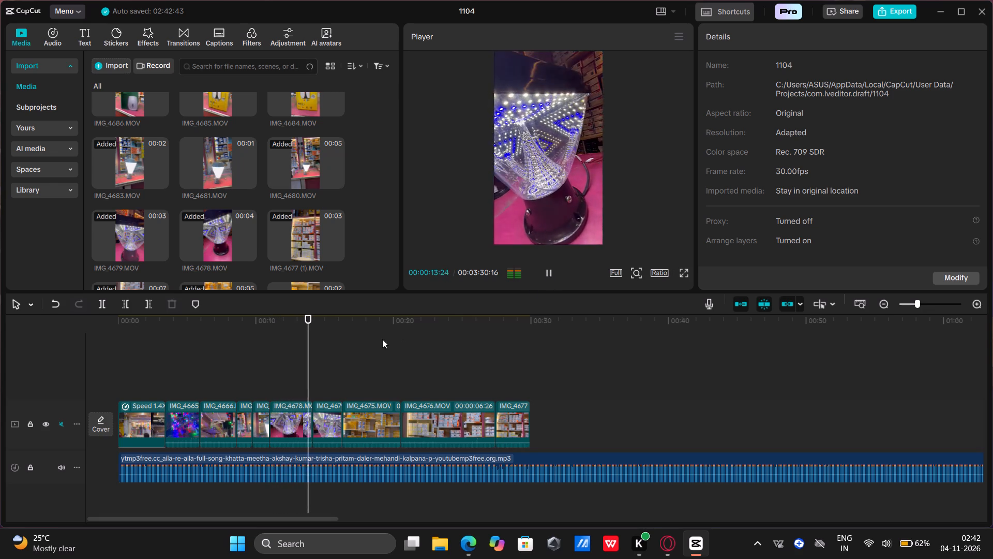
pyautogui.click(297, 413)
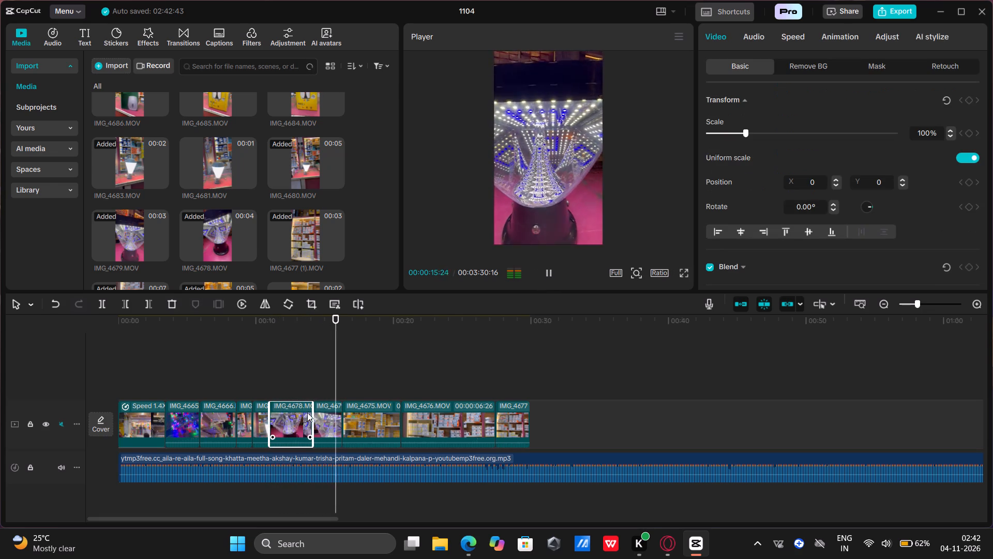
pyautogui.moveTo(314, 416); pyautogui.dragTo(312, 416)
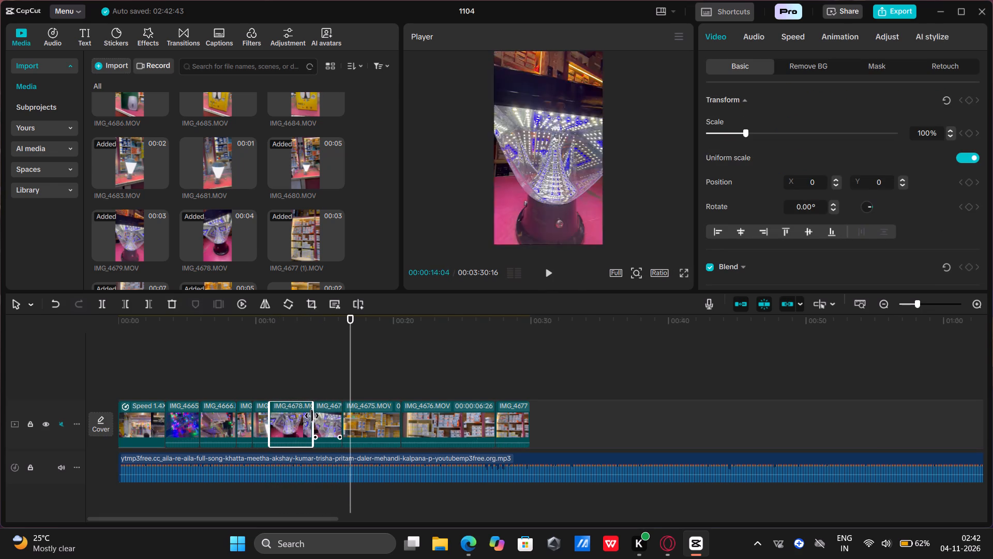
pyautogui.moveTo(312, 416); pyautogui.dragTo(299, 417)
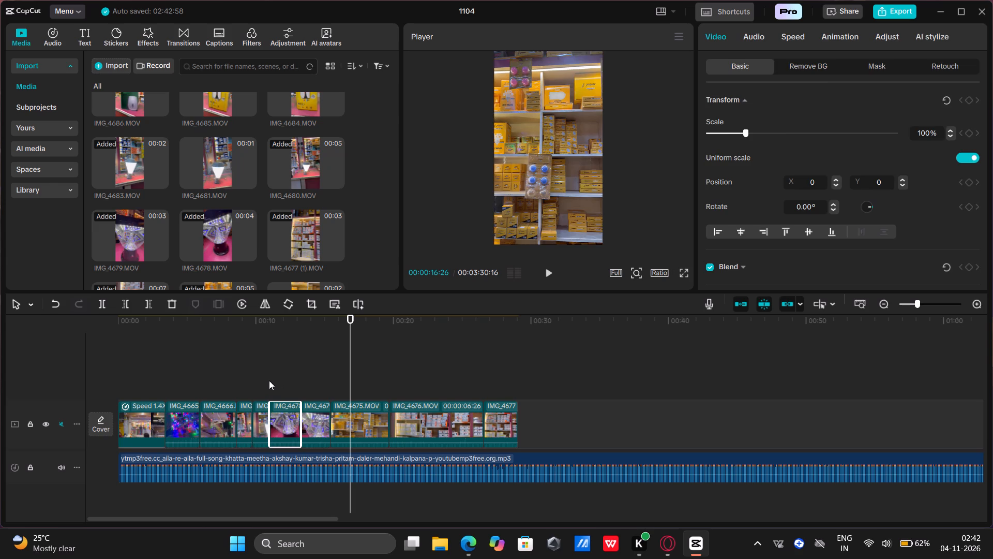
# Play from the start of IMG_4678.MOV into the shelf shots and trim IMG_4675.MOV's end back to about 00:00:18:26.
pyautogui.click(269, 383)
pyautogui.click(551, 273)
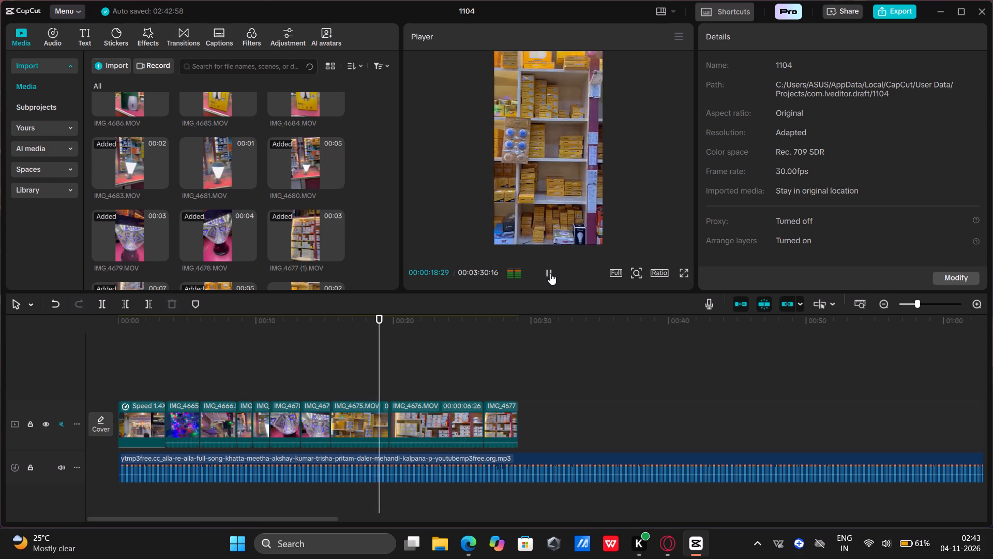
pyautogui.click(349, 421)
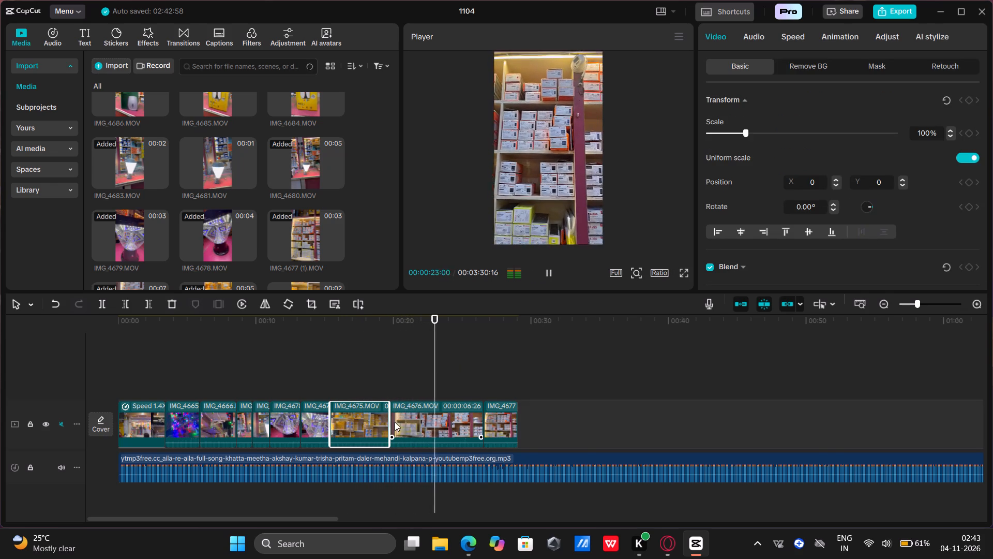
pyautogui.moveTo(389, 422); pyautogui.dragTo(374, 423)
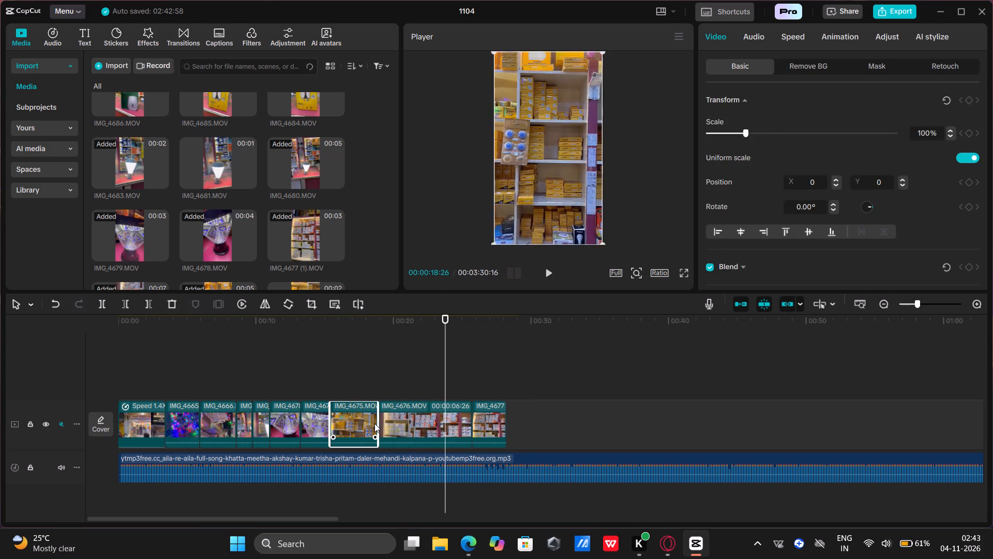
# Delete the IMG_4676.MOV shelf clip between IMG_4675.MOV and the last clip, IMG_4677.
pyautogui.click(435, 407)
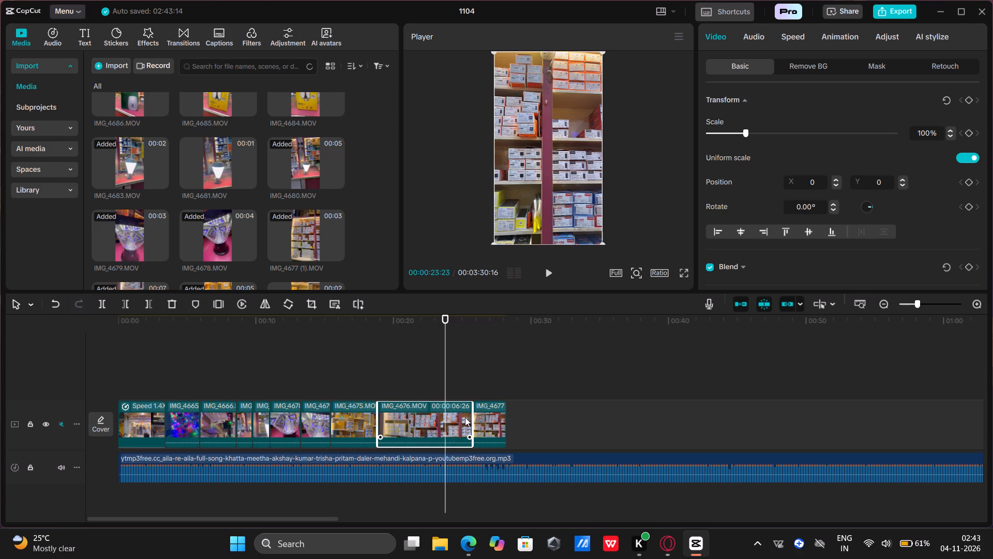
pyautogui.click(471, 416)
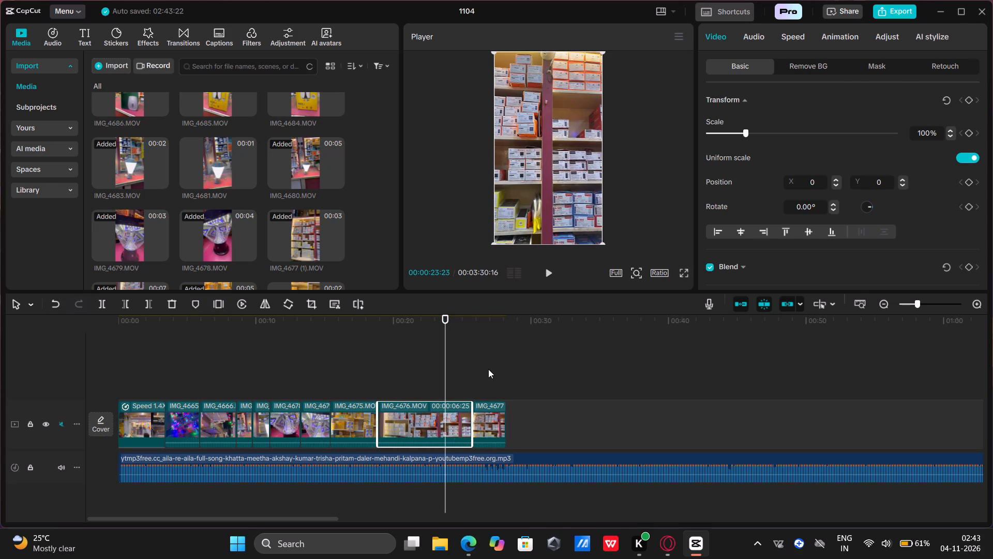
pyautogui.click(488, 369)
pyautogui.click(428, 424)
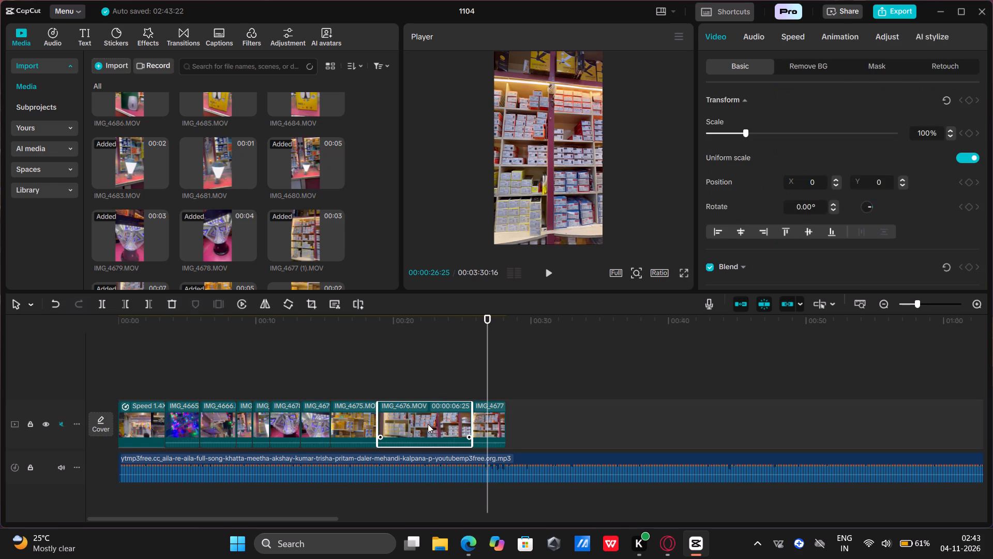
pyautogui.press('BackSpace')
# Play the shortened sequence from about 00:00:15:24 past the last clip.
pyautogui.click(336, 384)
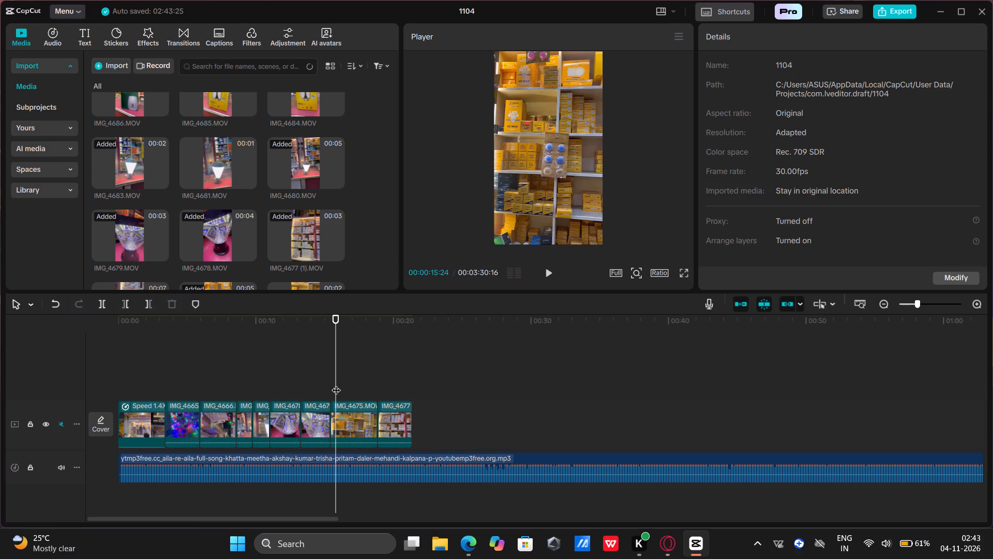
pyautogui.click(548, 269)
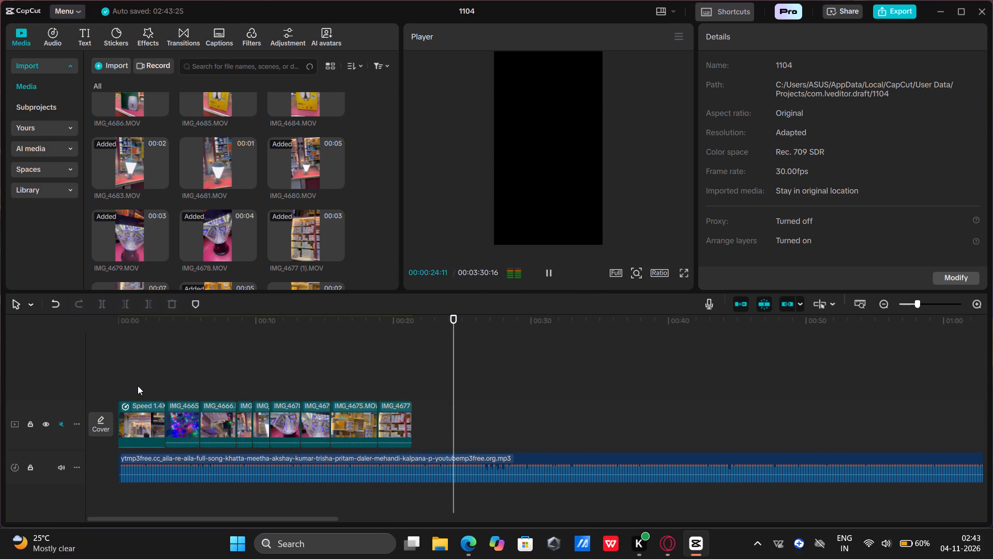
# Preview IMG_4668.MOV, IMG_4667.MOV and IMG_4664.MOV in the media library, and add IMG_4664.MOV to the end of the video track.
pyautogui.scroll(-1, 214, 249)
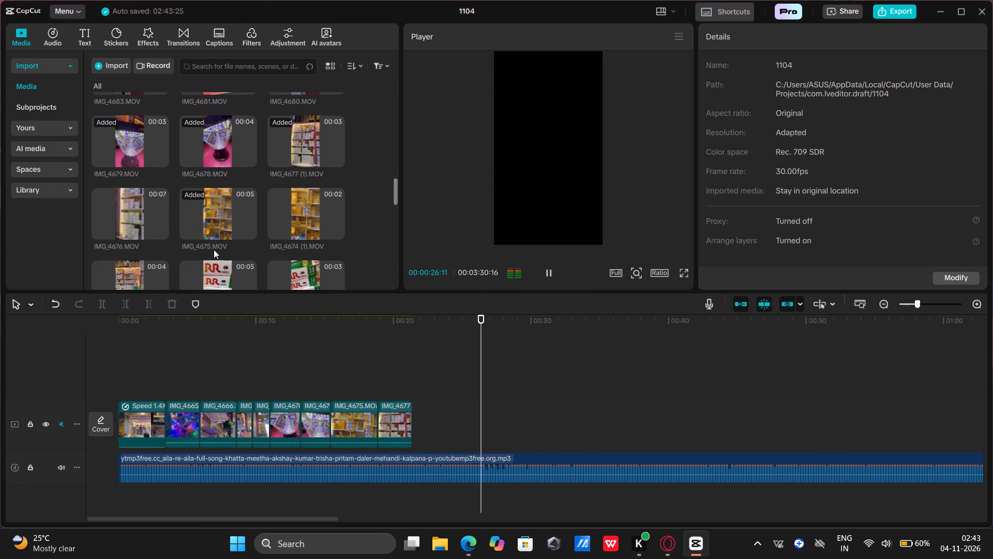
pyautogui.scroll(-1, 214, 249)
pyautogui.click(214, 249)
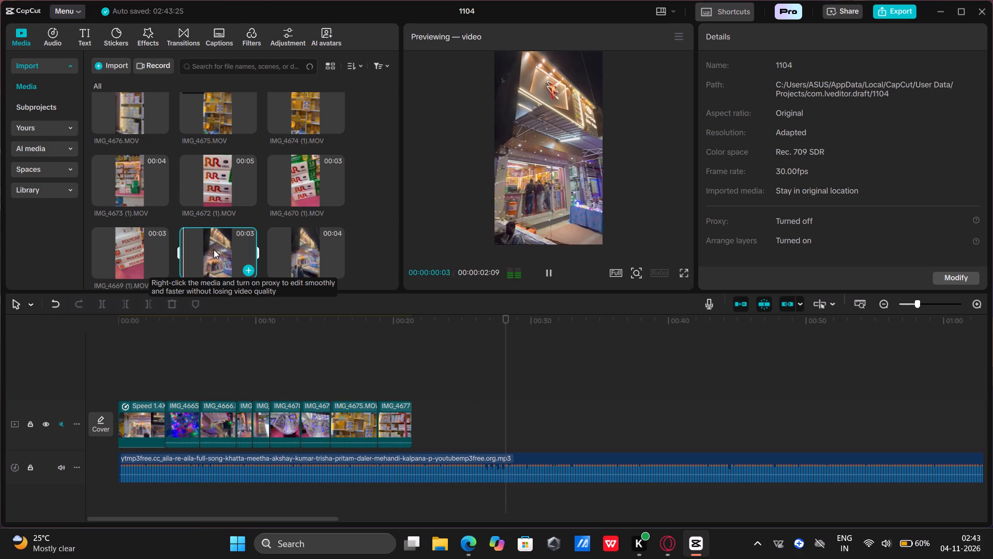
pyautogui.click(301, 259)
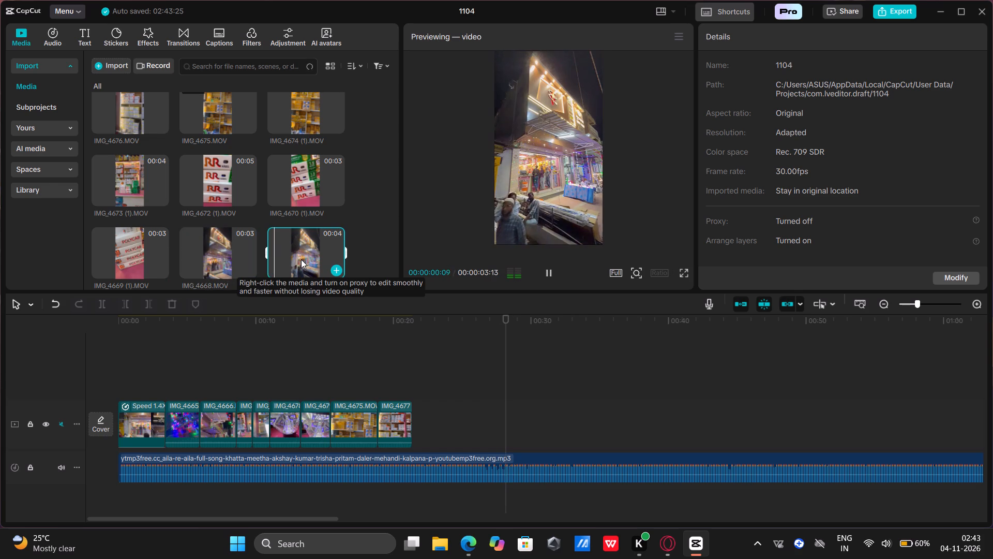
pyautogui.scroll(-1, 301, 259)
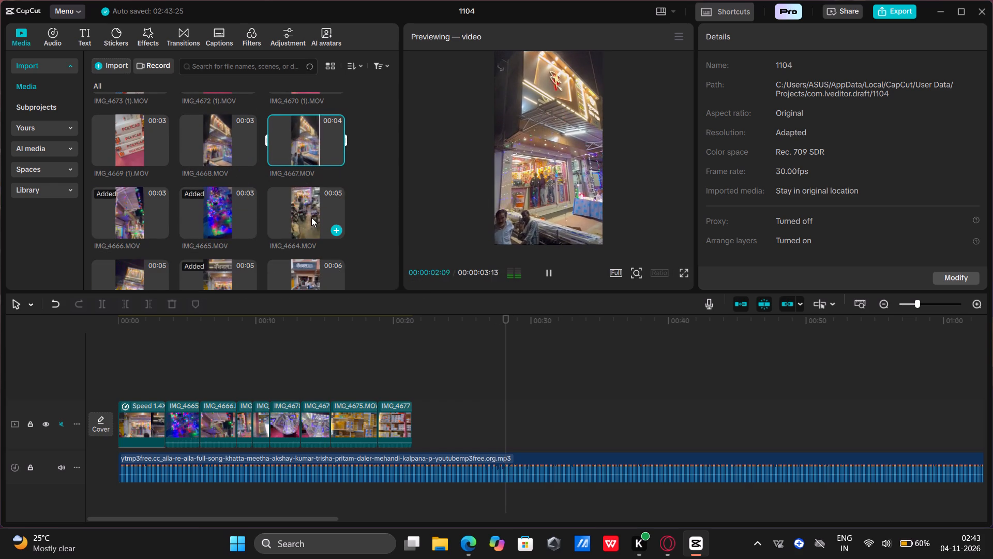
pyautogui.click(311, 217)
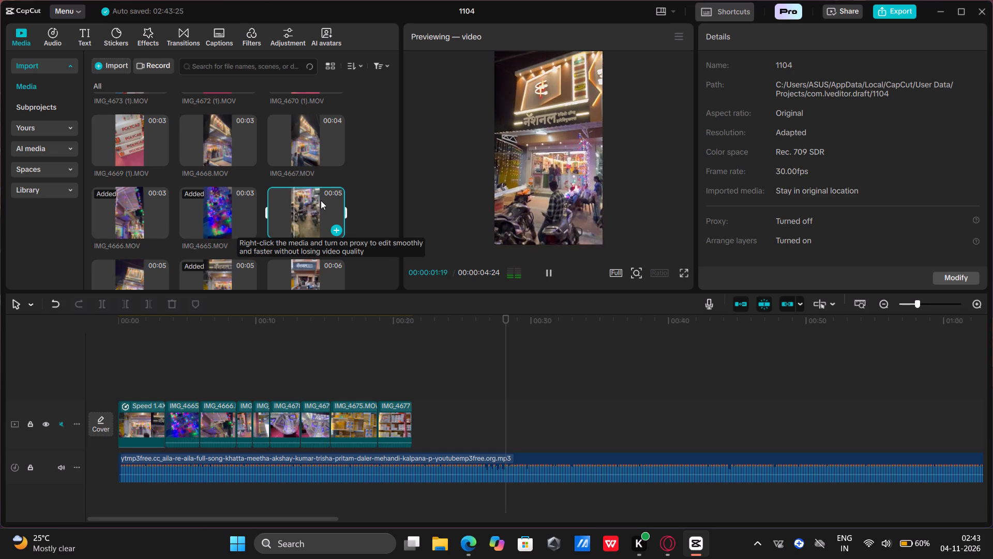
pyautogui.click(334, 230)
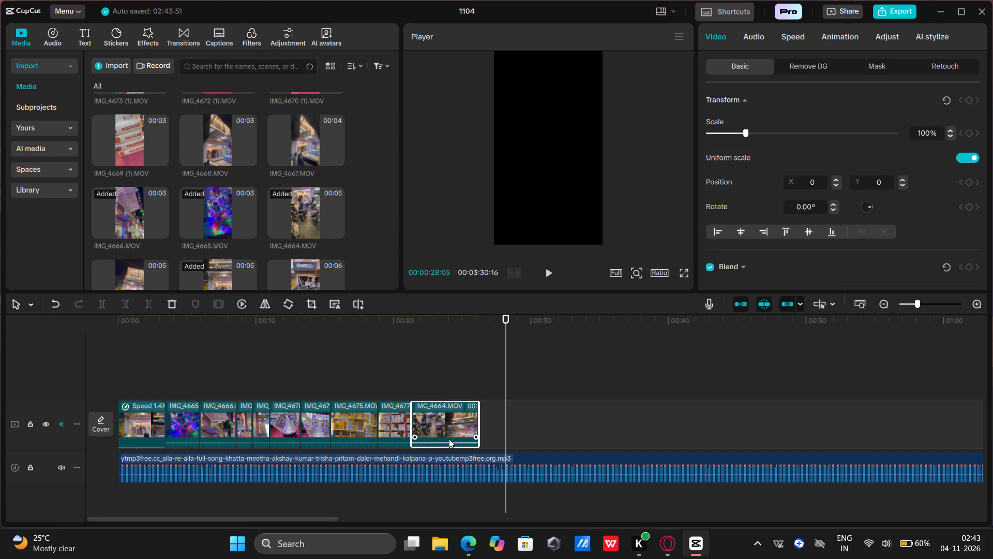
# Lower the audio volume of the newly added IMG_4664.MOV clip all the way down.
pyautogui.moveTo(449, 442); pyautogui.dragTo(449, 450)
pyautogui.click(435, 393)
pyautogui.click(449, 438)
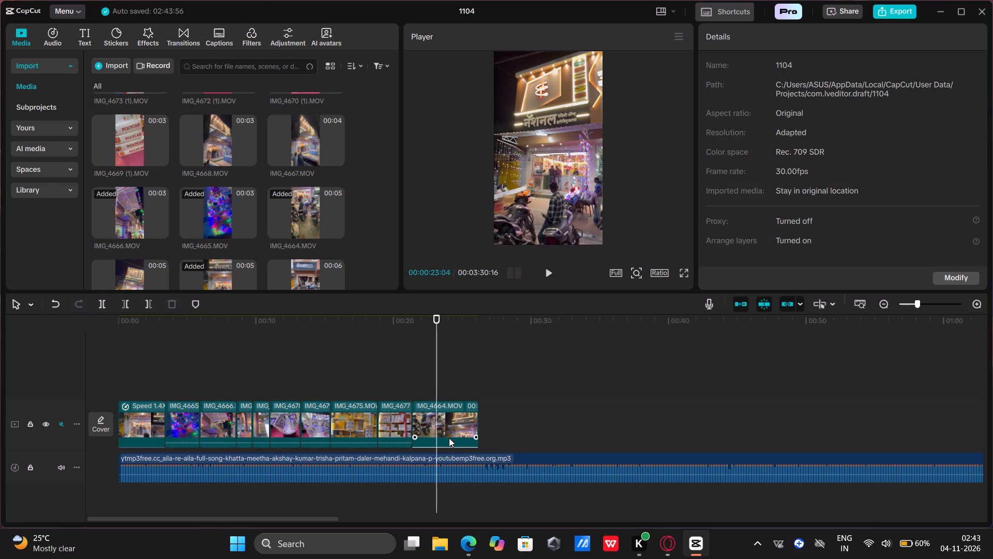
# Check the audio volume setting of the IMG_4677 shelf clip.
pyautogui.click(398, 429)
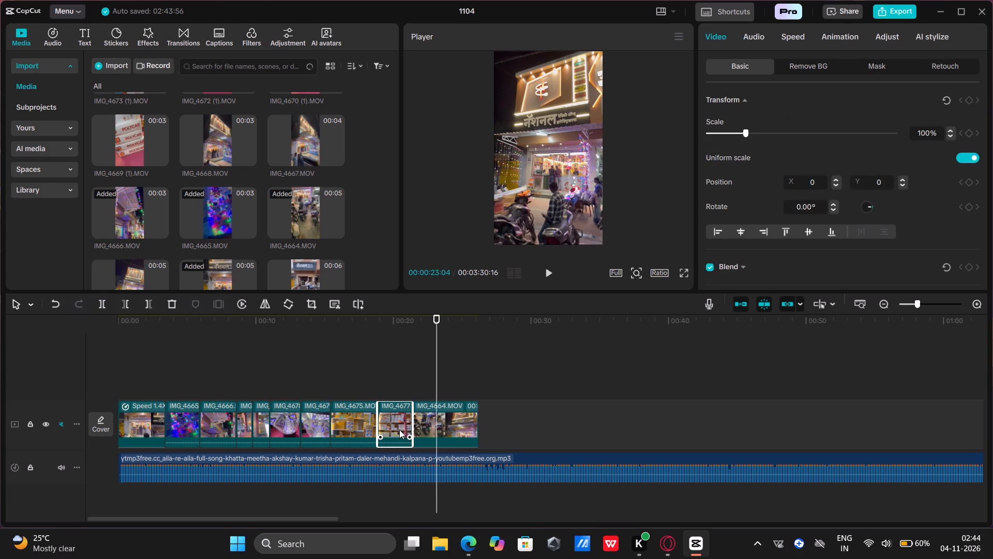
pyautogui.click(399, 430)
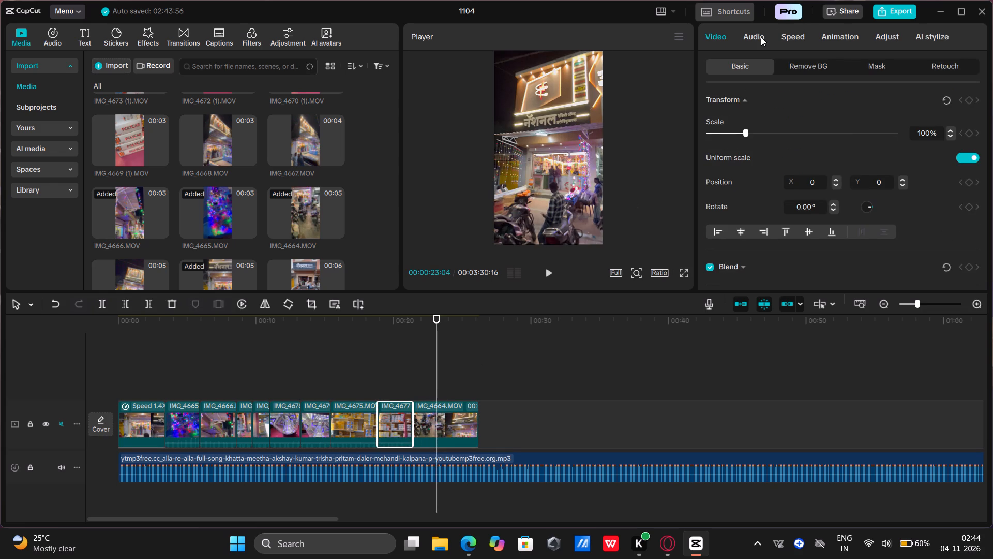
pyautogui.click(760, 37)
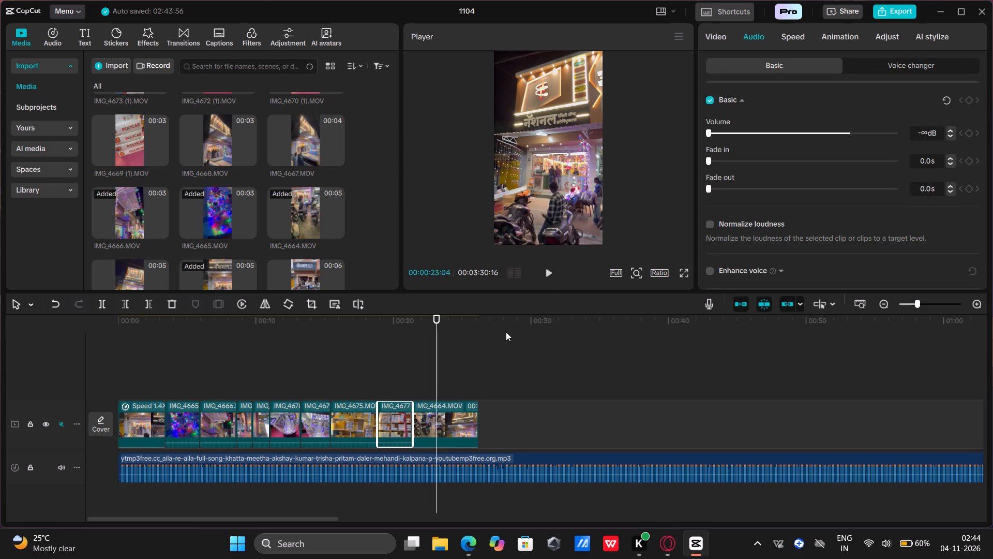
pyautogui.click(405, 380)
# Play the last clip, IMG_4664.MOV, and raise its playback speed to 1.41x.
pyautogui.click(547, 277)
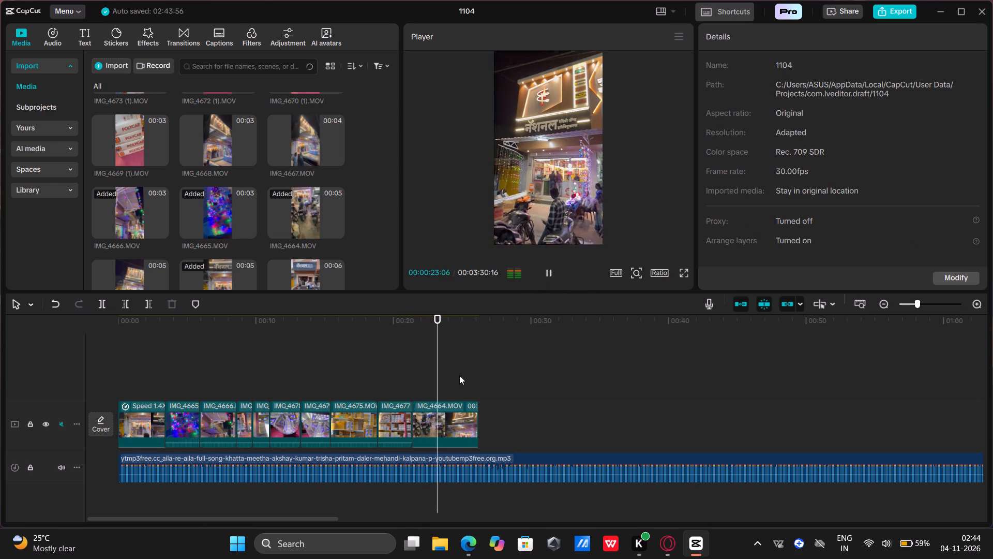
pyautogui.click(440, 421)
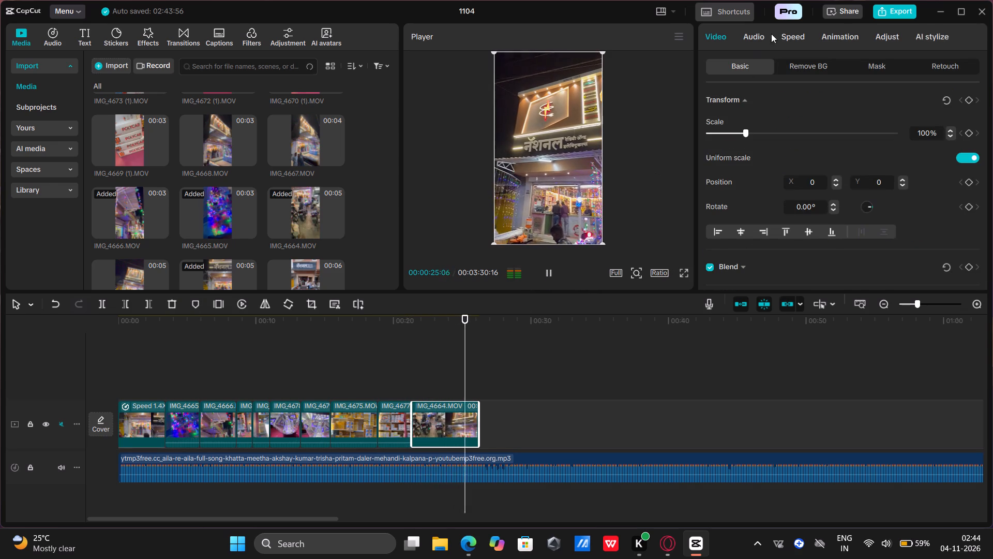
pyautogui.click(795, 42)
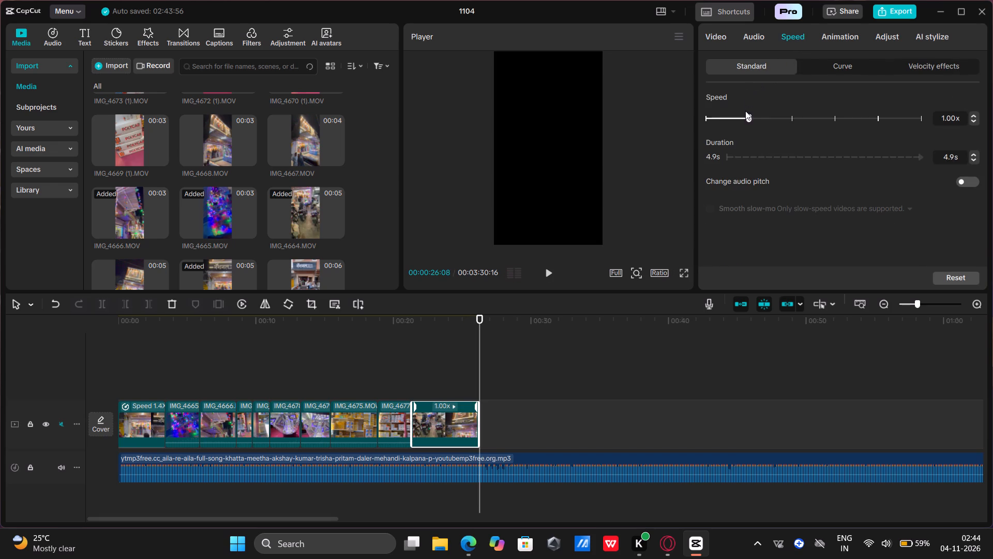
pyautogui.moveTo(747, 115); pyautogui.dragTo(763, 120)
pyautogui.moveTo(763, 120); pyautogui.dragTo(766, 121)
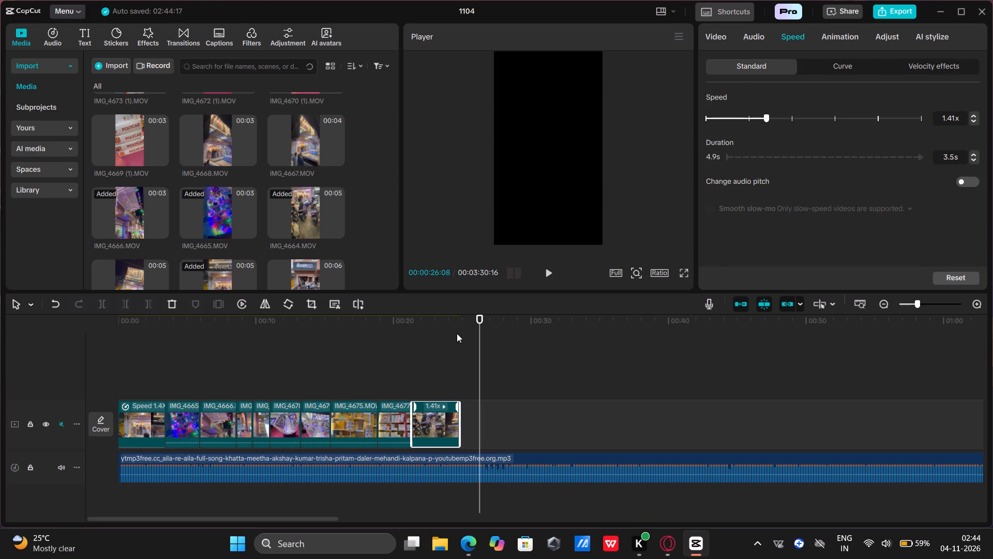
# Play the sped-up IMG_4664.MOV storefront clip from its start.
pyautogui.click(411, 388)
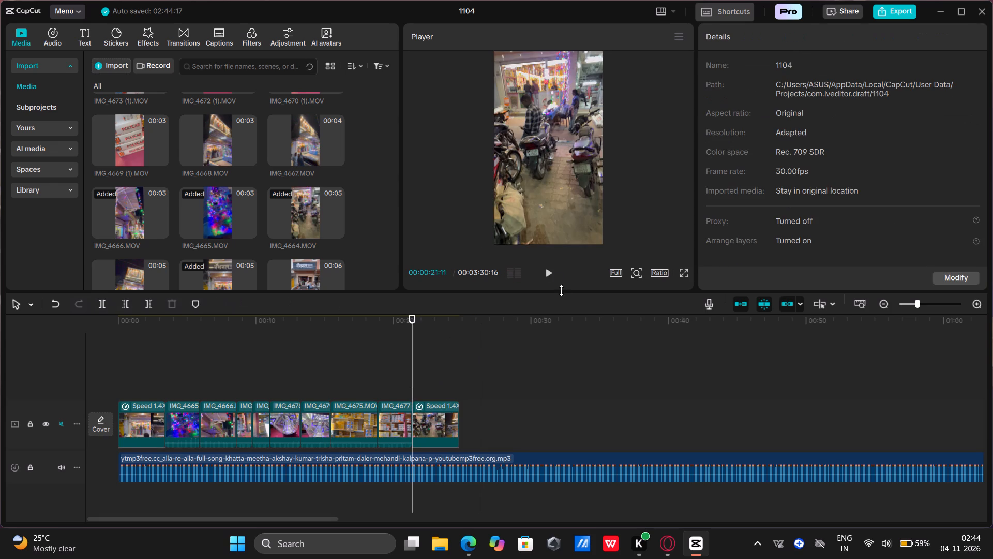
pyautogui.click(552, 272)
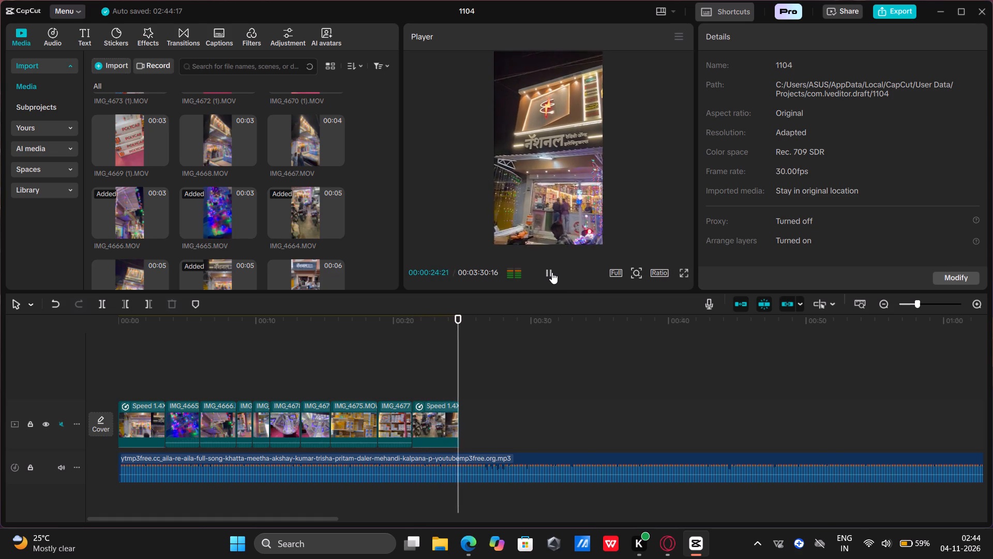
# Add a default text clip at 00:00:00:00, above the first video clip.
pyautogui.click(123, 375)
pyautogui.moveTo(124, 379); pyautogui.dragTo(107, 379)
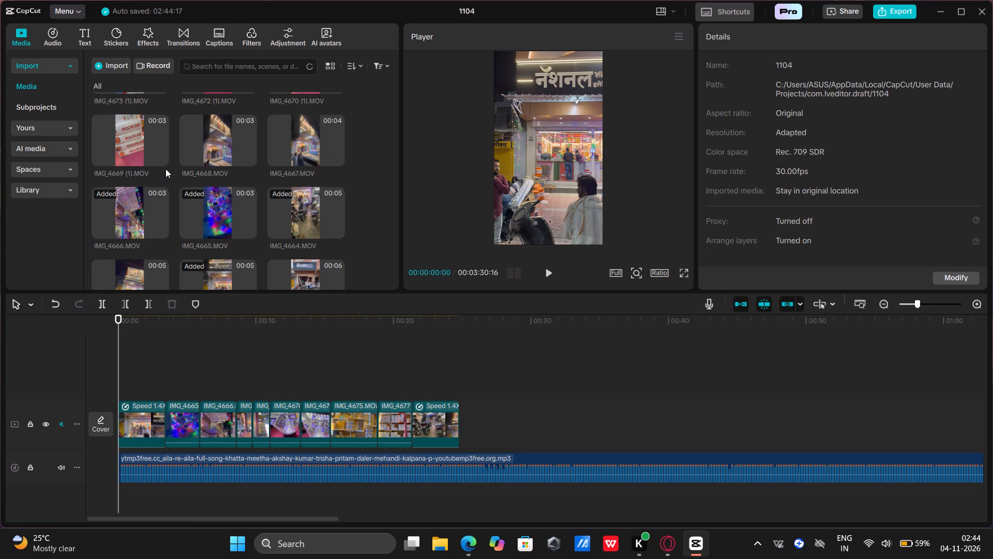
pyautogui.click(89, 32)
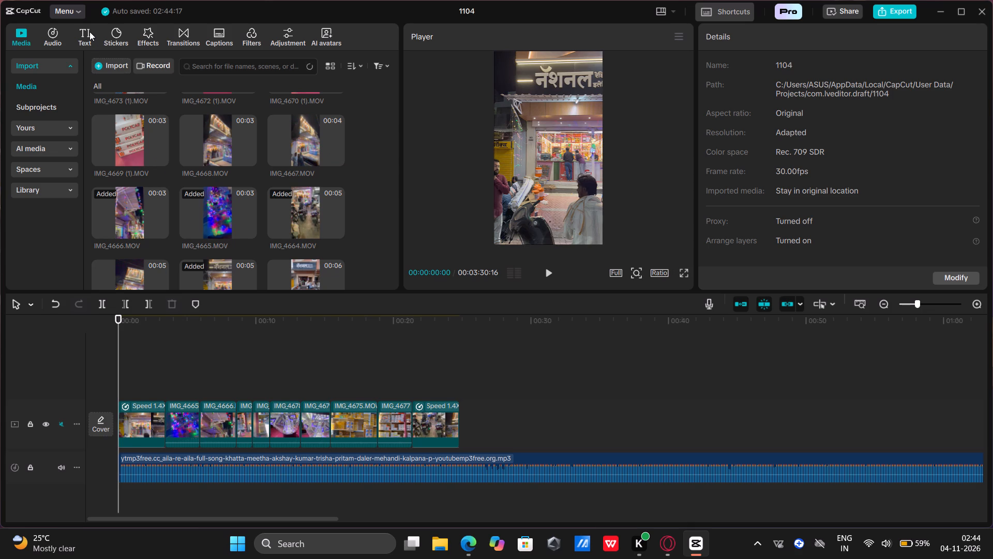
pyautogui.click(82, 33)
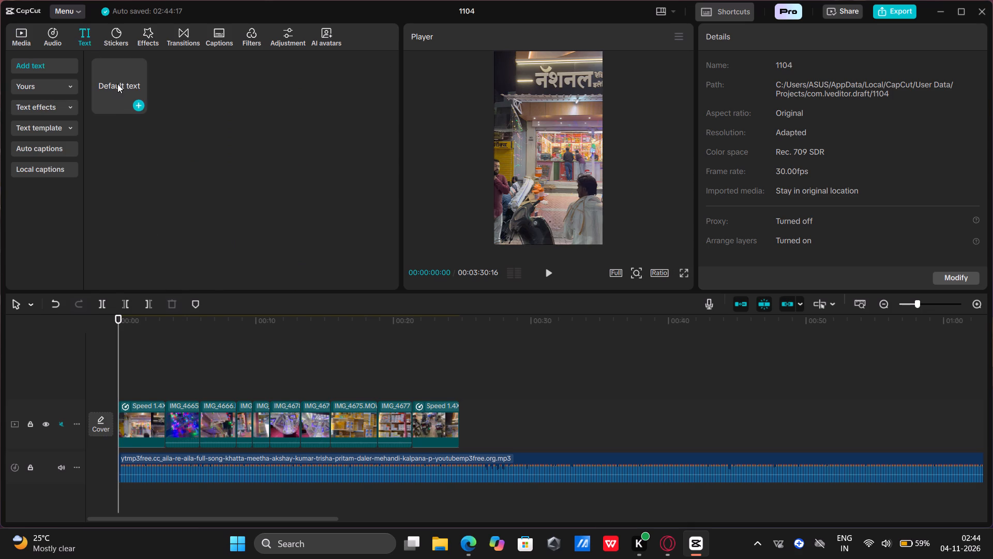
pyautogui.click(116, 79)
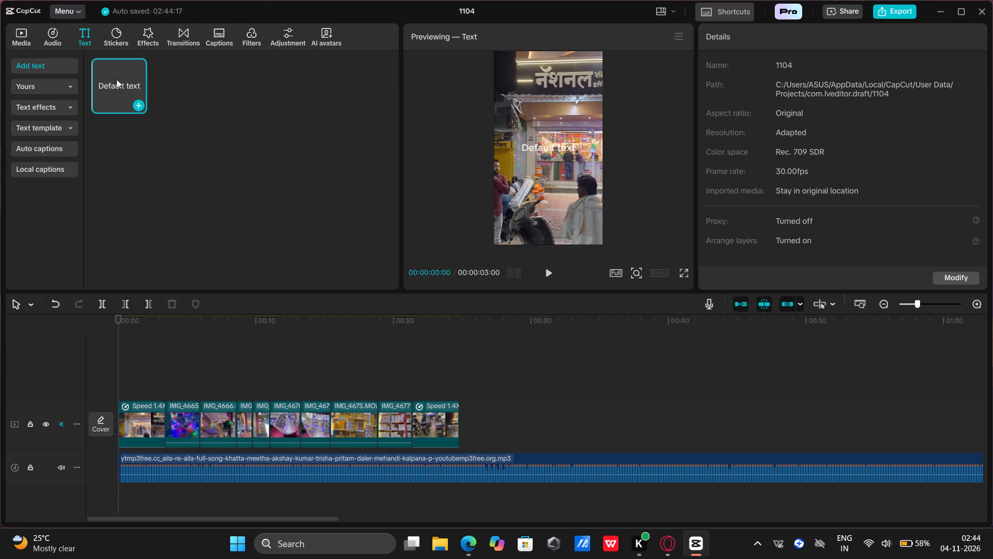
pyautogui.press('f')
pyautogui.click(547, 149)
pyautogui.click(141, 105)
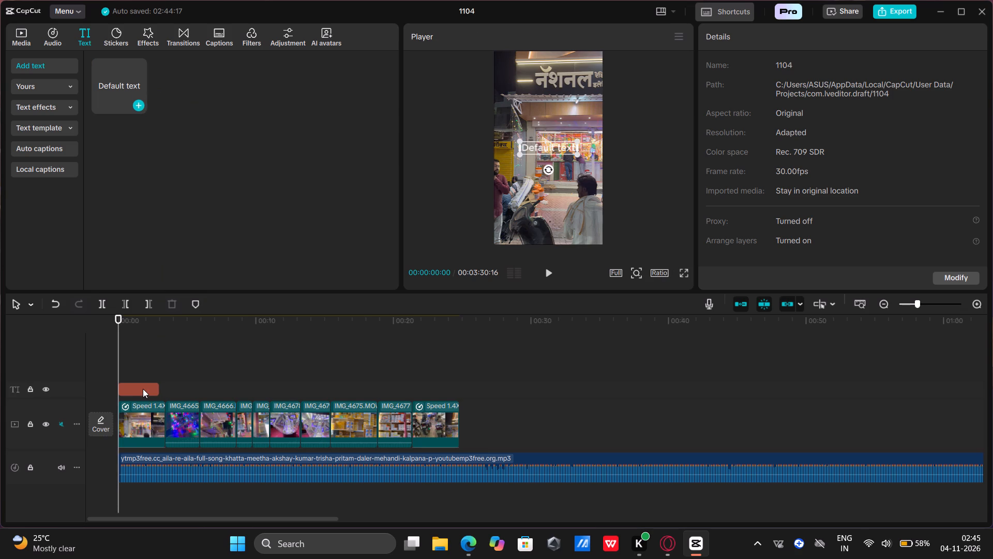
# Replace the wording of the new text clip with "offer offer offer".
pyautogui.click(143, 389)
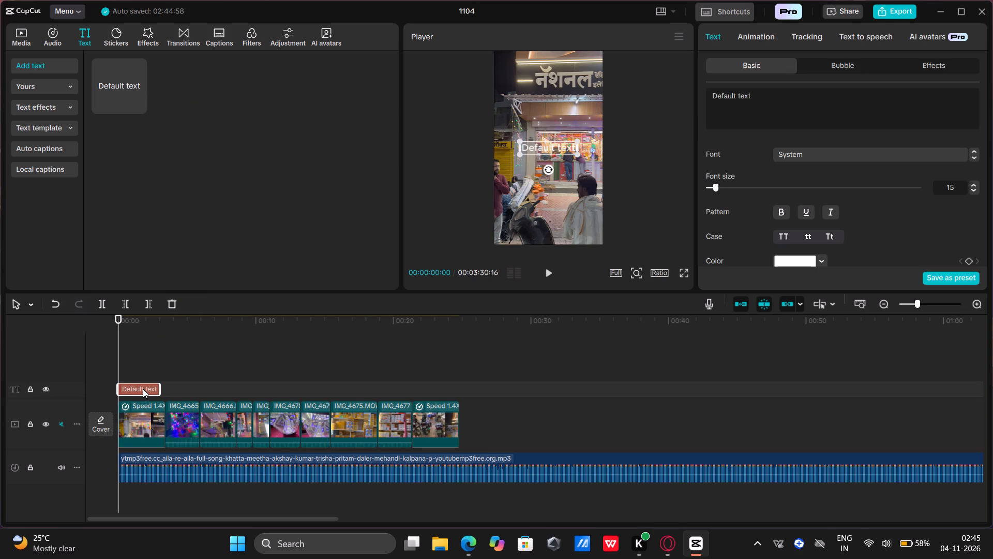
pyautogui.click(143, 389)
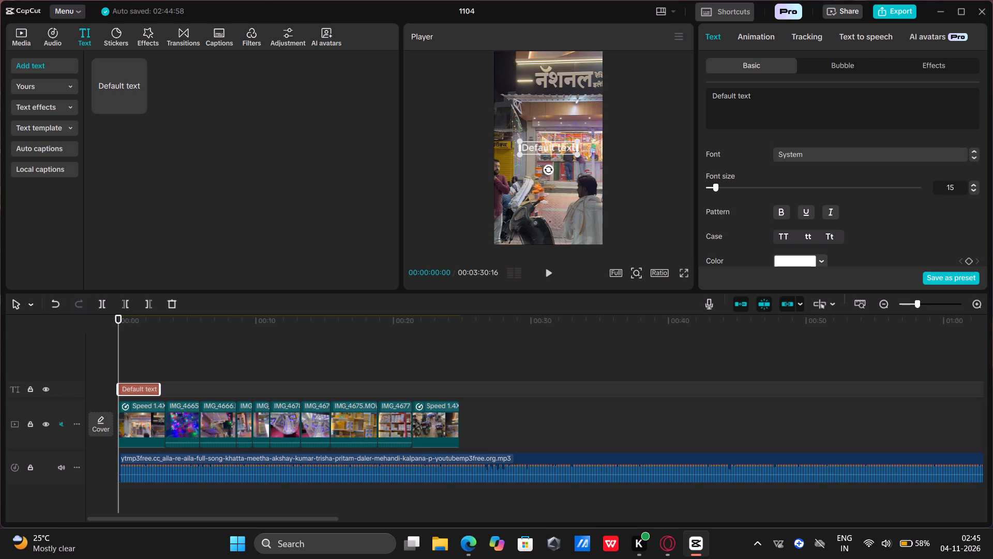
pyautogui.click(749, 98)
pyautogui.click(757, 91)
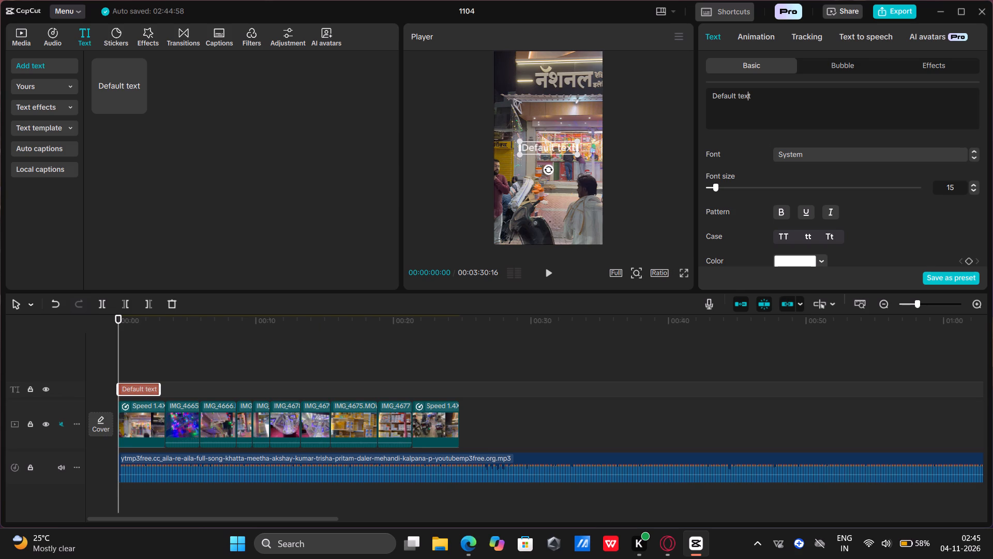
pyautogui.click(757, 91)
pyautogui.press('BackSpace')
pyautogui.press('BackSpace')
pyautogui.press('o')
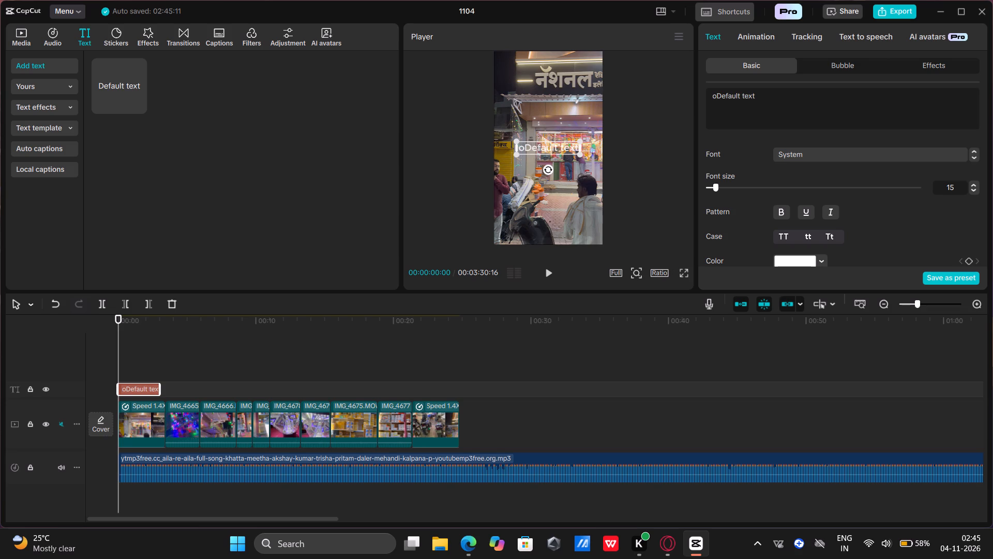
pyautogui.press('BackSpace')
pyautogui.click(757, 91)
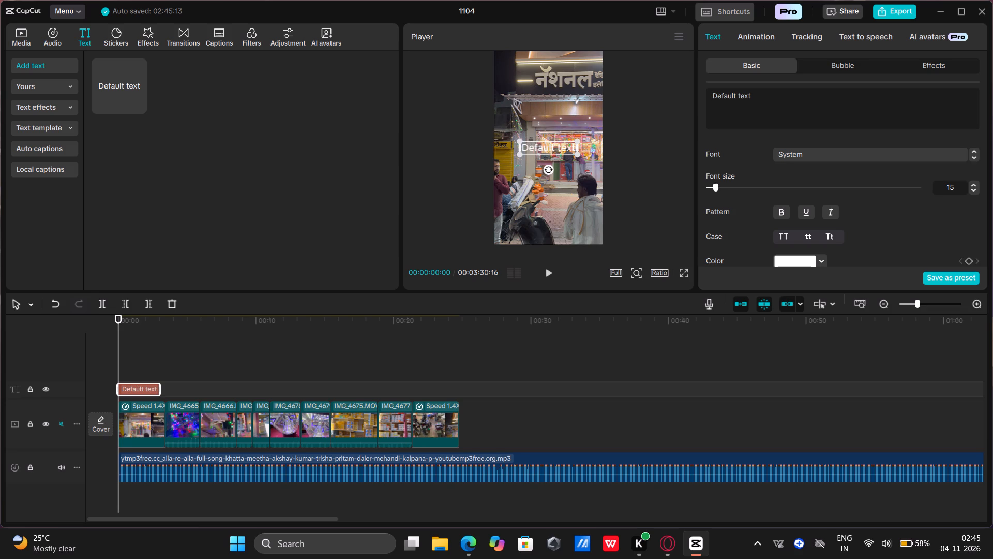
pyautogui.click(750, 95)
pyautogui.press('BackSpace')
pyautogui.press('BackSpace')
pyautogui.press('BackSpace')
pyautogui.press('BackSpace')
pyautogui.press('BackSpace')
pyautogui.press('BackSpace')
pyautogui.press('BackSpace')
pyautogui.press('BackSpace')
pyautogui.press('BackSpace')
pyautogui.press('BackSpace')
pyautogui.press('BackSpace')
pyautogui.press('BackSpace')
pyautogui.press('BackSpace')
pyautogui.press('BackSpace')
pyautogui.press('BackSpace')
pyautogui.press('BackSpace')
pyautogui.press('BackSpace')
pyautogui.press('BackSpace')
pyautogui.press('BackSpace')
pyautogui.press('BackSpace')
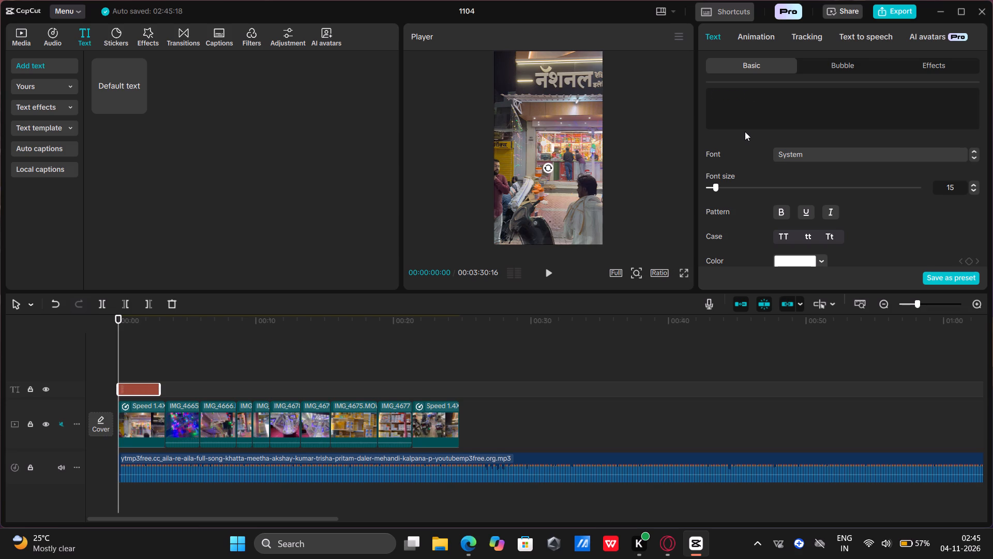
pyautogui.press('o')
pyautogui.write('ffer')
pyautogui.press('space')
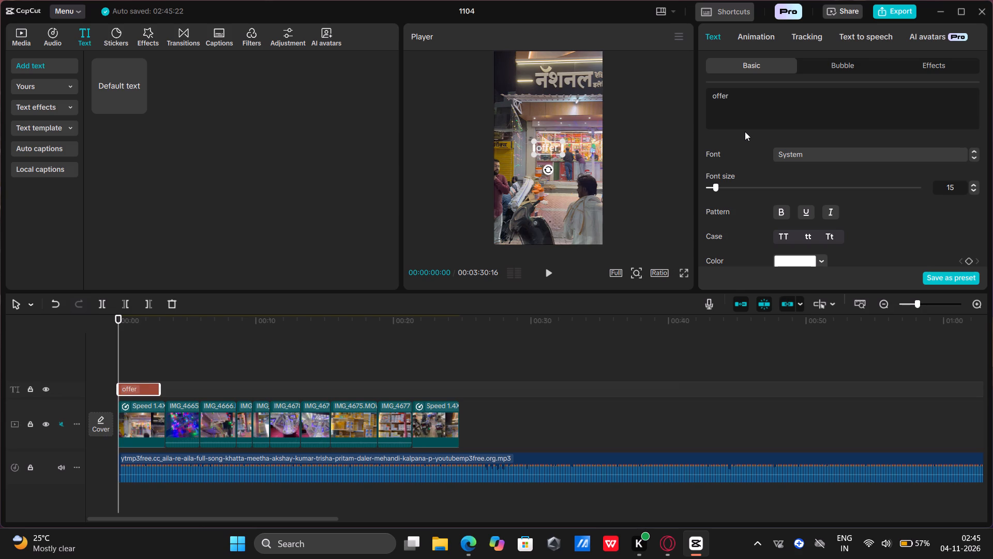
pyautogui.write('offer')
pyautogui.press('space')
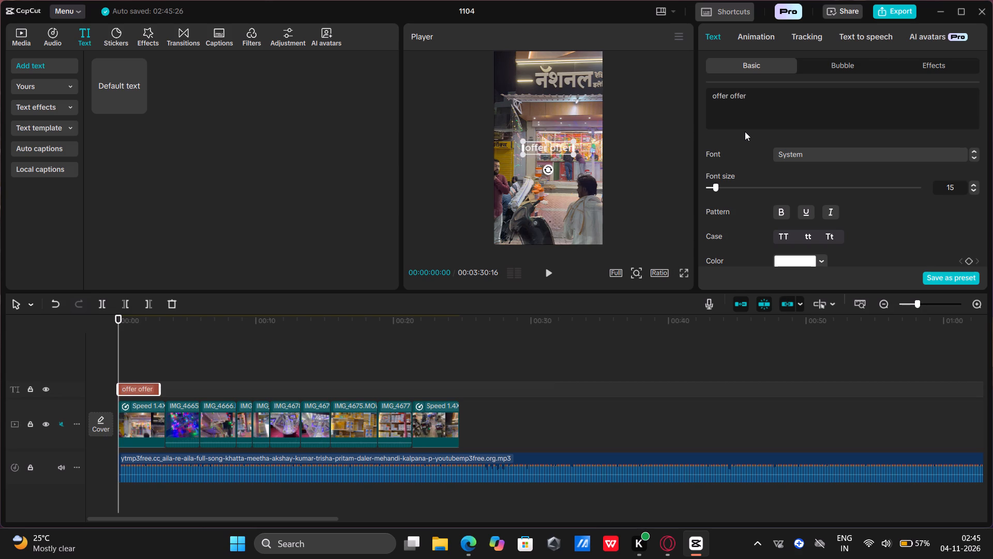
pyautogui.write('offer')
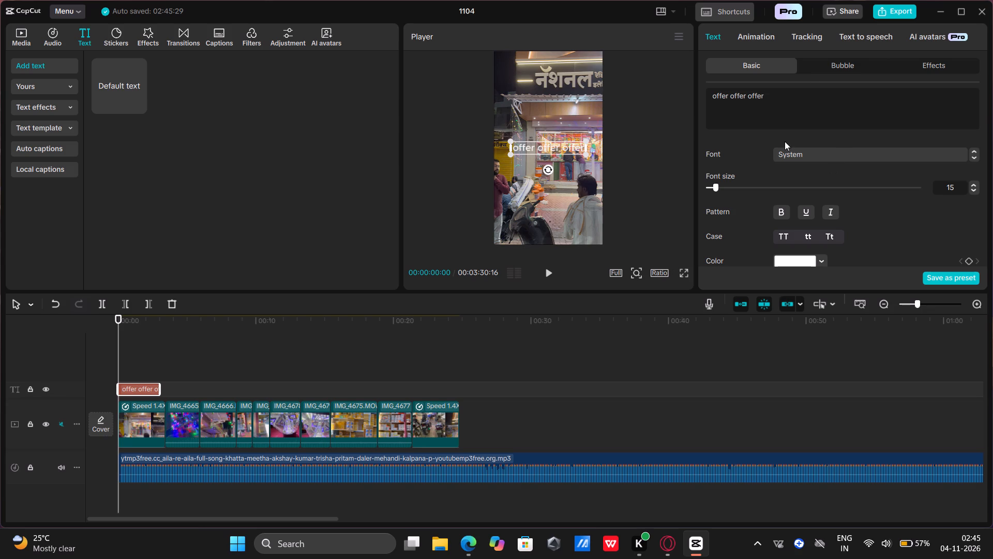
# Change the colour of the "offer offer offer" text to black.
pyautogui.scroll(-1, 813, 139)
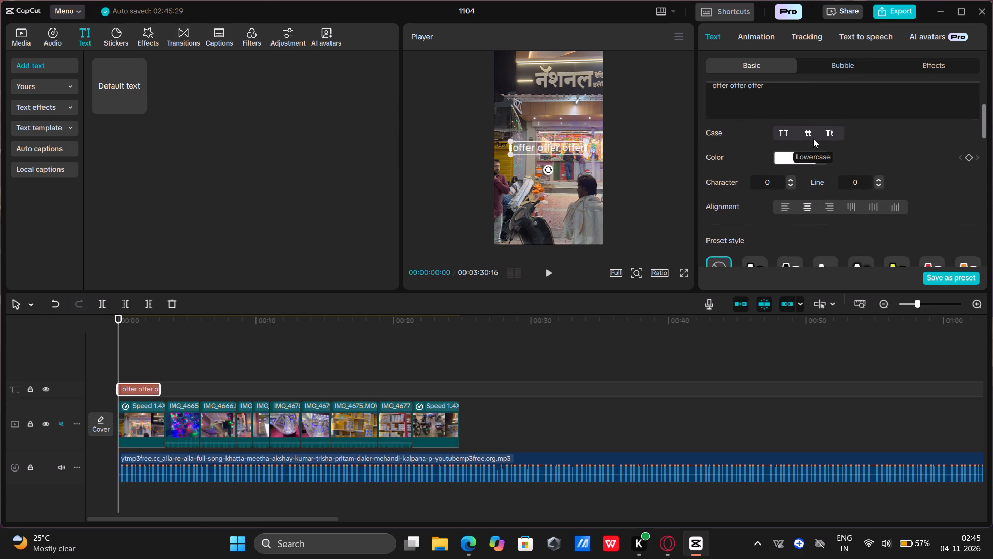
pyautogui.scroll(-1, 813, 139)
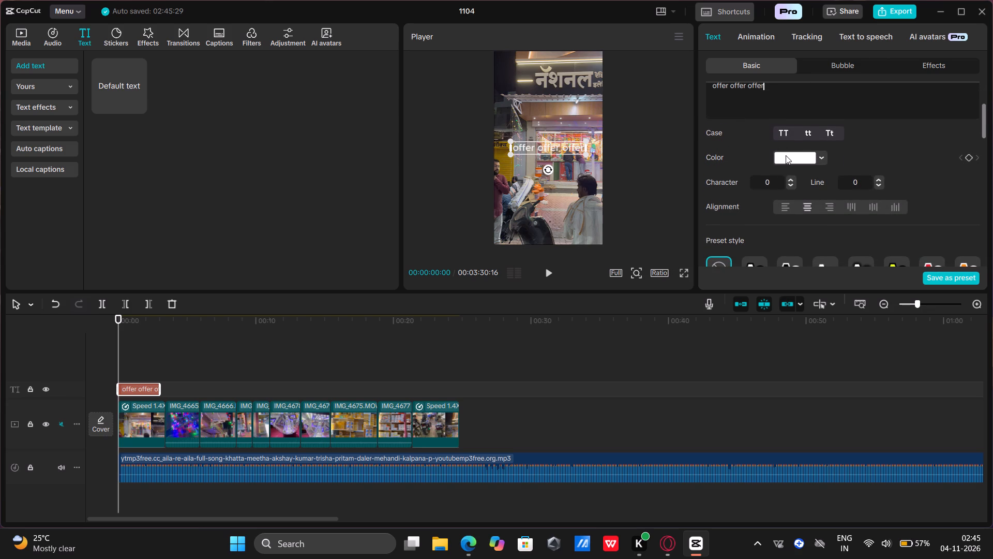
pyautogui.click(791, 153)
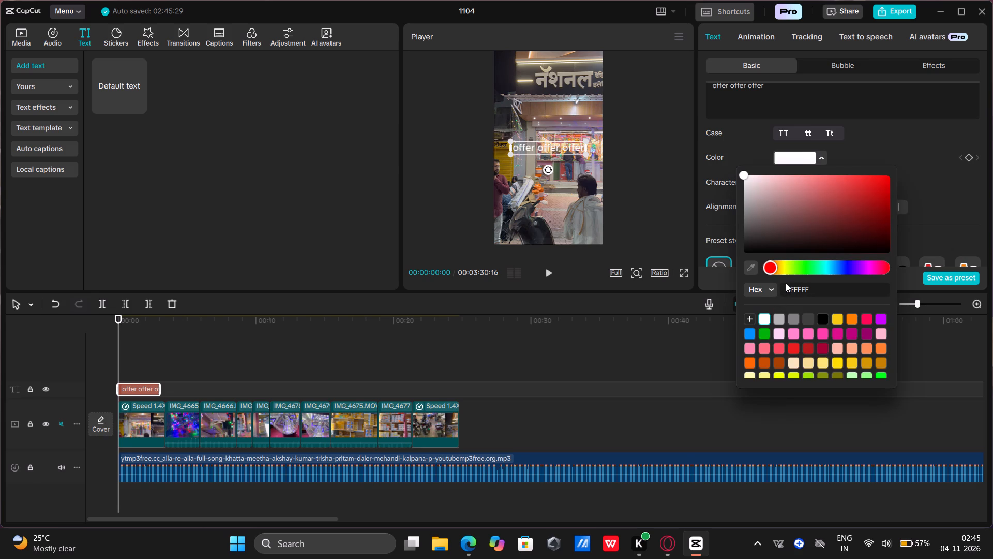
pyautogui.click(822, 321)
pyautogui.click(979, 367)
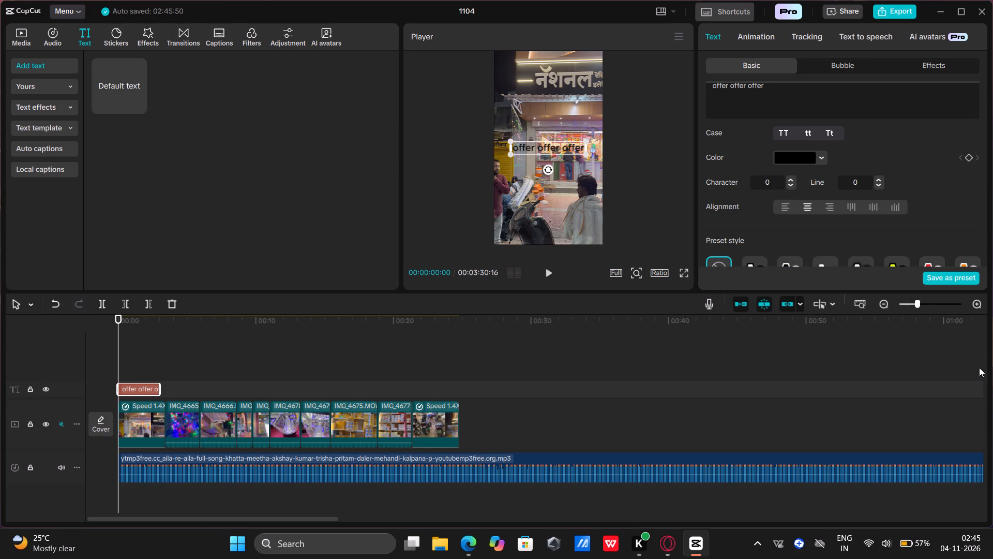
# Apply the yellow preset style with black outline to the "offer offer offer" text.
pyautogui.scroll(-1, 915, 204)
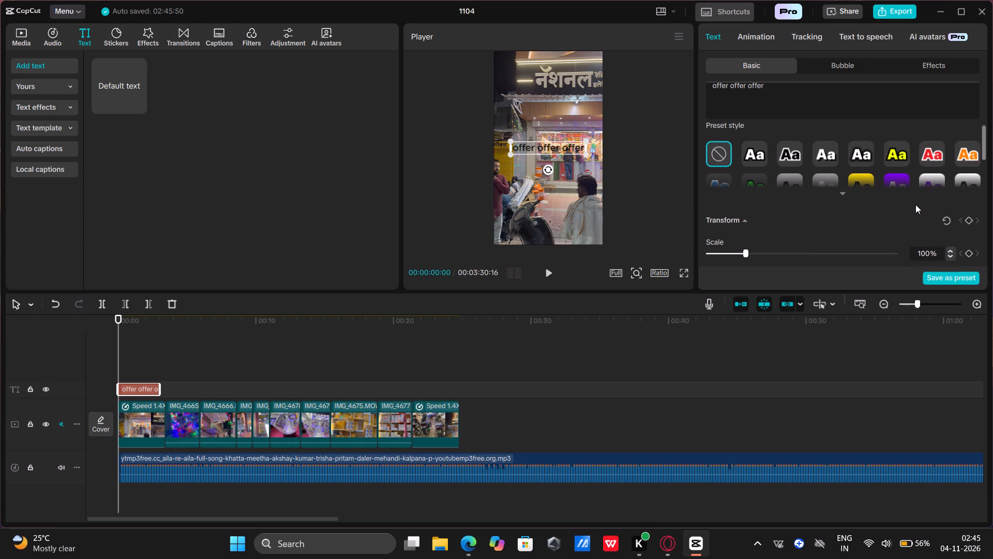
pyautogui.click(900, 153)
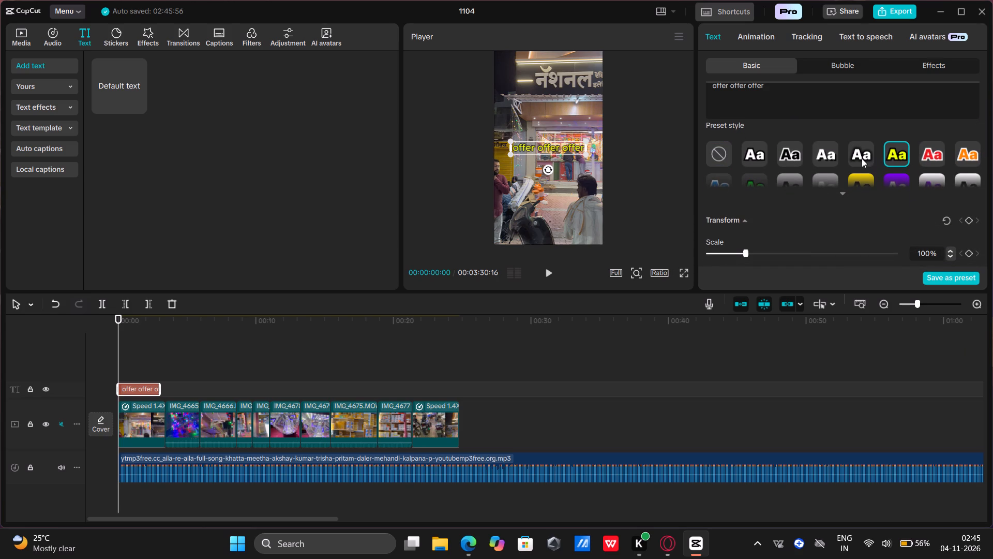
# Enable a background behind the "offer offer offer" text and set its colour to yellow F4C70F.
pyautogui.scroll(-1, 862, 158)
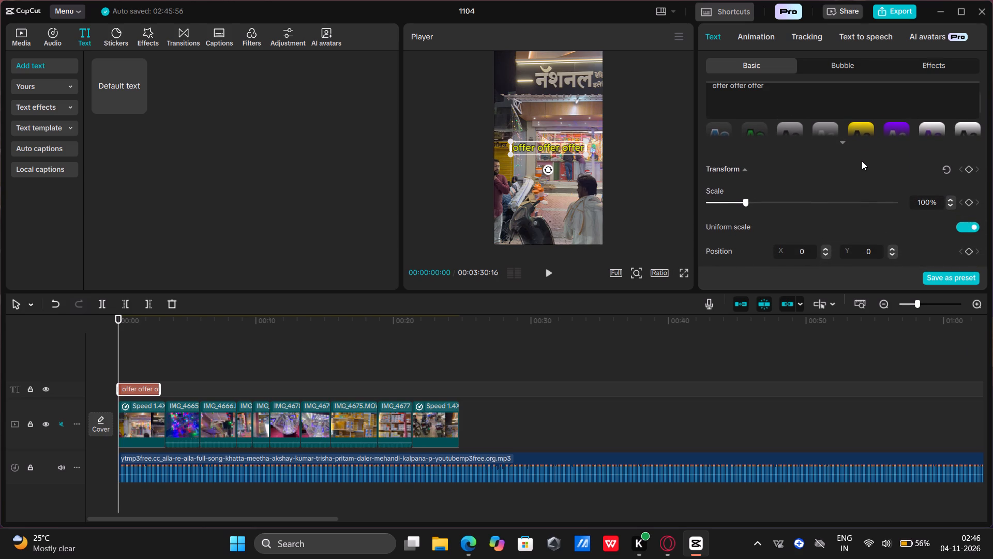
pyautogui.scroll(1, 862, 161)
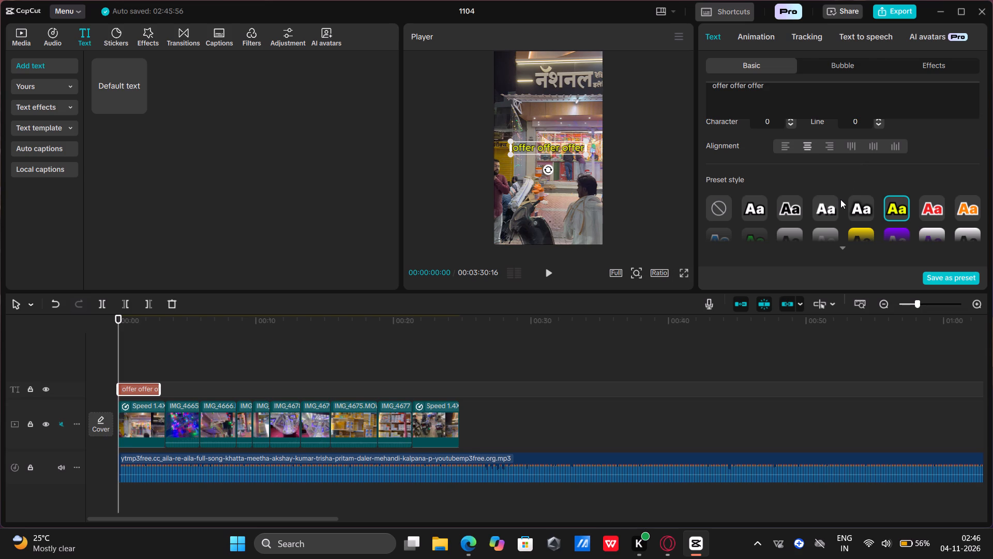
pyautogui.scroll(-1, 840, 199)
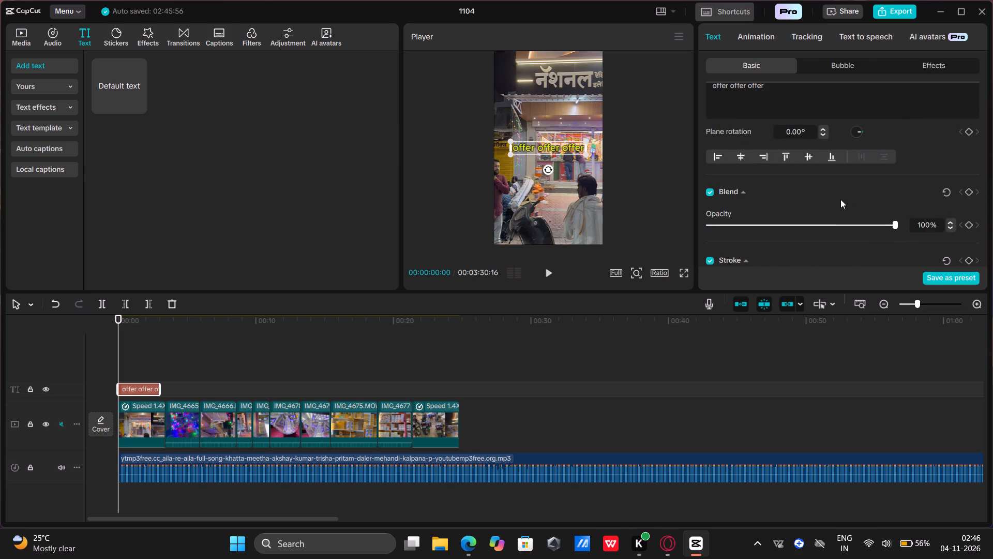
pyautogui.scroll(-1, 840, 199)
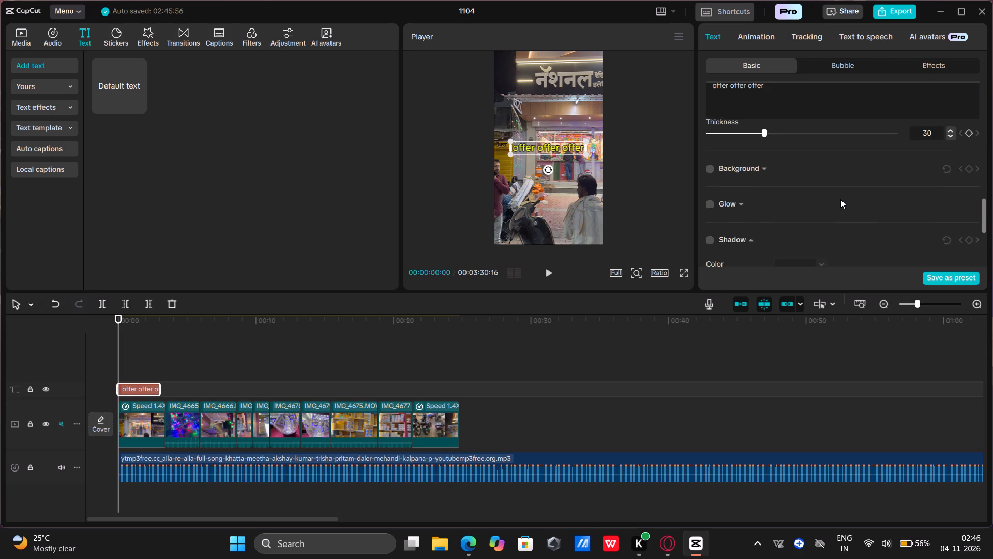
pyautogui.scroll(-1, 840, 199)
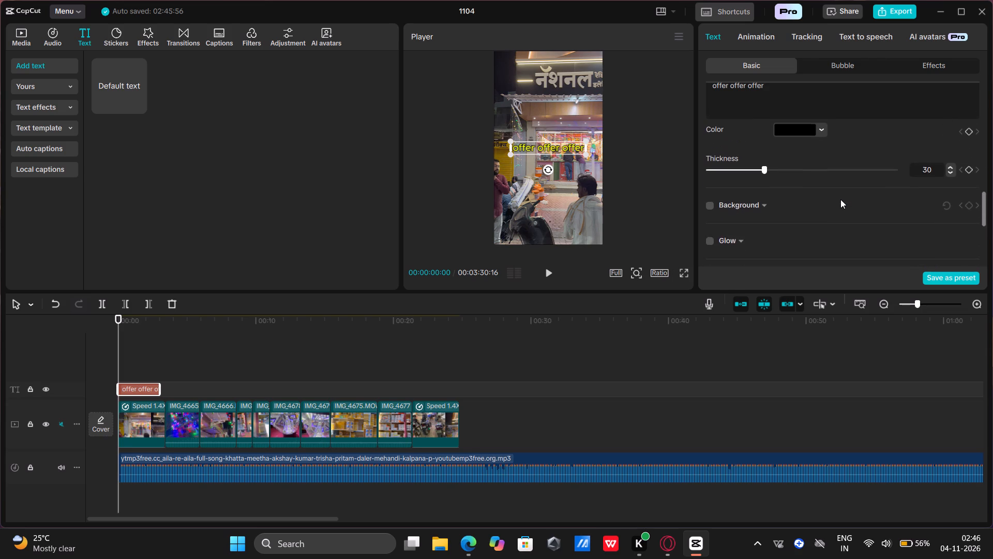
pyautogui.click(711, 207)
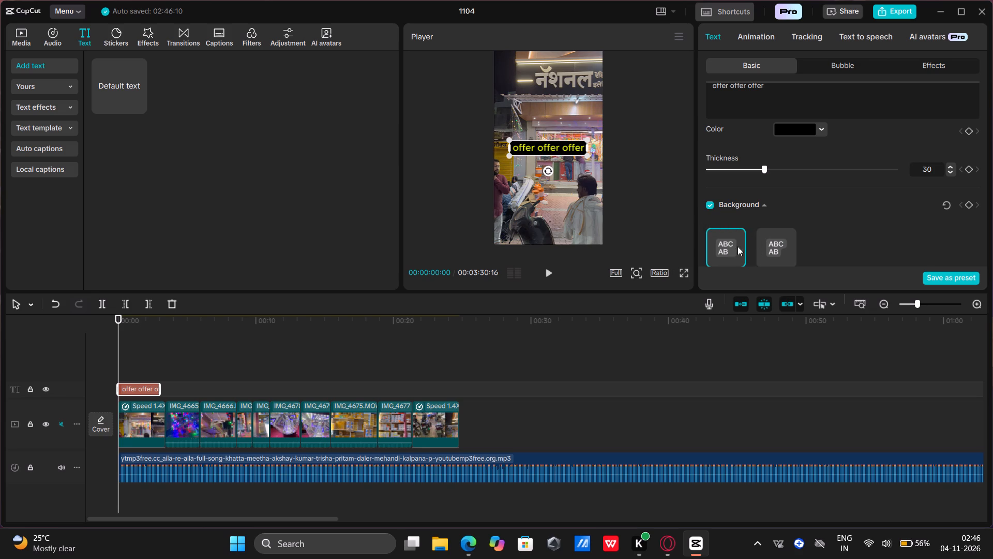
pyautogui.scroll(-1, 802, 219)
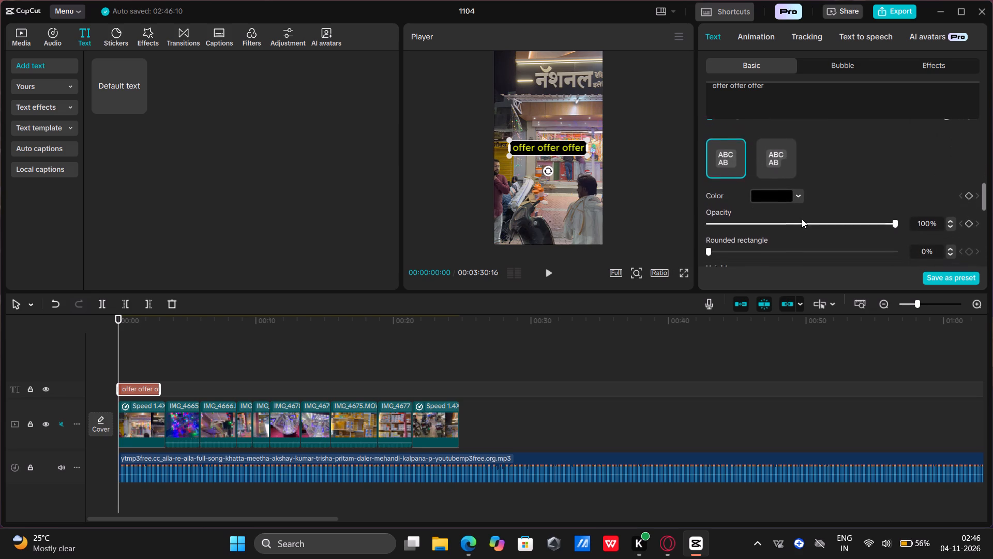
pyautogui.scroll(-1, 802, 219)
pyautogui.click(761, 190)
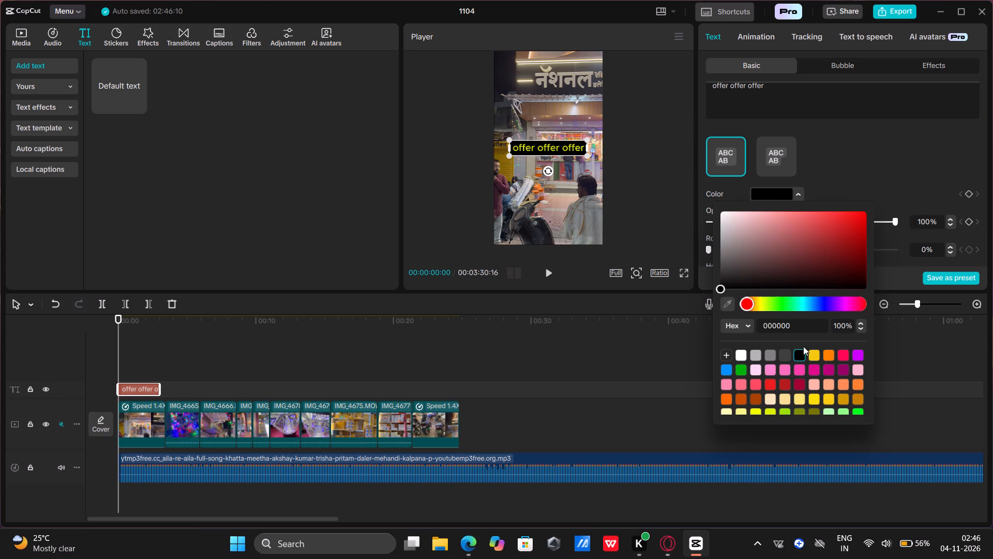
pyautogui.click(814, 356)
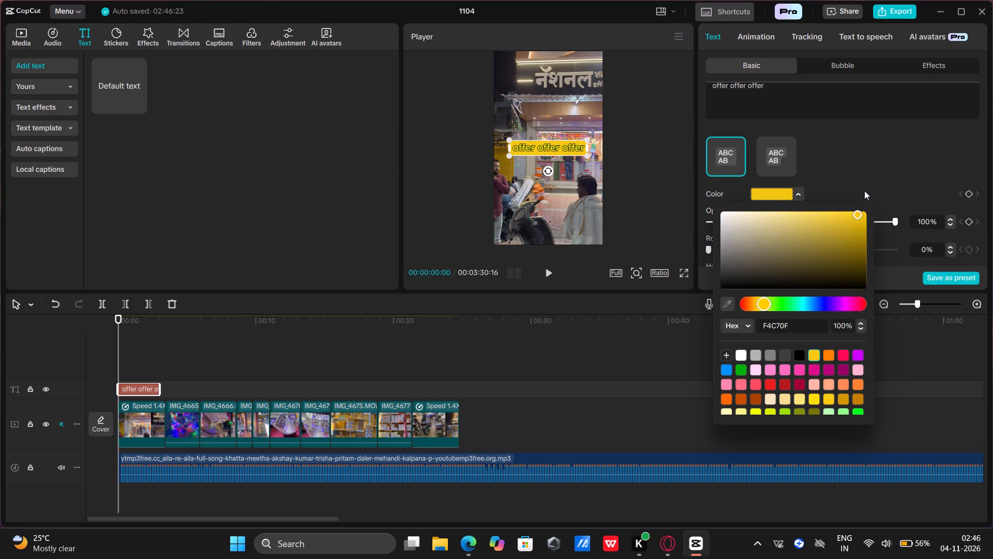
pyautogui.click(860, 172)
# Set the fill colour of the "offer offer offer" text to black 000000.
pyautogui.scroll(2, 831, 170)
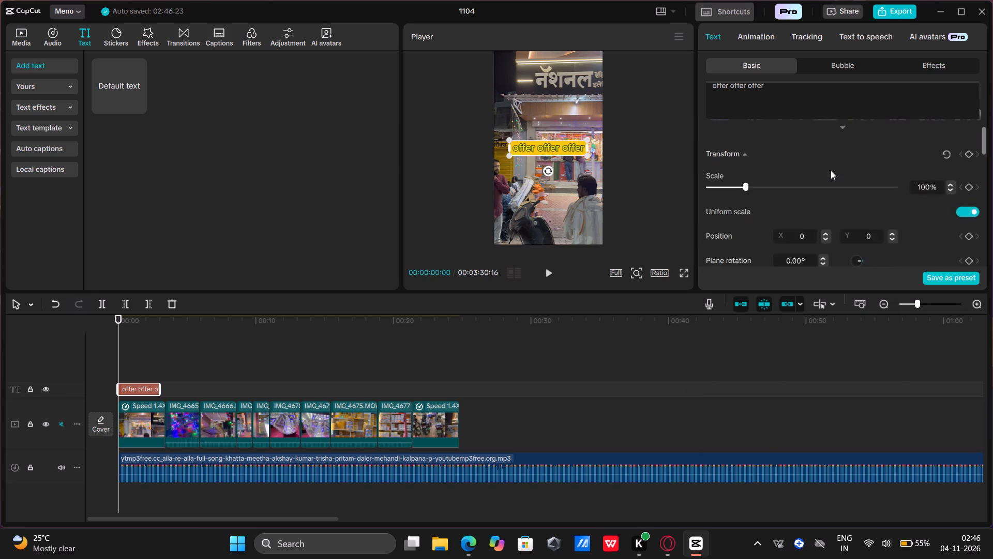
pyautogui.scroll(2, 831, 170)
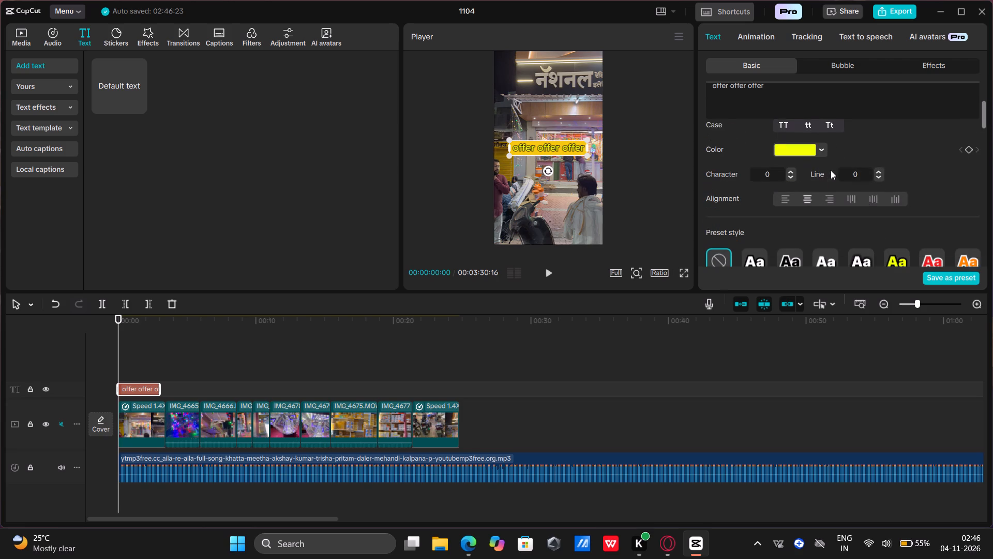
pyautogui.click(806, 148)
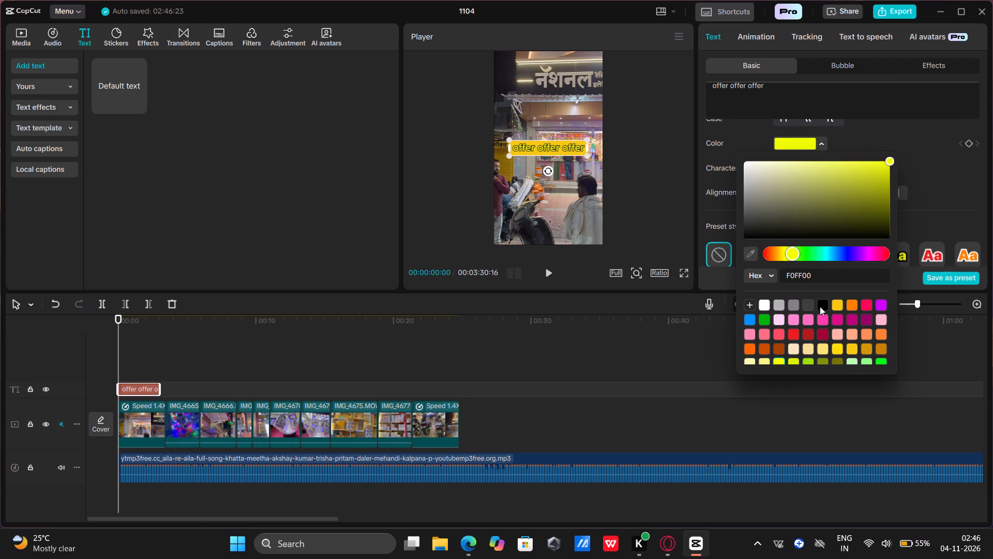
pyautogui.click(820, 306)
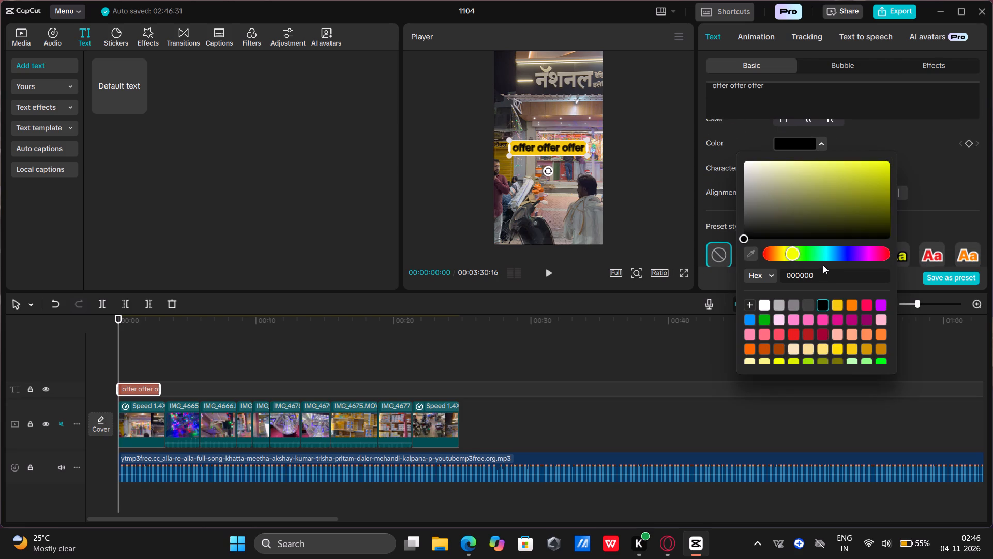
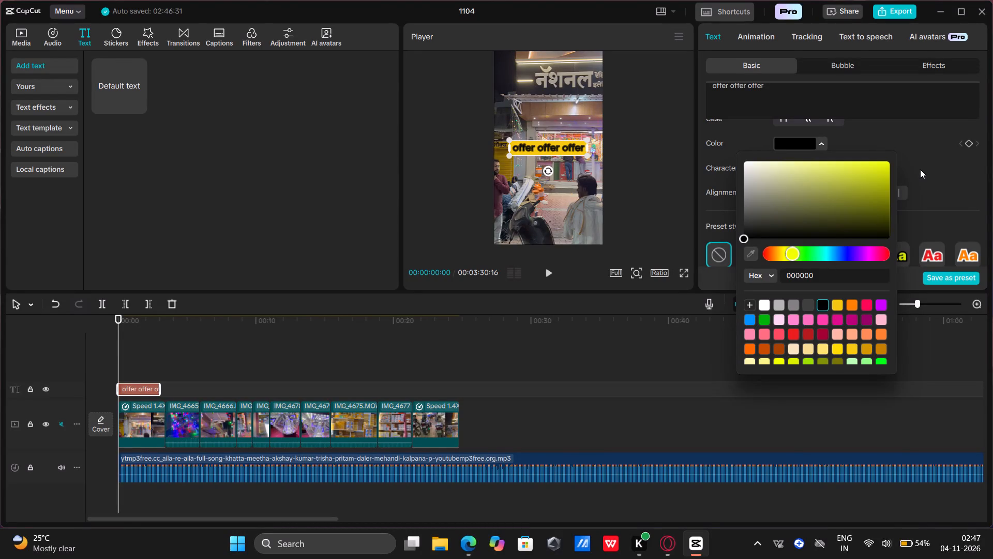
# Set the font size of the "offer offer offer" text to 12.
pyautogui.click(933, 160)
pyautogui.scroll(1, 933, 160)
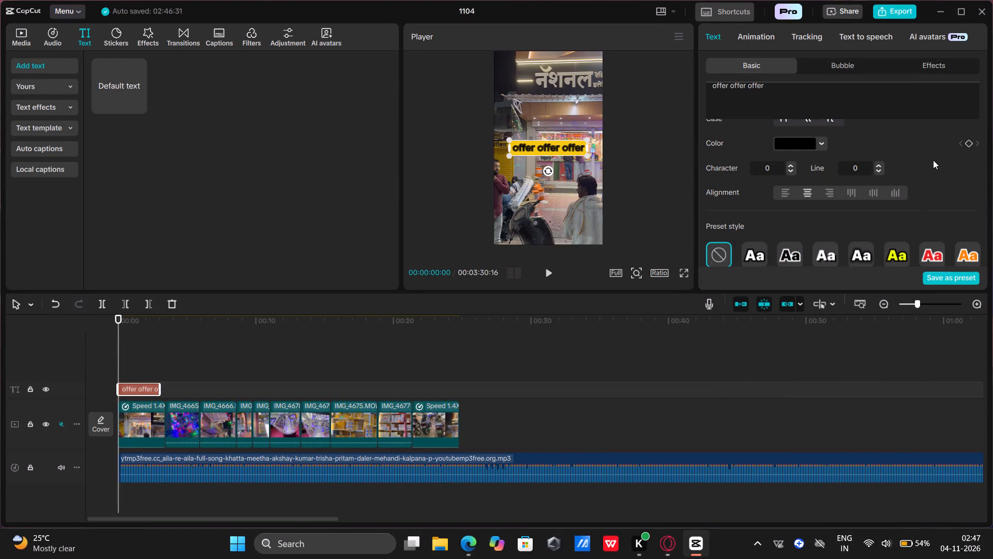
pyautogui.scroll(1, 933, 160)
pyautogui.doubleClick(713, 194)
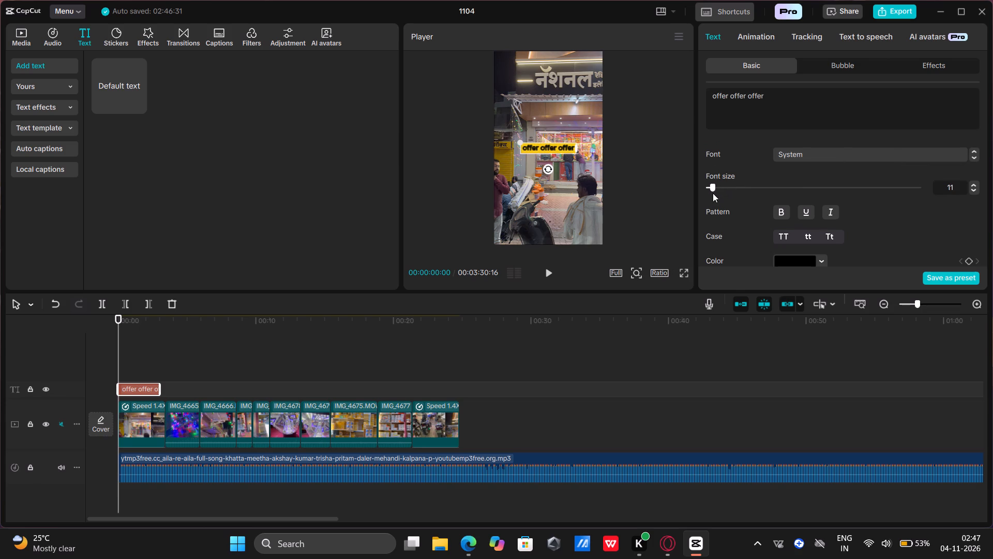
pyautogui.click(712, 190)
pyautogui.click(715, 190)
pyautogui.click(718, 190)
pyautogui.moveTo(719, 190); pyautogui.dragTo(711, 190)
pyautogui.click(711, 190)
pyautogui.click(714, 191)
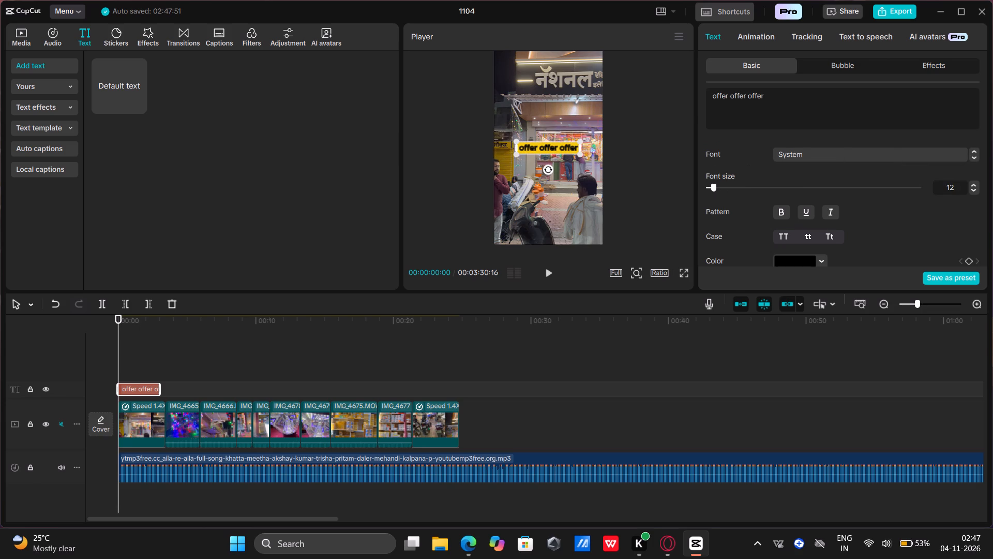
# Change the "offer offer offer" text to title case so it reads "Offer Offer Offer".
pyautogui.scroll(-1, 818, 147)
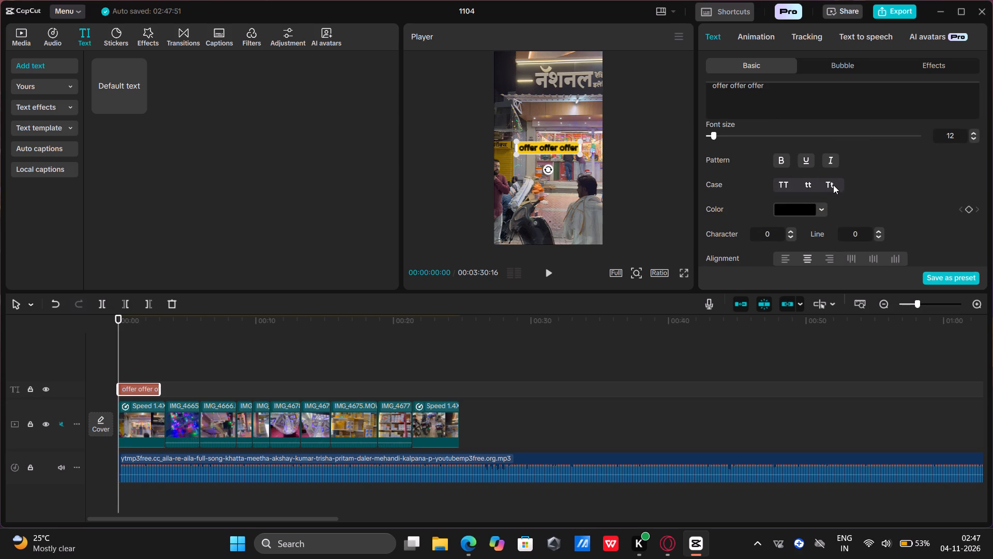
pyautogui.click(833, 185)
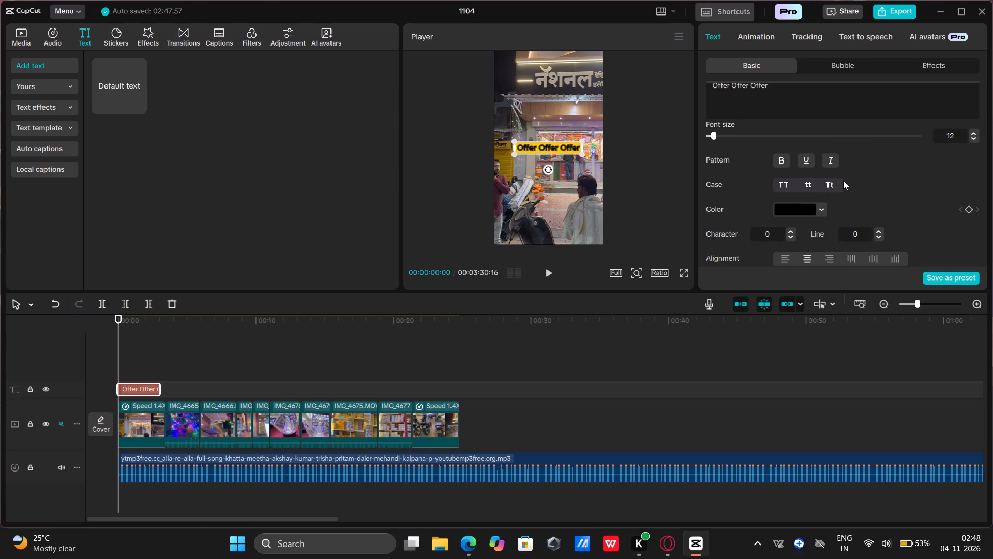
# Set the scale of the "Offer Offer Offer" text to 101%.
pyautogui.scroll(-1, 851, 187)
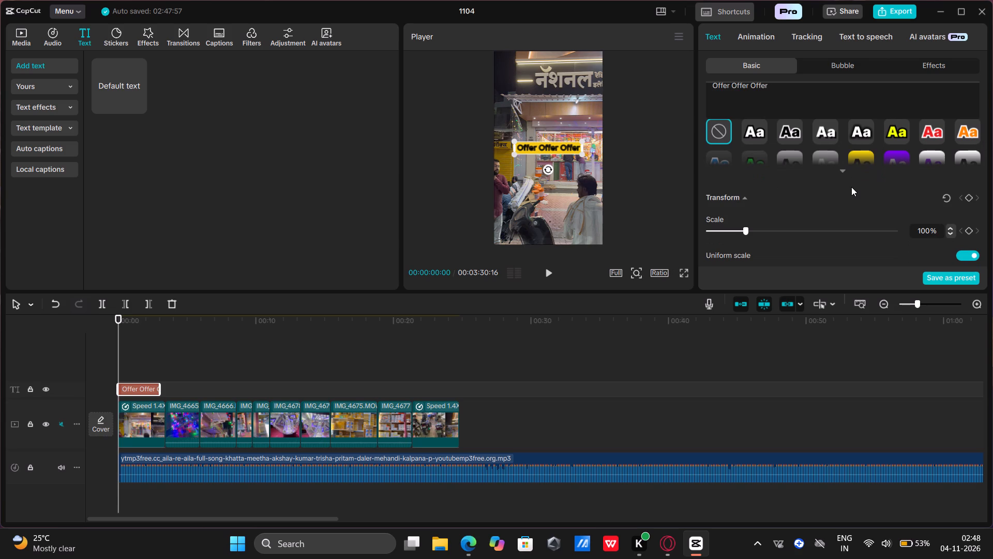
pyautogui.click(745, 231)
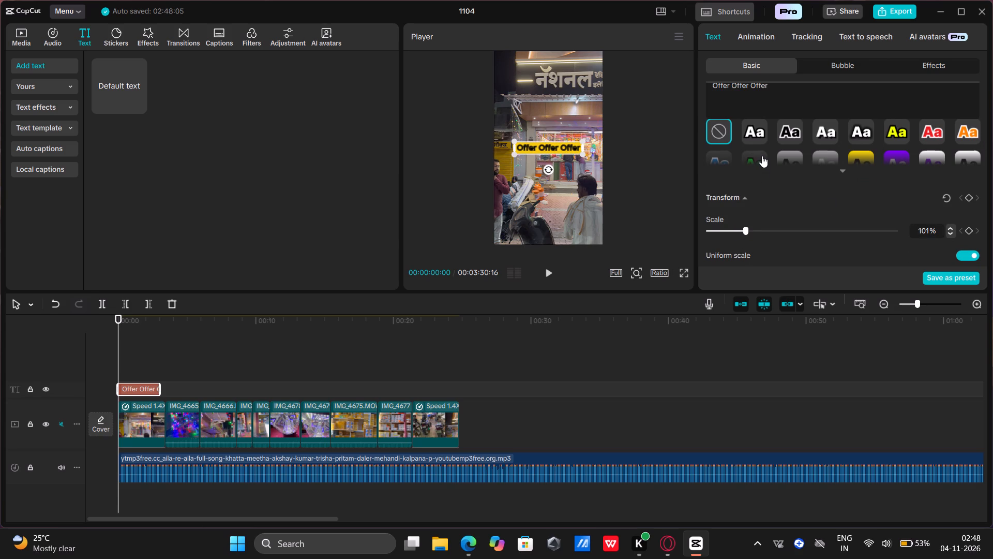
# Reset the styling of the "Offer Offer Offer" text by applying the first white preset style and switching back to no preset.
pyautogui.click(723, 135)
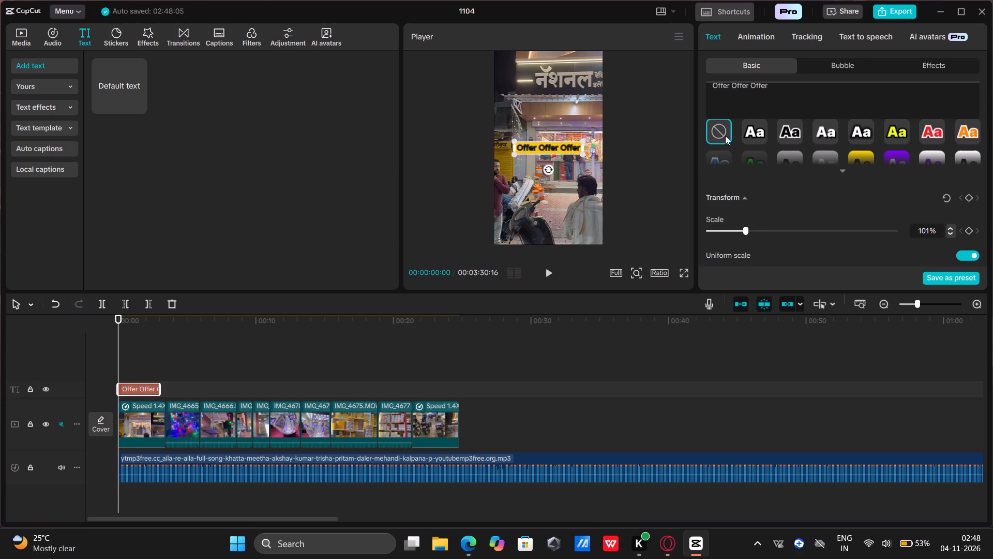
pyautogui.click(725, 136)
pyautogui.doubleClick(725, 136)
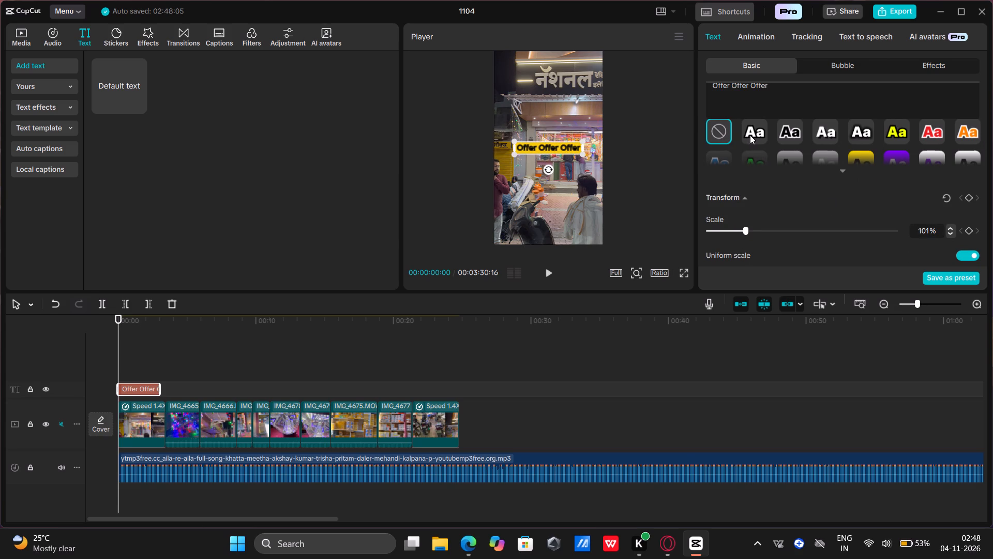
pyautogui.click(750, 135)
pyautogui.click(717, 128)
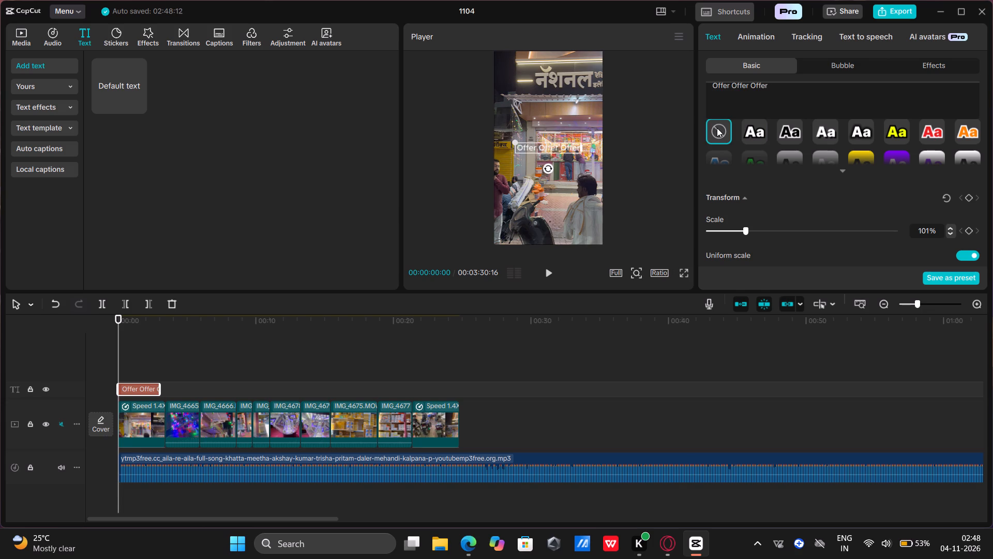
# Enable a background behind the "Offer Offer Offer" text and set its colour to yellow FFDC00.
pyautogui.scroll(1, 838, 225)
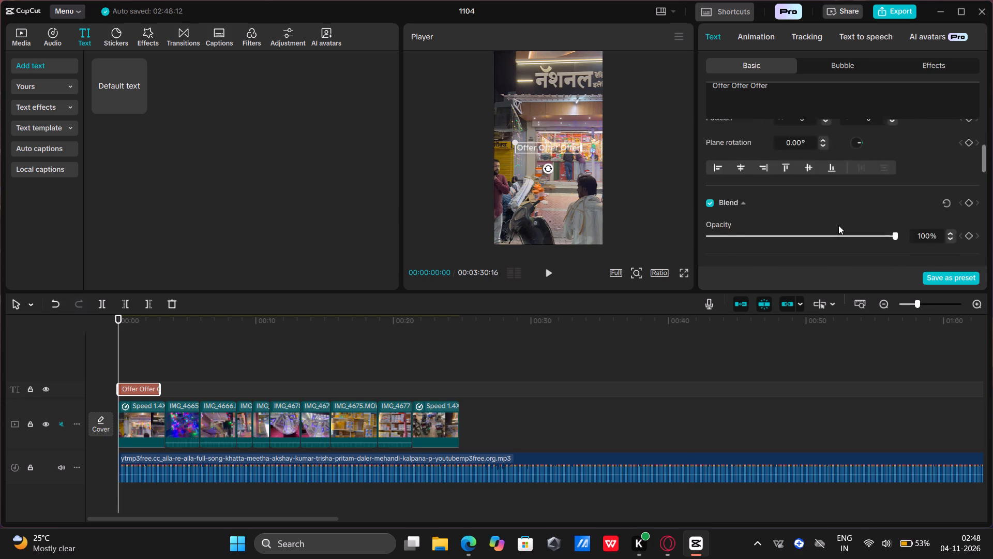
pyautogui.scroll(1, 838, 225)
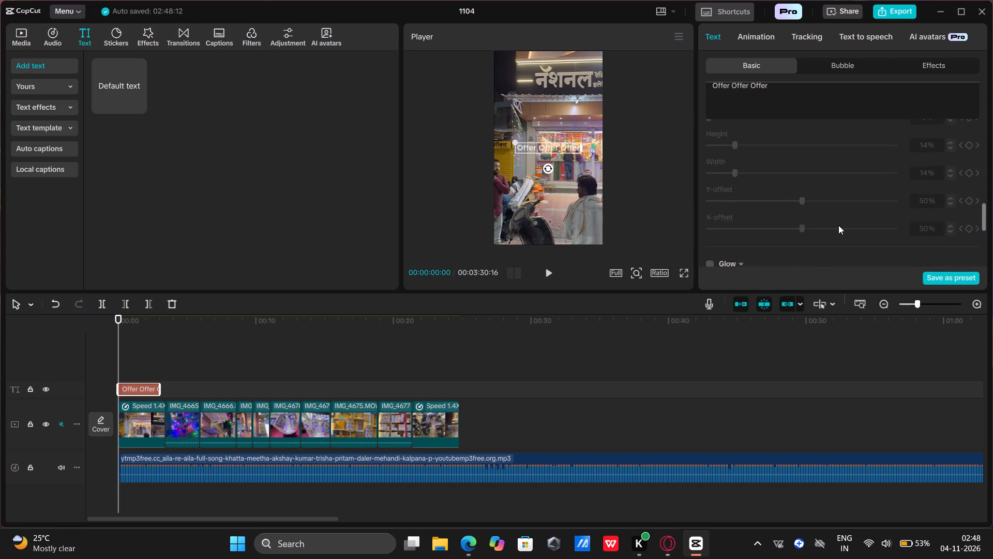
pyautogui.scroll(1, 838, 225)
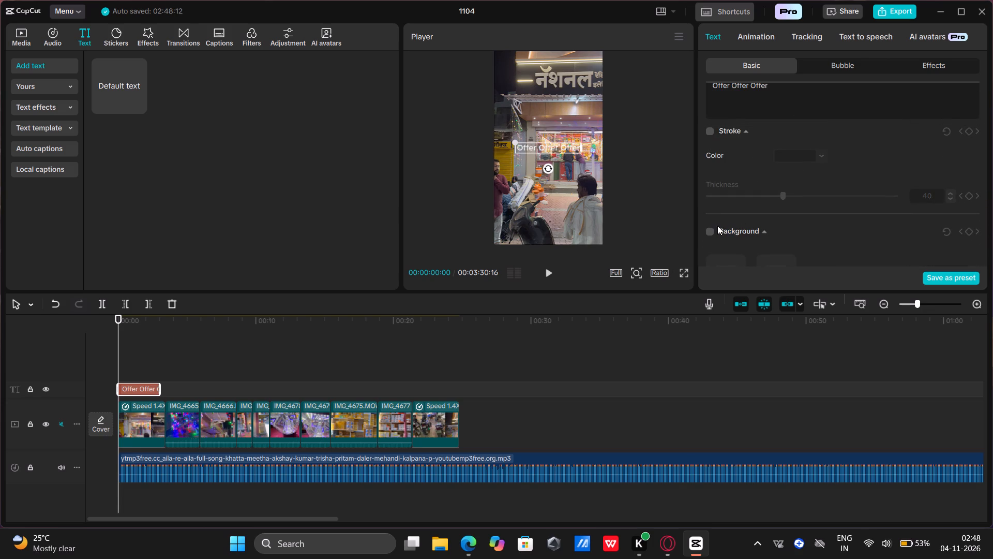
pyautogui.click(711, 232)
pyautogui.scroll(-1, 826, 215)
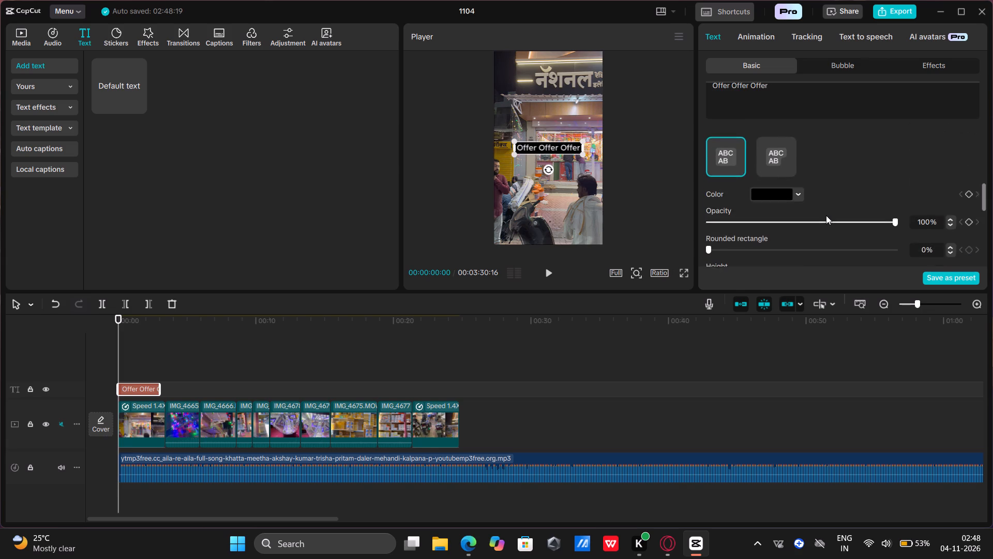
pyautogui.scroll(-1, 826, 215)
pyautogui.click(789, 176)
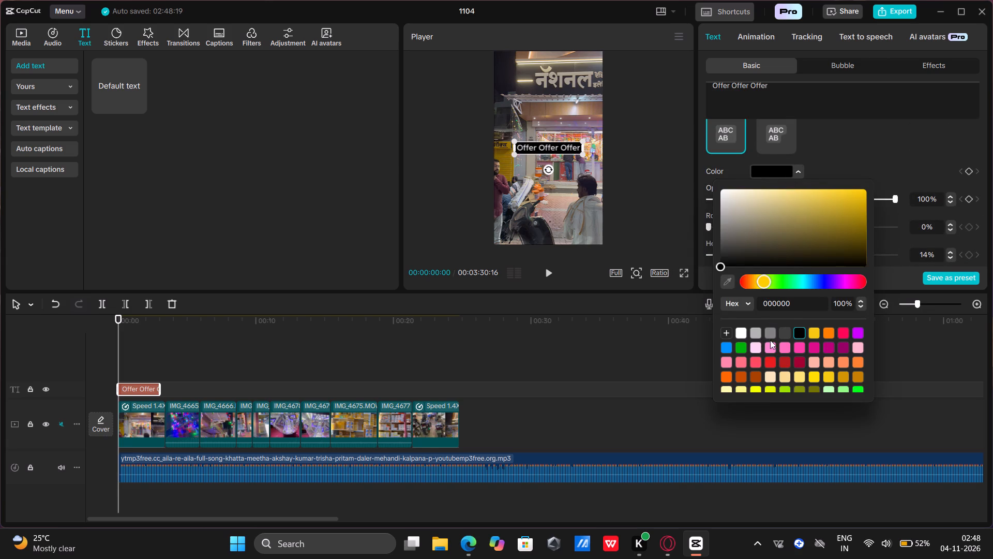
pyautogui.click(807, 375)
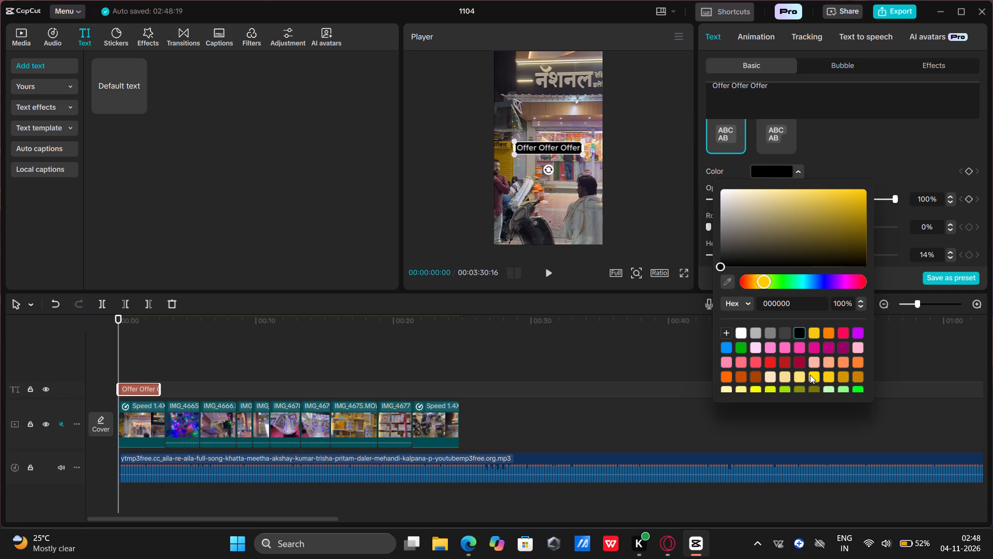
pyautogui.click(814, 376)
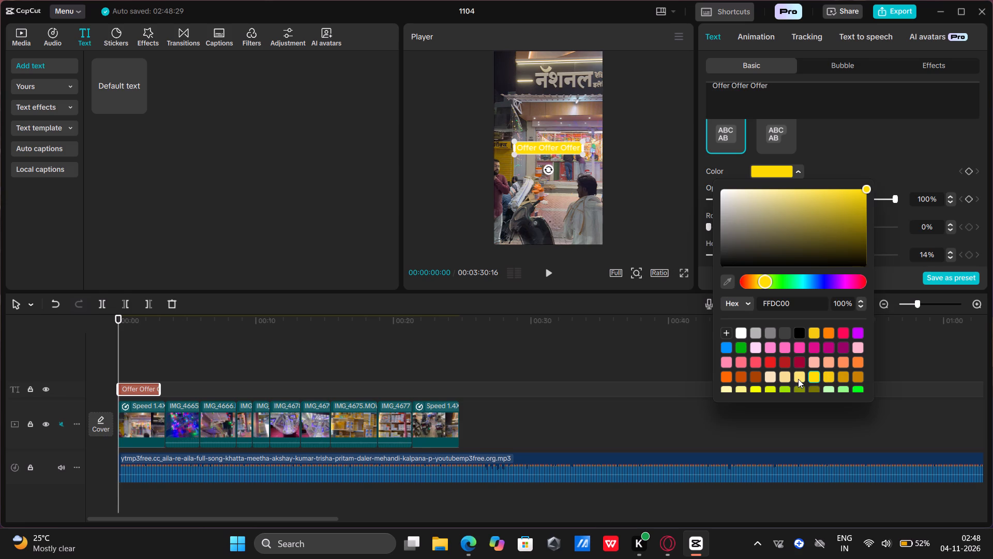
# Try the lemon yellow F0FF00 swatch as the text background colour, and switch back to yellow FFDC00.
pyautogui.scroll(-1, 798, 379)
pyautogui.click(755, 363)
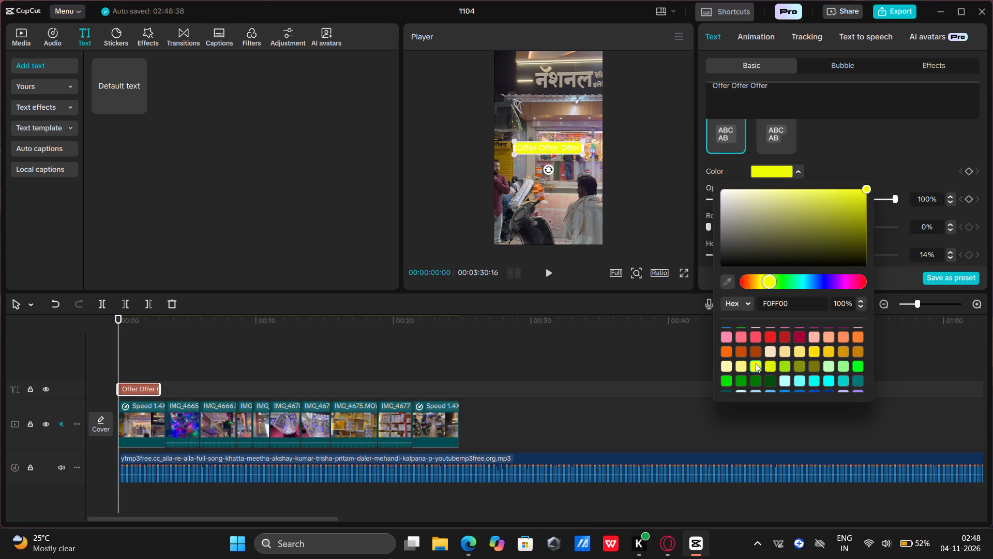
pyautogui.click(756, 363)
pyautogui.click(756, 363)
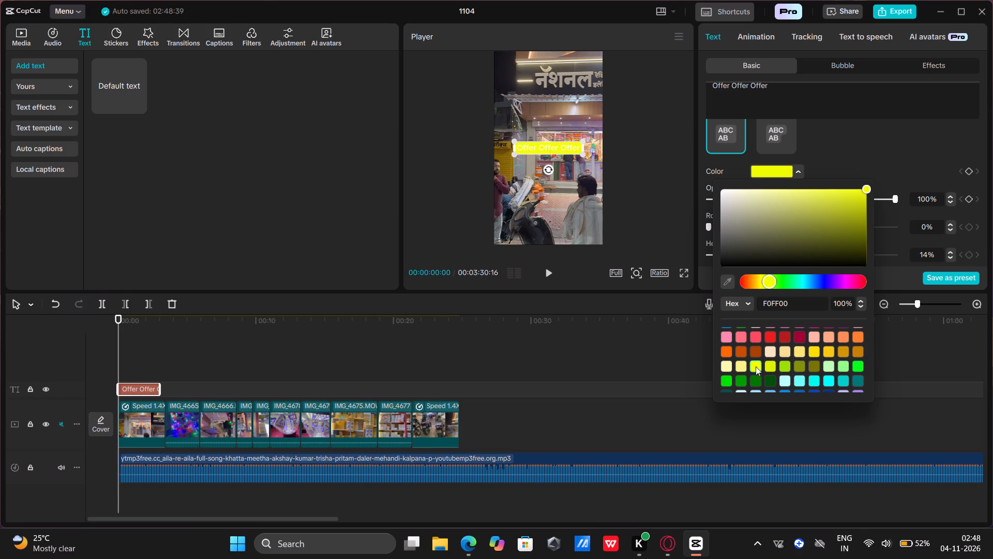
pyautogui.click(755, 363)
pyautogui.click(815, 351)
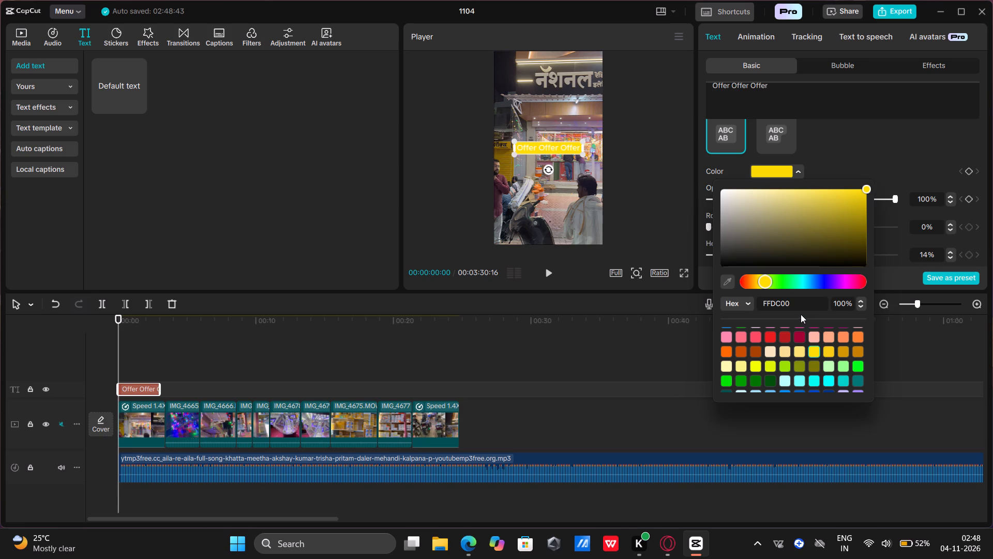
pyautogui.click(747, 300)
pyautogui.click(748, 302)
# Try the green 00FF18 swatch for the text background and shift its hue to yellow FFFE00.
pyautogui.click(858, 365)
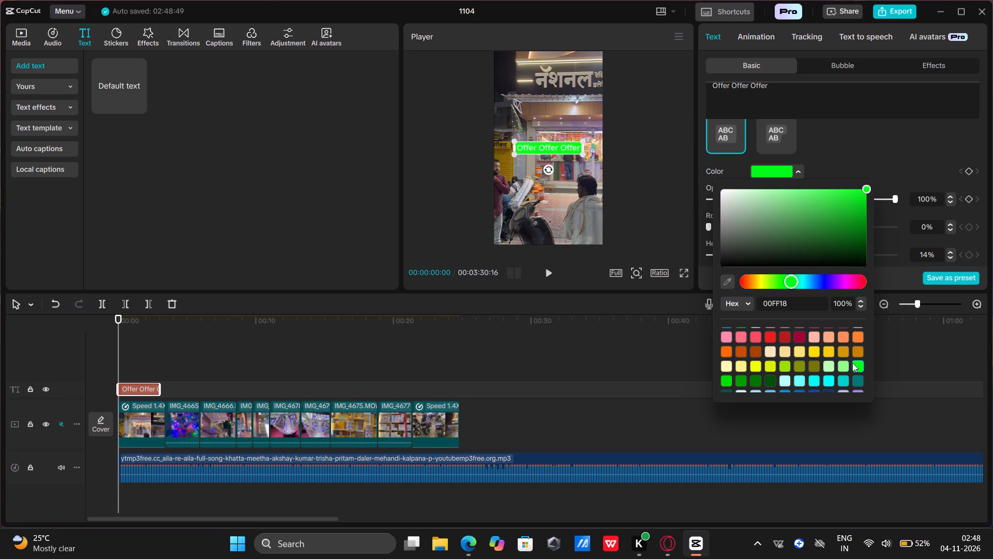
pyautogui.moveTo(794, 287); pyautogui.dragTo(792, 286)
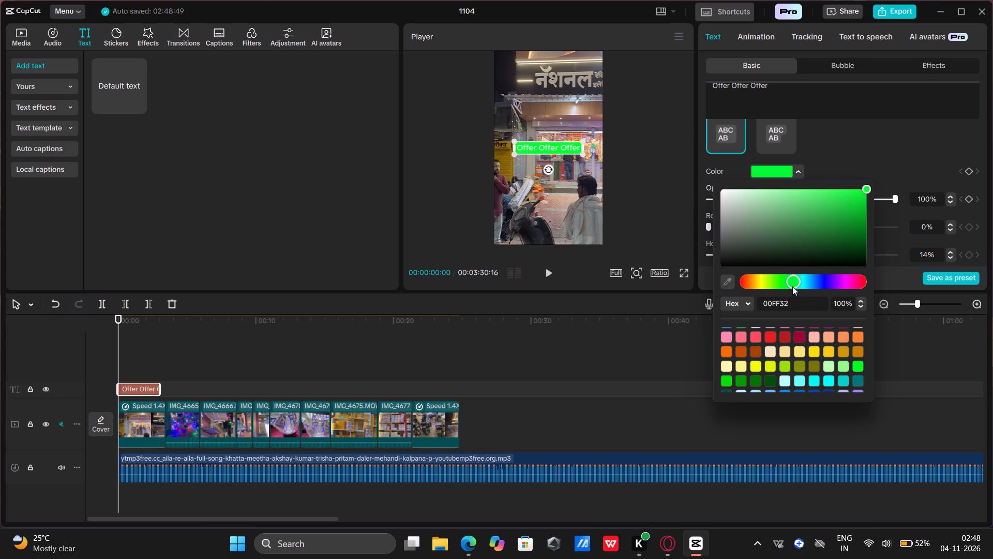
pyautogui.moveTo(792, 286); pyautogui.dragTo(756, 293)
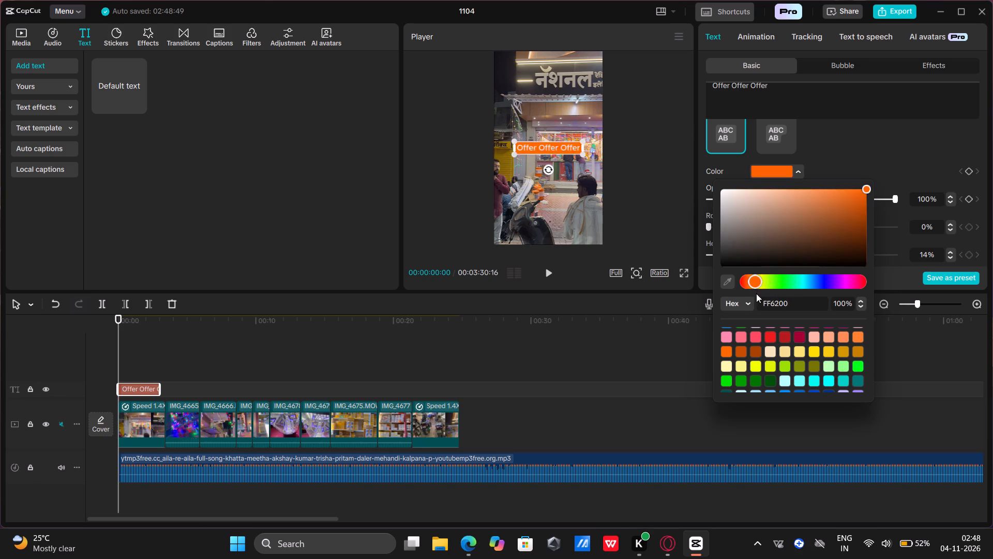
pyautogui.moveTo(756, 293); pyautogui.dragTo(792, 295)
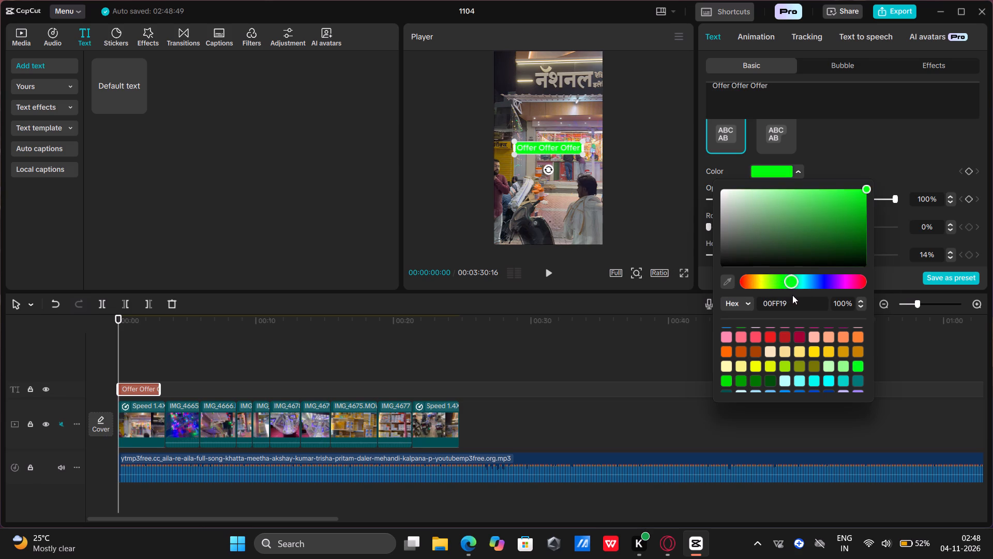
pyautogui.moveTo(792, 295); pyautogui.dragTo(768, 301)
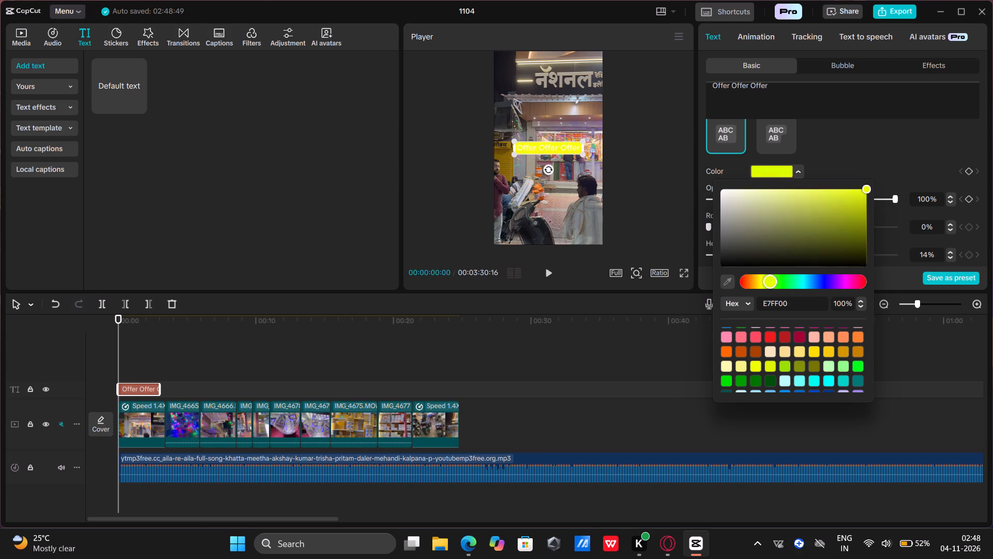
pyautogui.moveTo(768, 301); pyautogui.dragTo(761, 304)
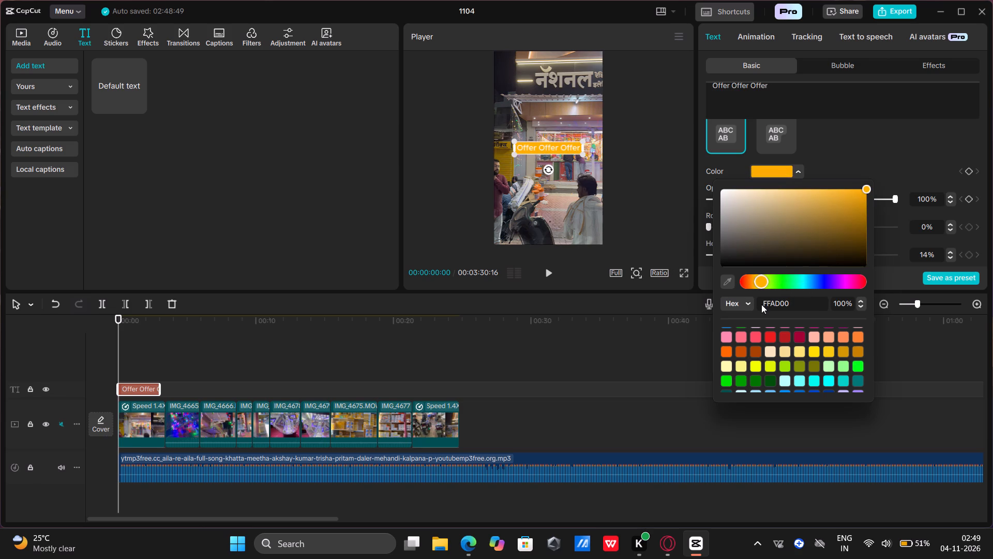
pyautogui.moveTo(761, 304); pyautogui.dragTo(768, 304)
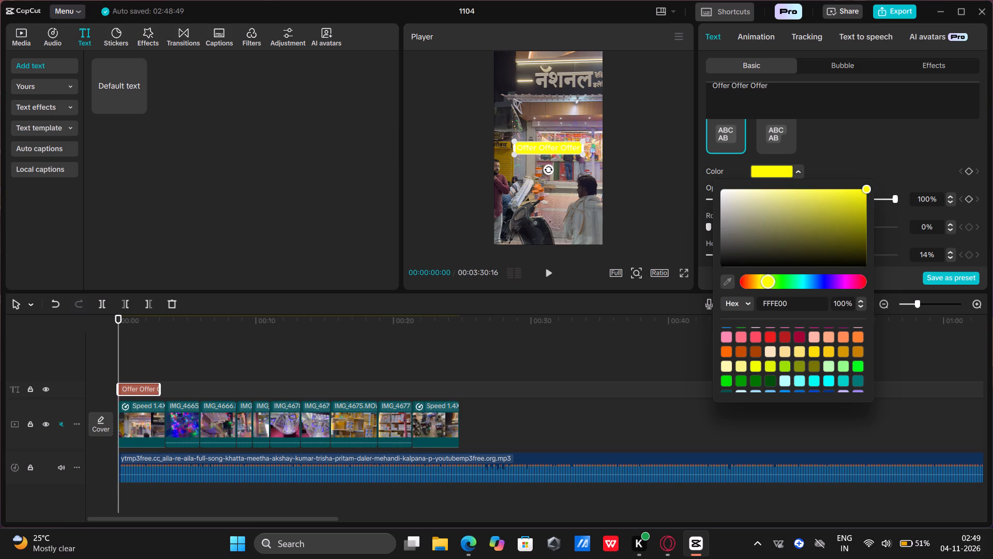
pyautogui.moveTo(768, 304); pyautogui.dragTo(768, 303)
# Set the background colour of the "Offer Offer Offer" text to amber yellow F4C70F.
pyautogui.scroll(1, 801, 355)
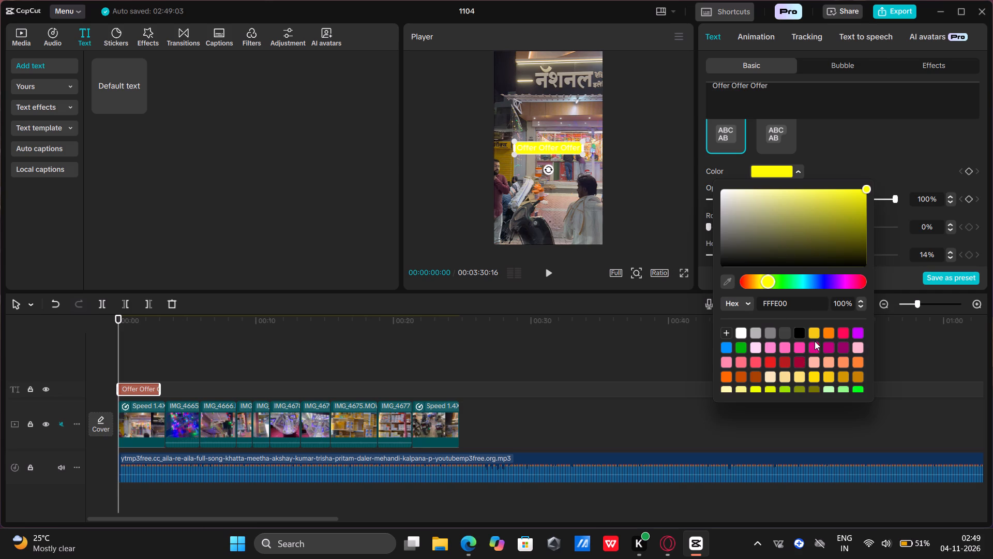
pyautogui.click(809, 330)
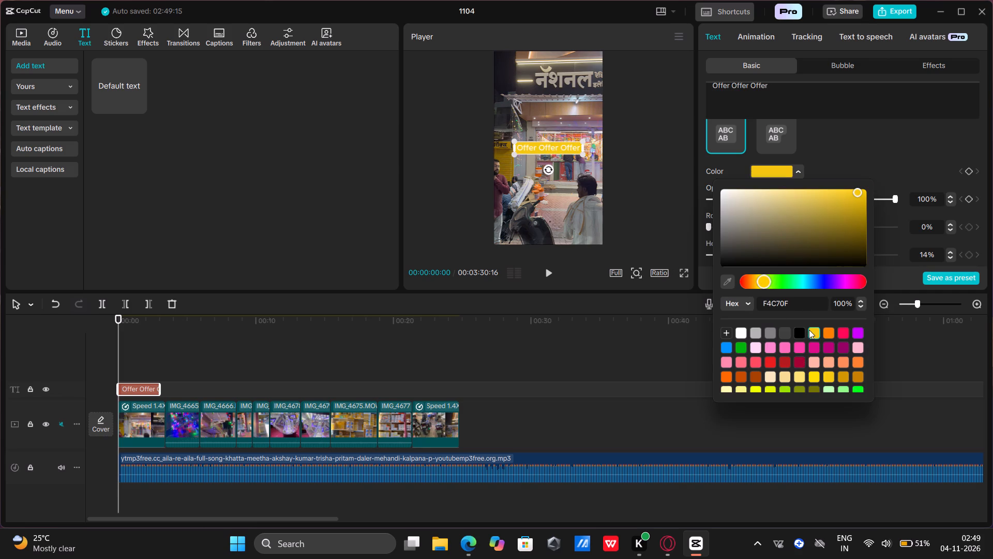
# Set the background colour of the "Offer Offer Offer" text to lemon yellow F0FF00.
pyautogui.scroll(-1, 821, 361)
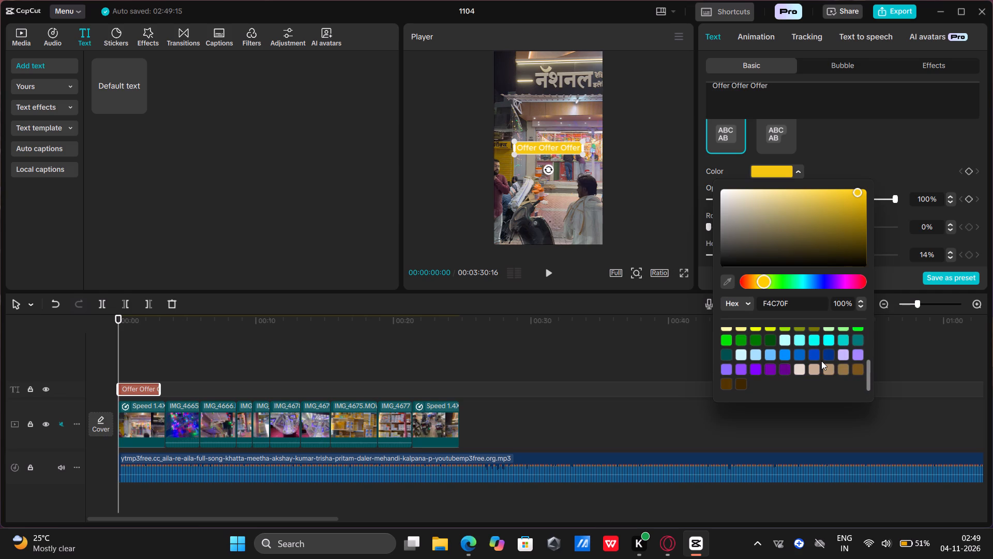
pyautogui.scroll(-1, 821, 361)
pyautogui.scroll(1, 821, 361)
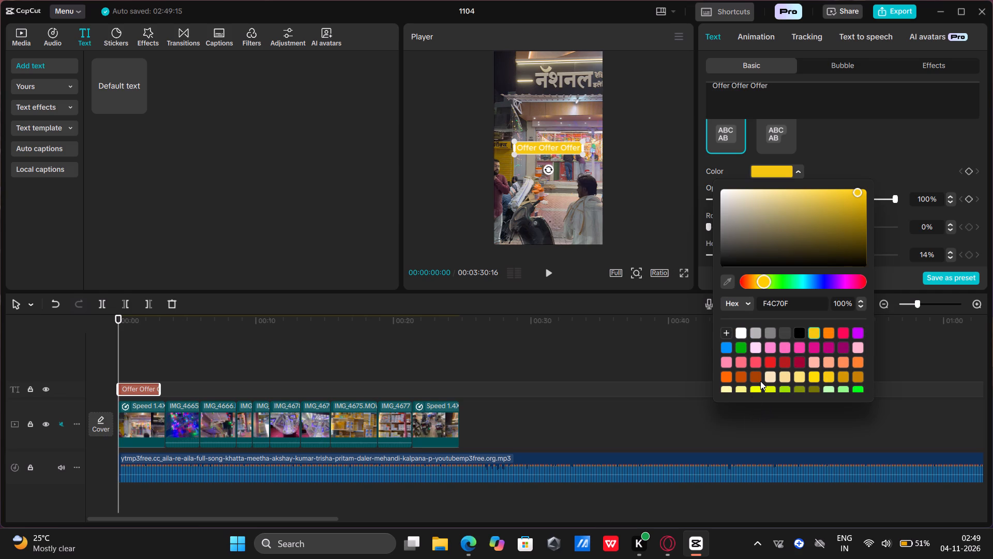
pyautogui.click(750, 367)
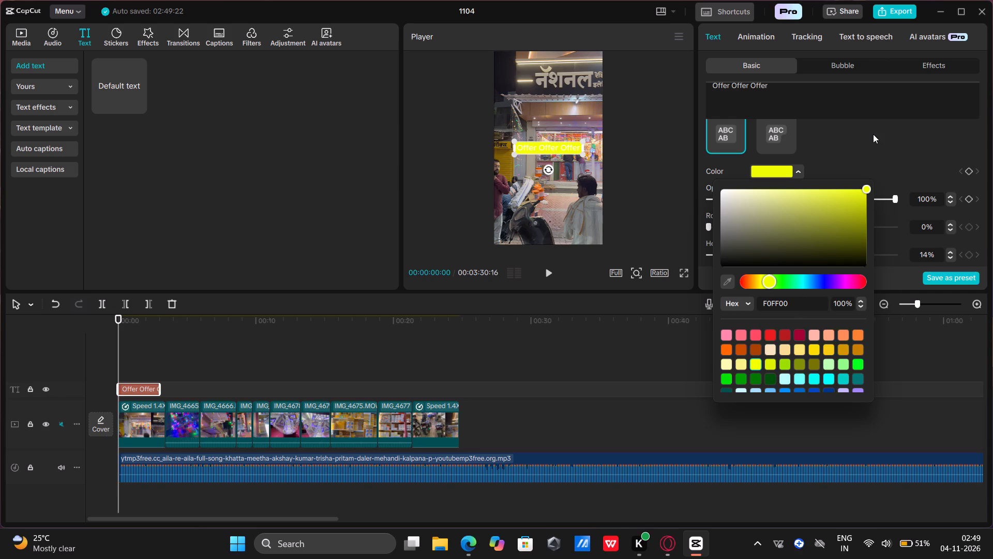
# Set the font color of the "Offer Offer Offer" text to black 000000.
pyautogui.click(886, 174)
pyautogui.scroll(1, 869, 243)
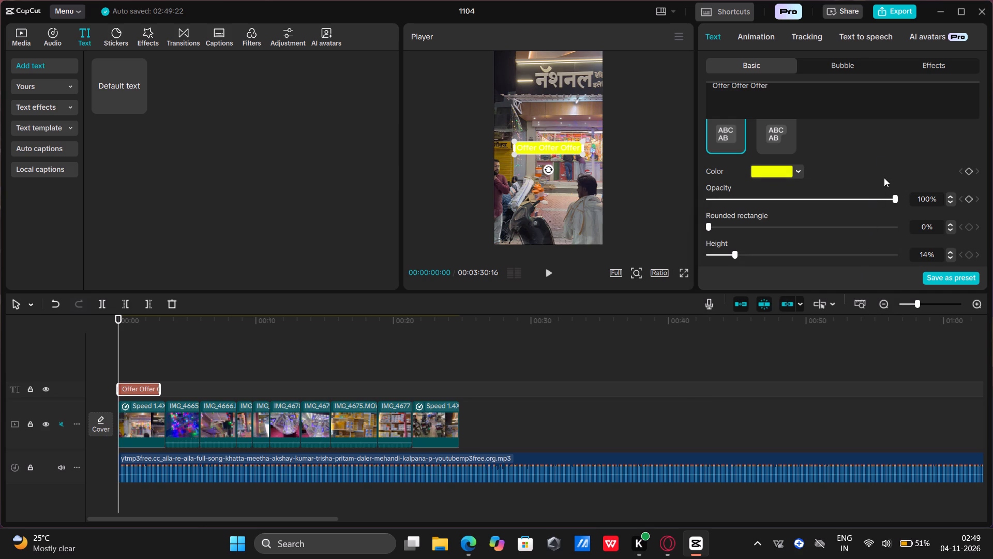
pyautogui.scroll(3, 886, 155)
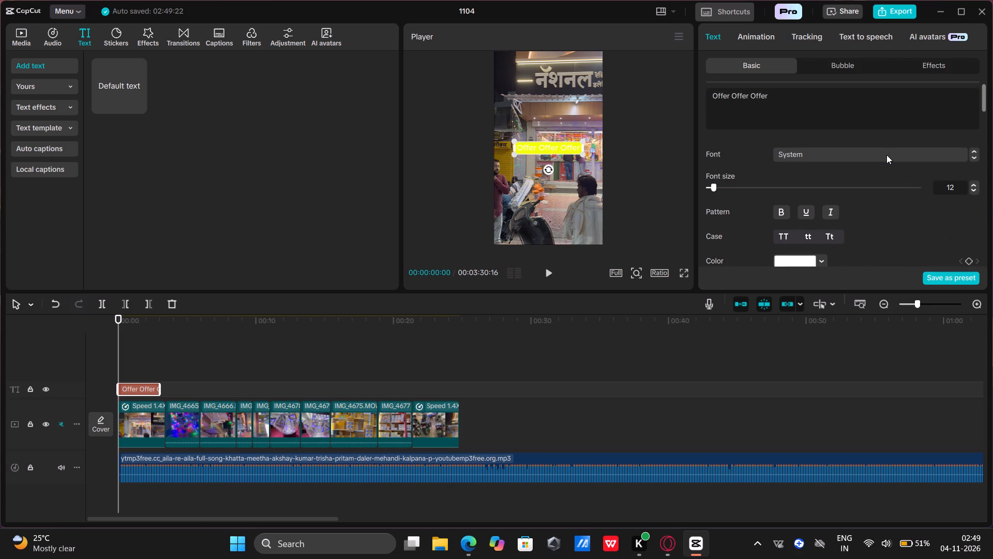
pyautogui.click(805, 263)
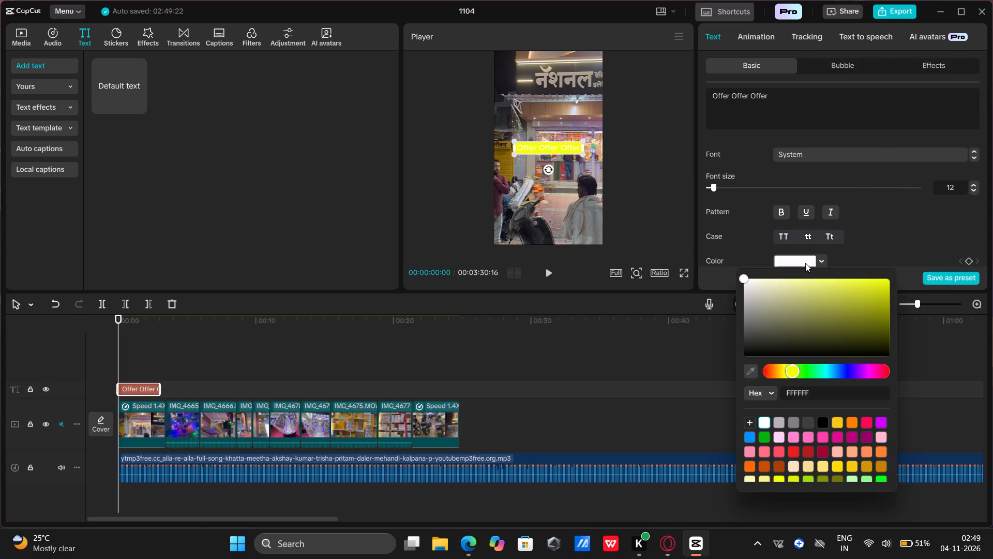
pyautogui.click(822, 422)
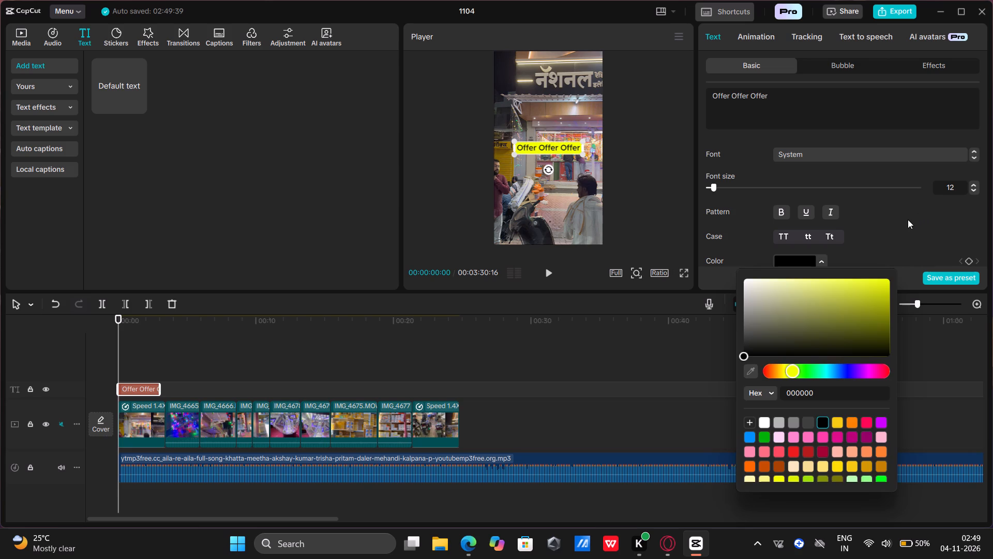
pyautogui.click(908, 219)
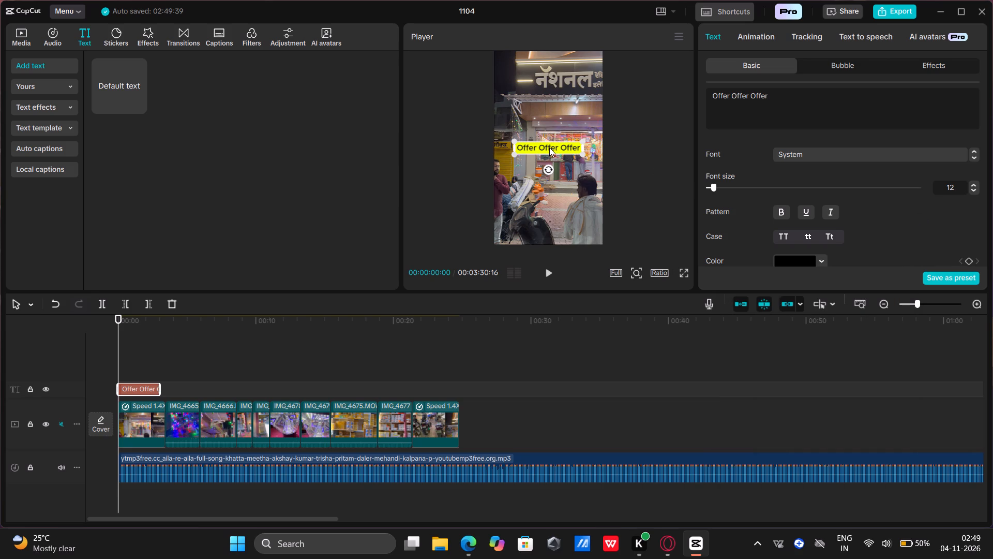
# Move the "Offer Offer Offer" title straight up to the upper part of the video frame and preview the opening.
pyautogui.moveTo(549, 148); pyautogui.dragTo(552, 90)
pyautogui.click(551, 270)
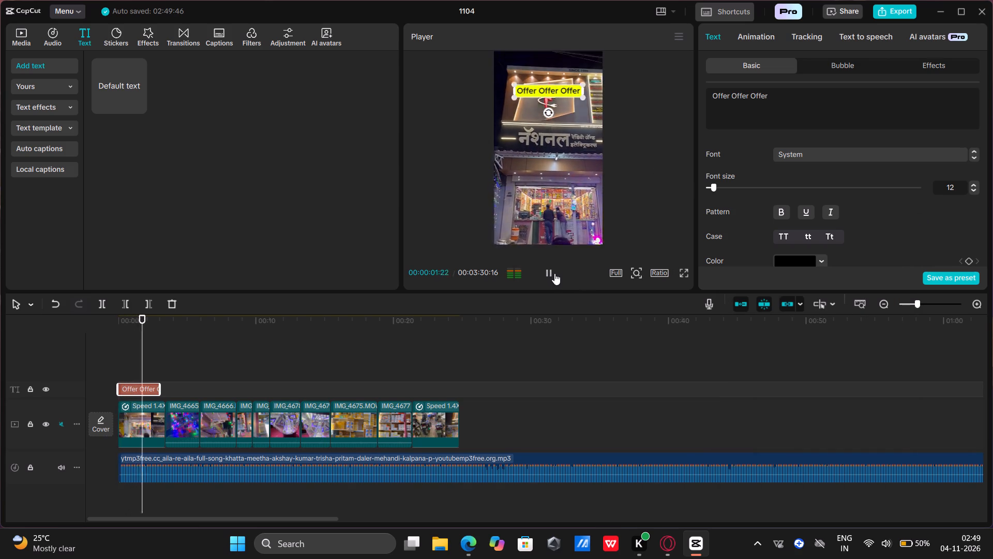
pyautogui.click(554, 273)
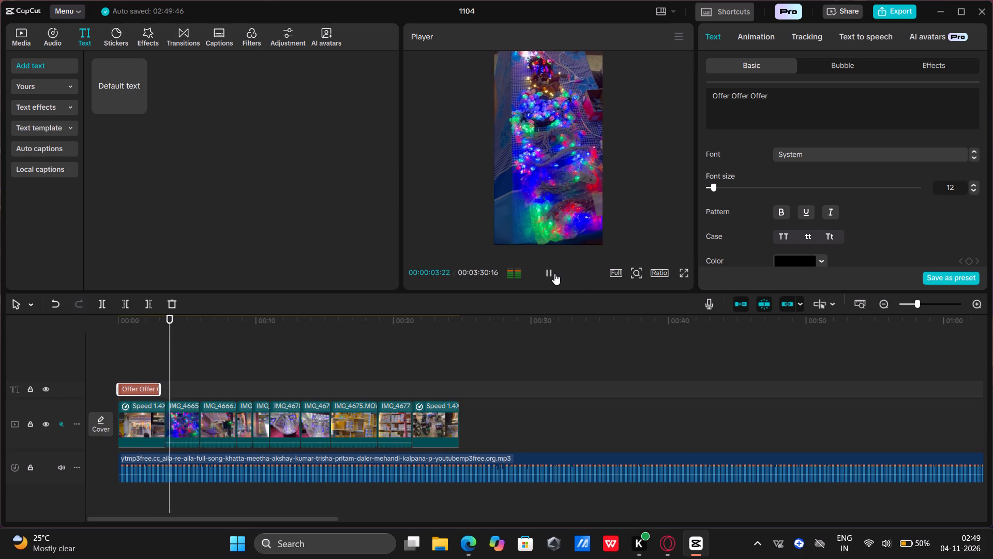
# Extend the end of the "Offer Offer Offer" title clip to match the end of the first storefront clip.
pyautogui.click(137, 353)
pyautogui.click(149, 387)
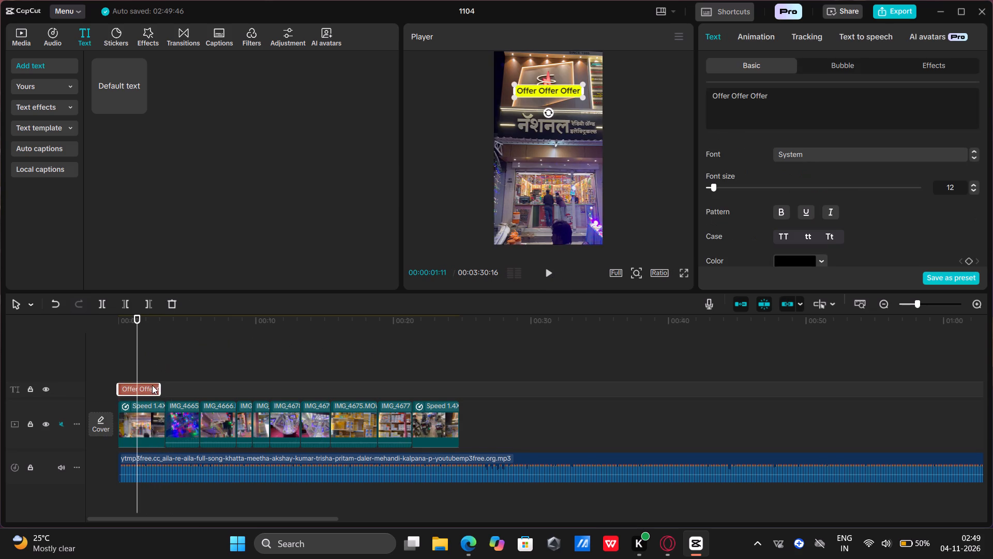
pyautogui.moveTo(157, 386); pyautogui.dragTo(161, 388)
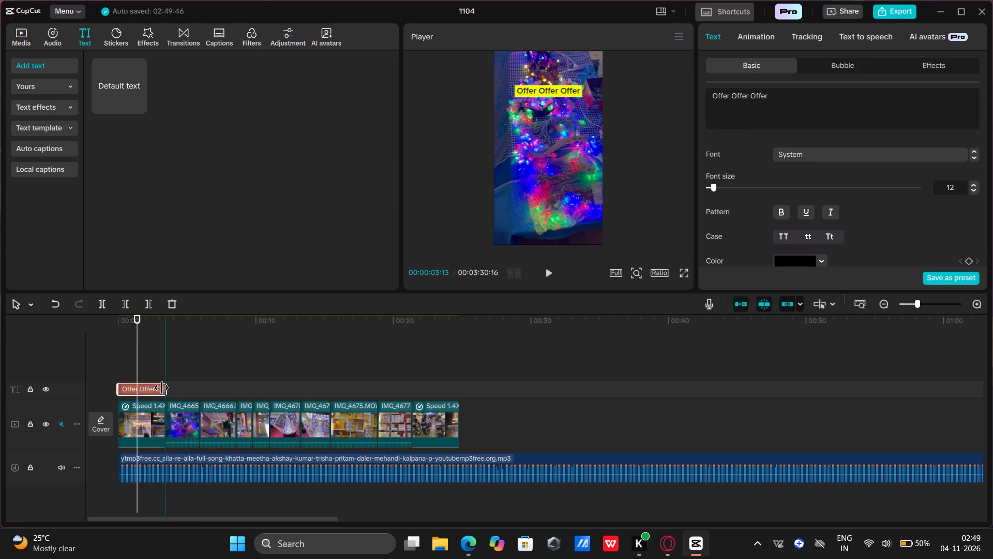
pyautogui.moveTo(161, 388); pyautogui.dragTo(162, 388)
# Play the transition from the storefront clip to IMG_4665 to check the title's end, and return the playhead to 00:00:03:13.
pyautogui.click(151, 372)
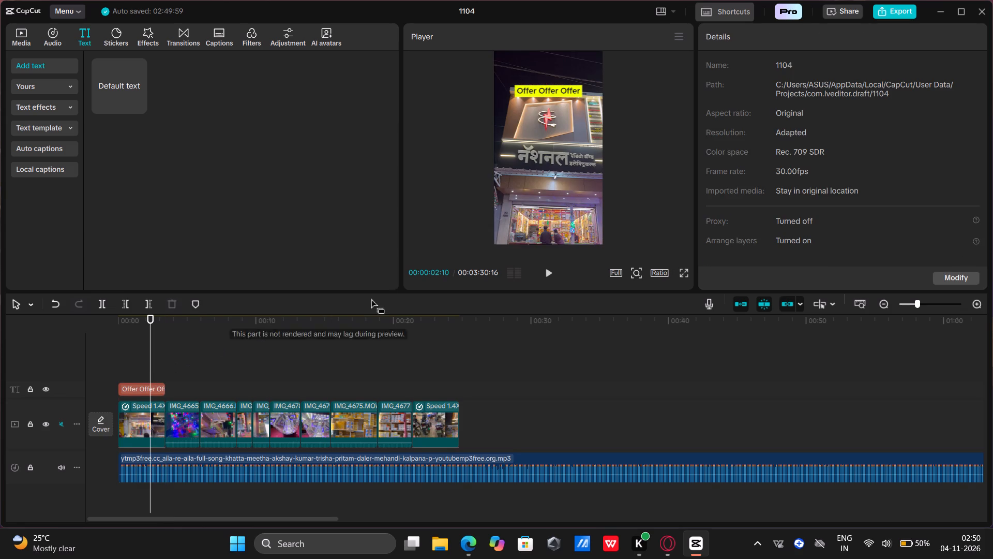
pyautogui.click(545, 277)
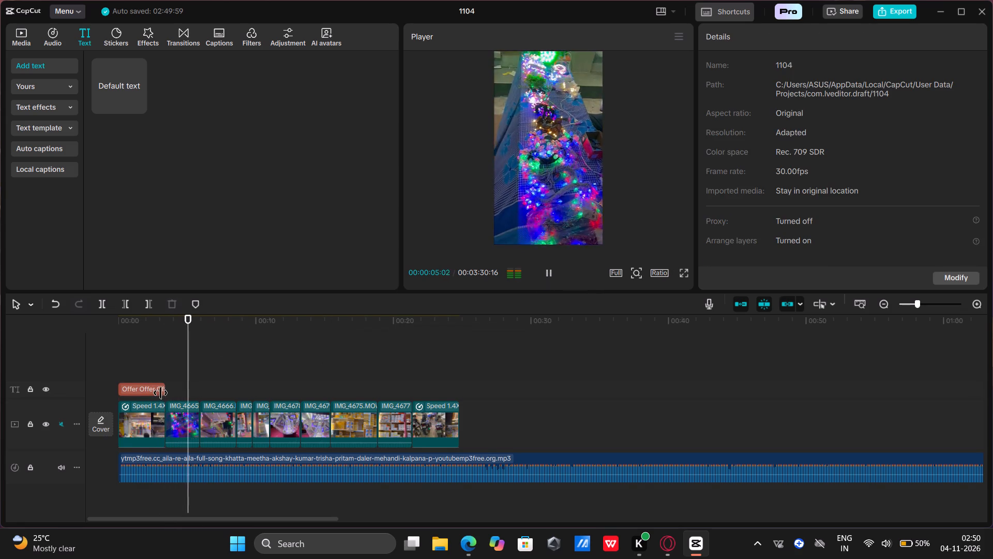
pyautogui.click(167, 362)
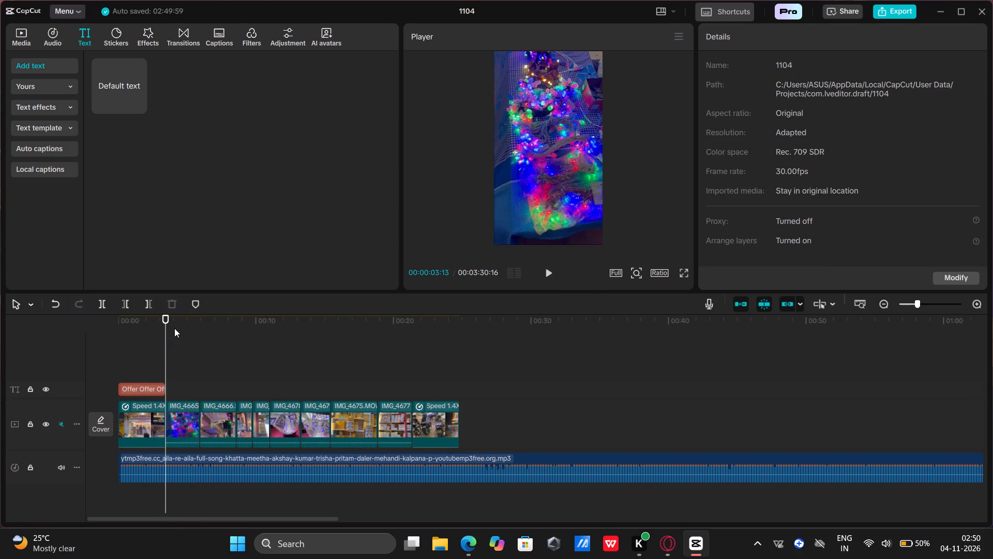
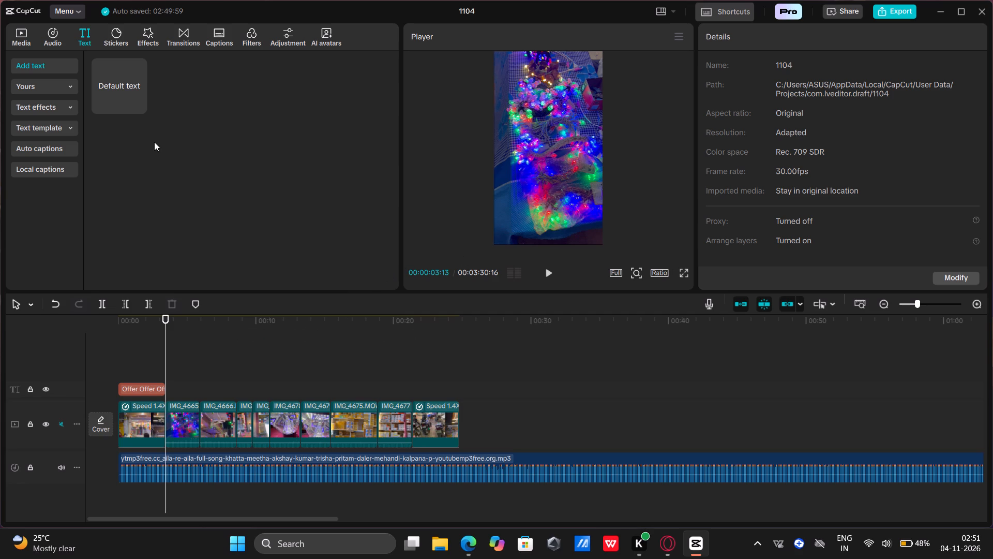
# Add a default text clip at 00:00:03:13, right behind the "Offer Offer Offer" title, and set its font color to black.
pyautogui.click(123, 78)
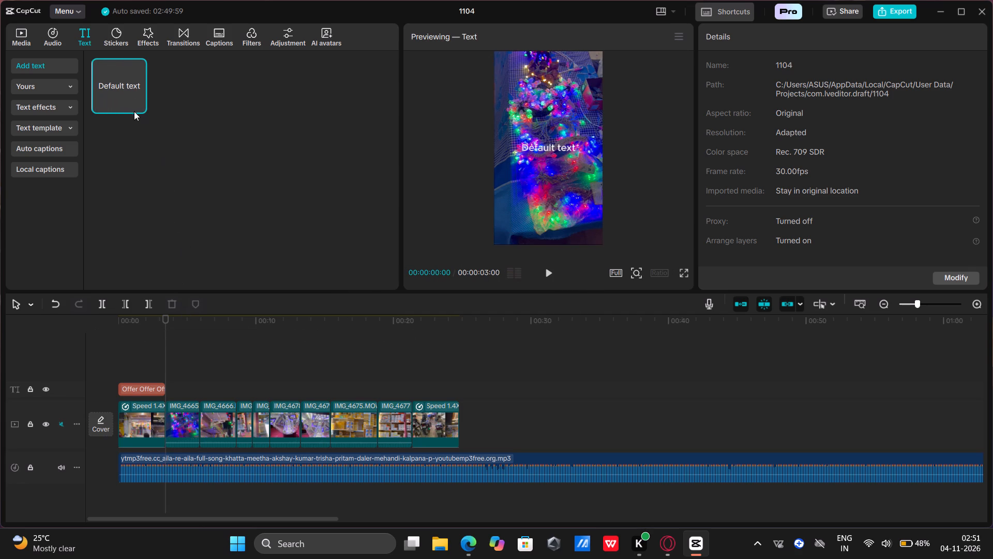
pyautogui.click(138, 107)
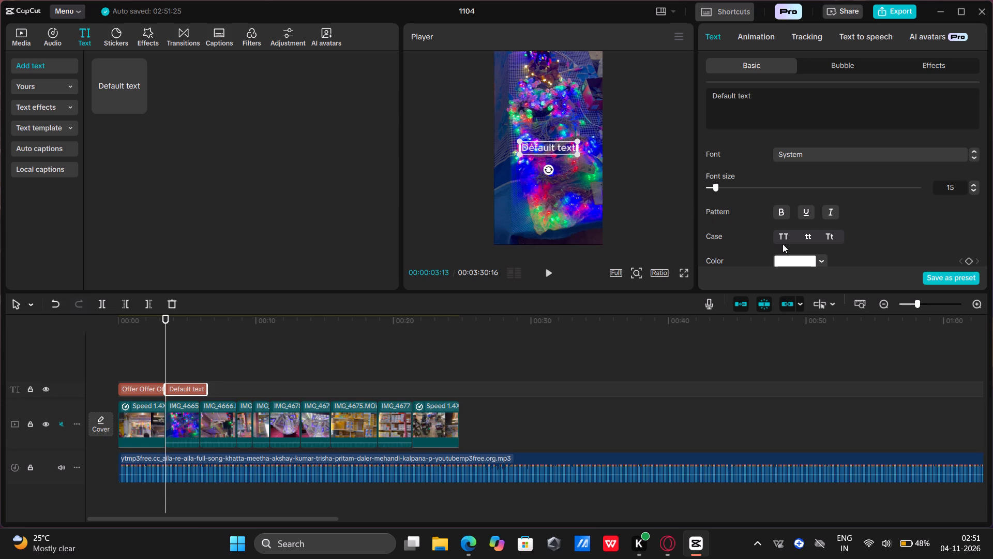
pyautogui.scroll(-1, 791, 245)
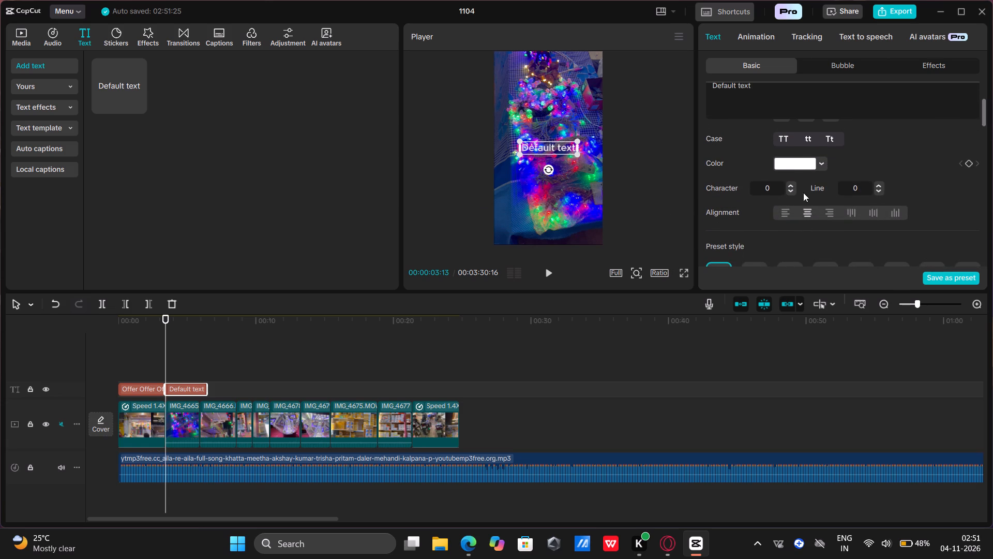
pyautogui.click(790, 166)
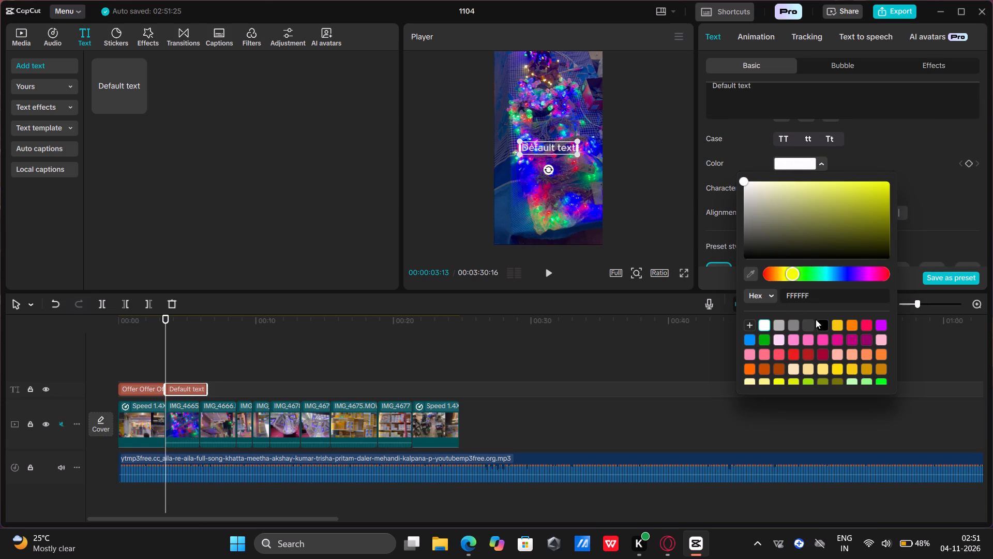
pyautogui.click(821, 322)
pyautogui.click(838, 124)
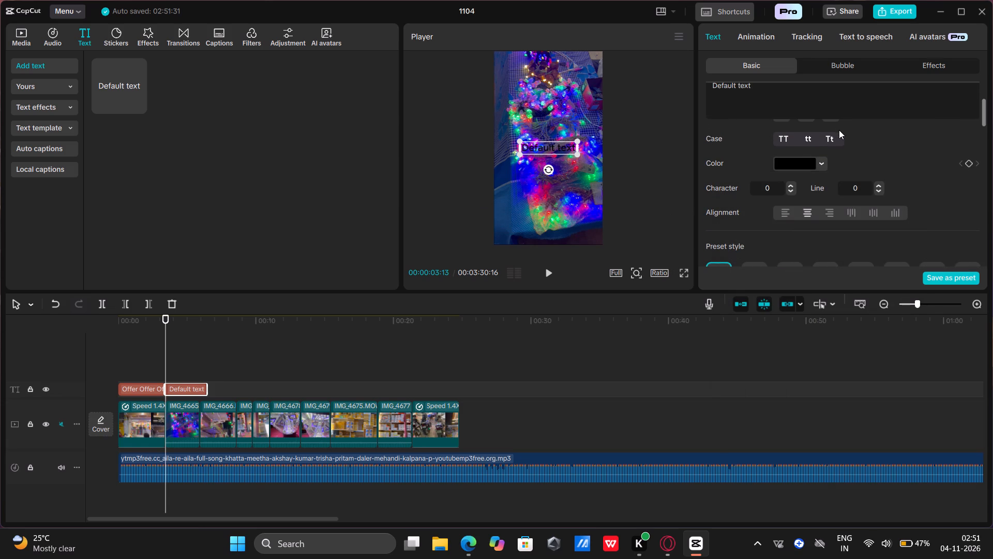
# Enable the background of the new default text and color it yellow F0FF00.
pyautogui.scroll(-1, 857, 149)
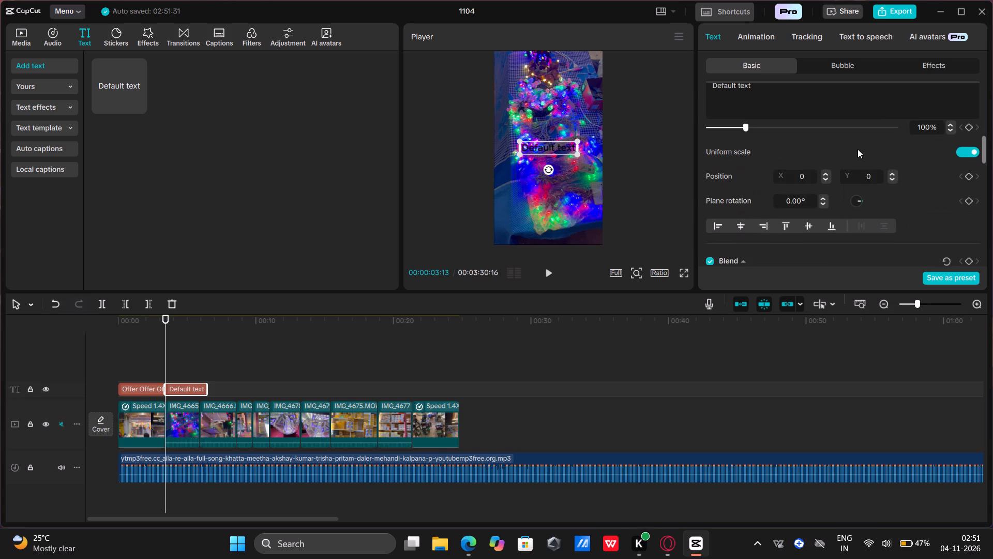
pyautogui.scroll(-2, 857, 149)
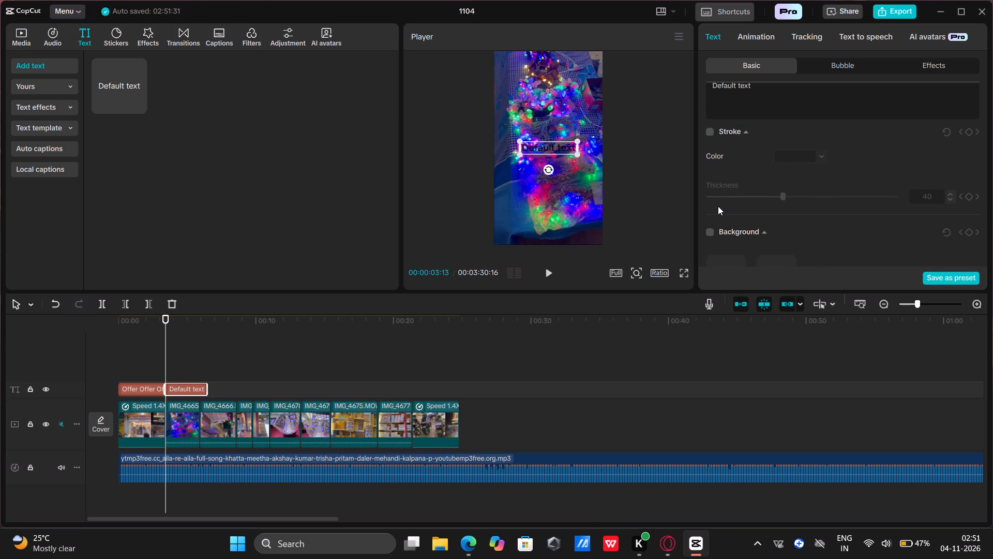
pyautogui.click(712, 188)
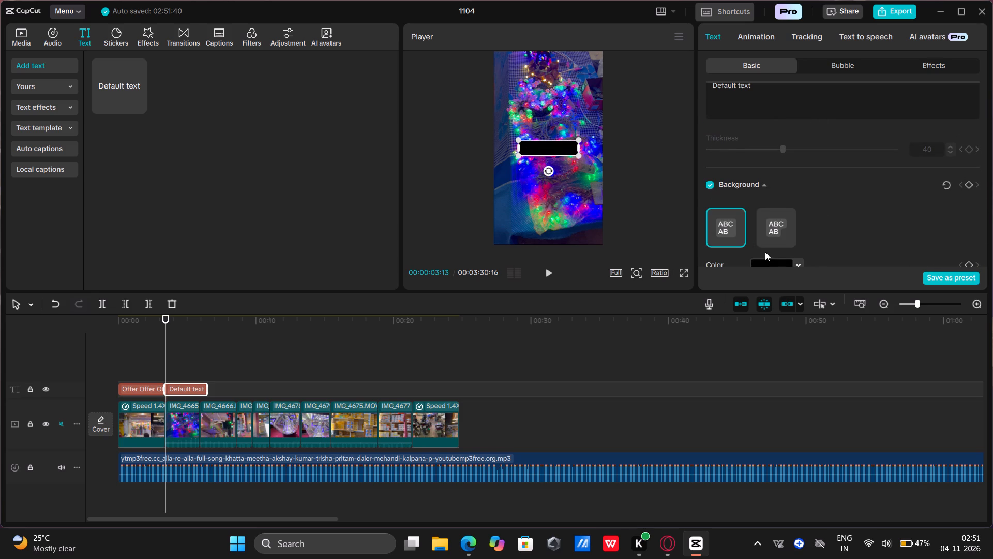
pyautogui.click(776, 239)
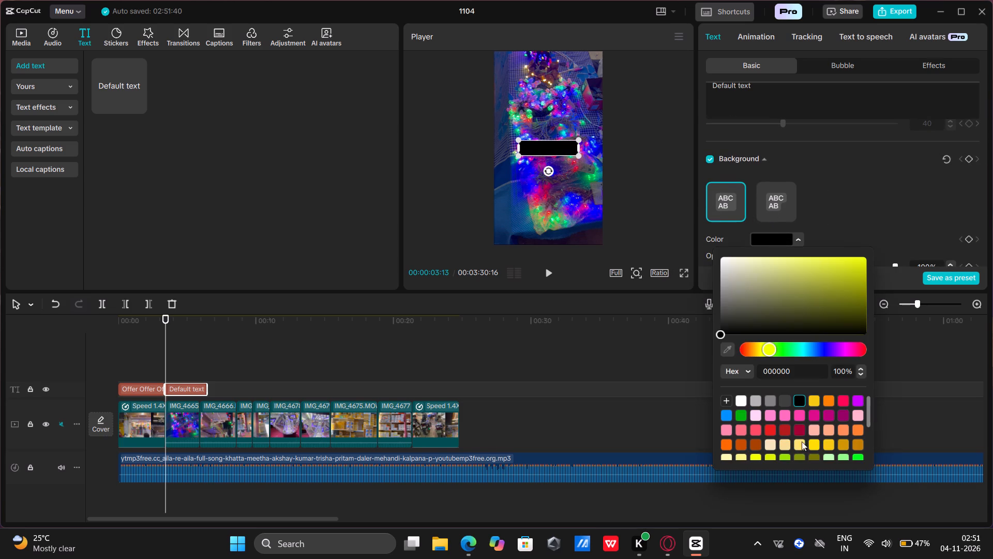
pyautogui.click(754, 454)
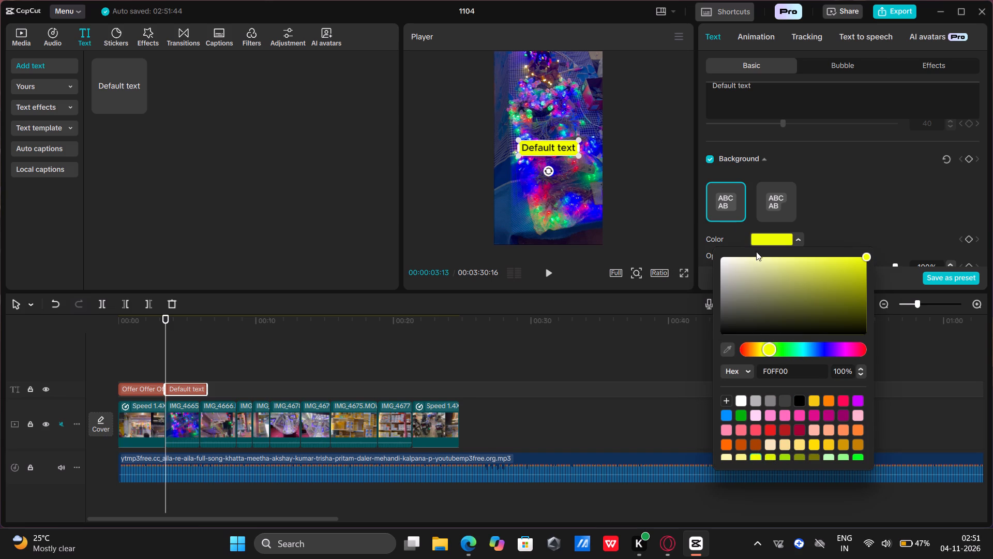
# Replace the default wording of the new title with "lightings for Diwali".
pyautogui.scroll(1, 823, 191)
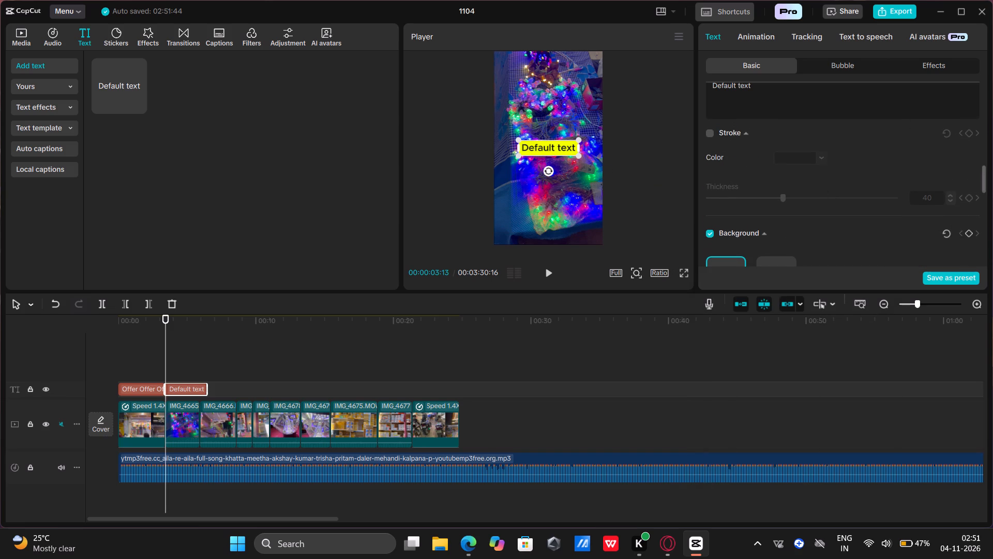
pyautogui.click(781, 108)
pyautogui.press('BackSpace')
pyautogui.press('BackSpace')
pyautogui.press('BackSpace')
pyautogui.press('BackSpace')
pyautogui.press('BackSpace')
pyautogui.press('BackSpace')
pyautogui.press('BackSpace')
pyautogui.press('BackSpace')
pyautogui.press('BackSpace')
pyautogui.press('BackSpace')
pyautogui.press('BackSpace')
pyautogui.press('BackSpace')
pyautogui.press('BackSpace')
pyautogui.press('BackSpace')
pyautogui.press('BackSpace')
pyautogui.press('BackSpace')
pyautogui.press('BackSpace')
pyautogui.press('BackSpace')
pyautogui.press('BackSpace')
pyautogui.press('BackSpace')
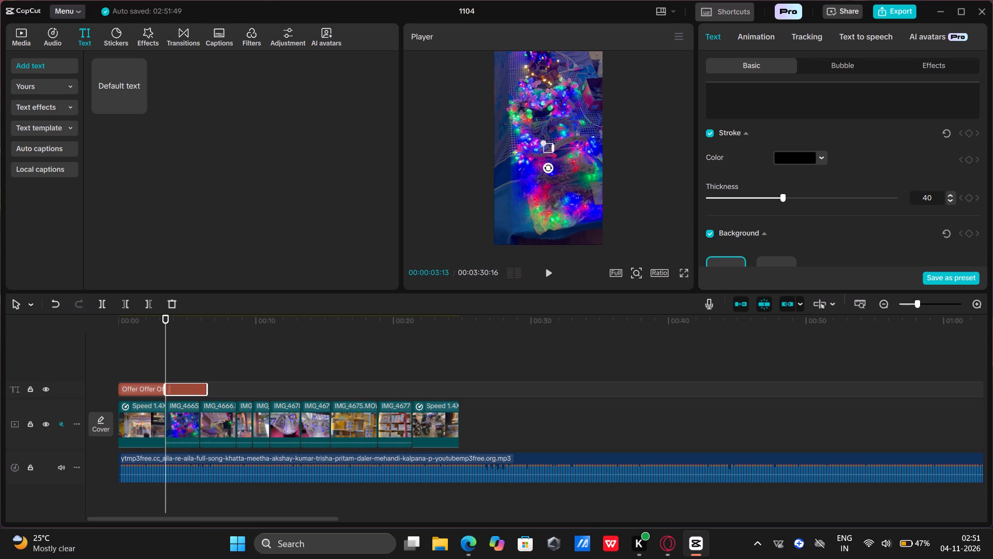
pyautogui.write('li')
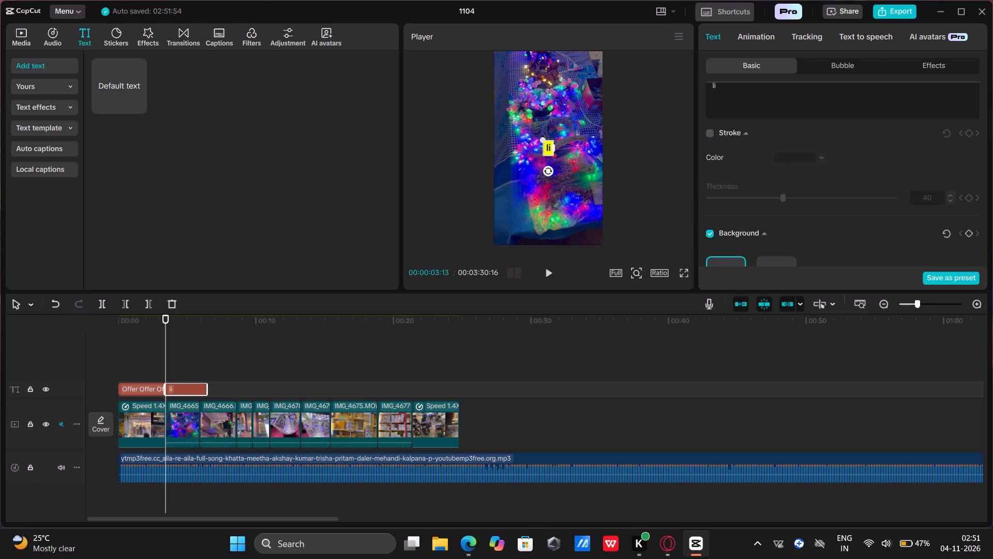
pyautogui.press('g')
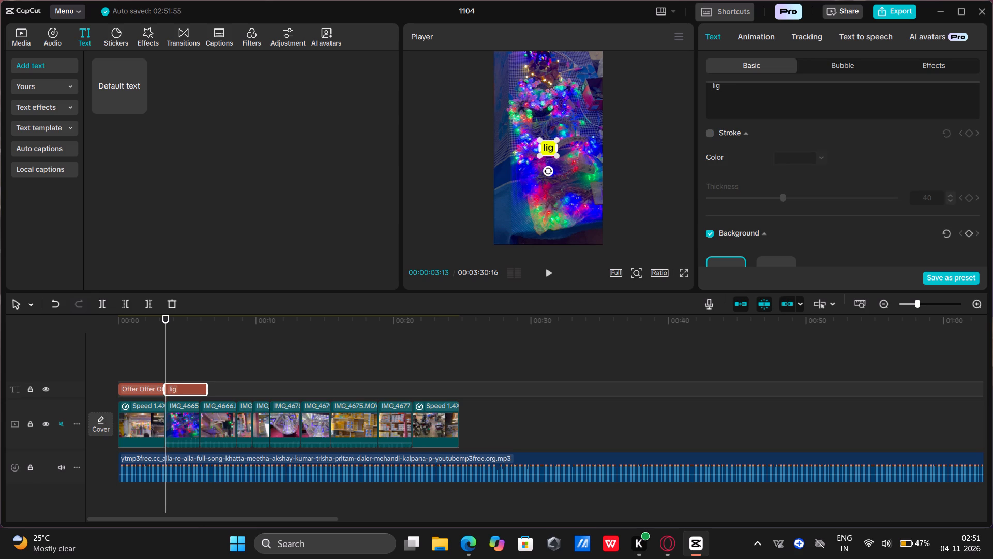
pyautogui.press('h')
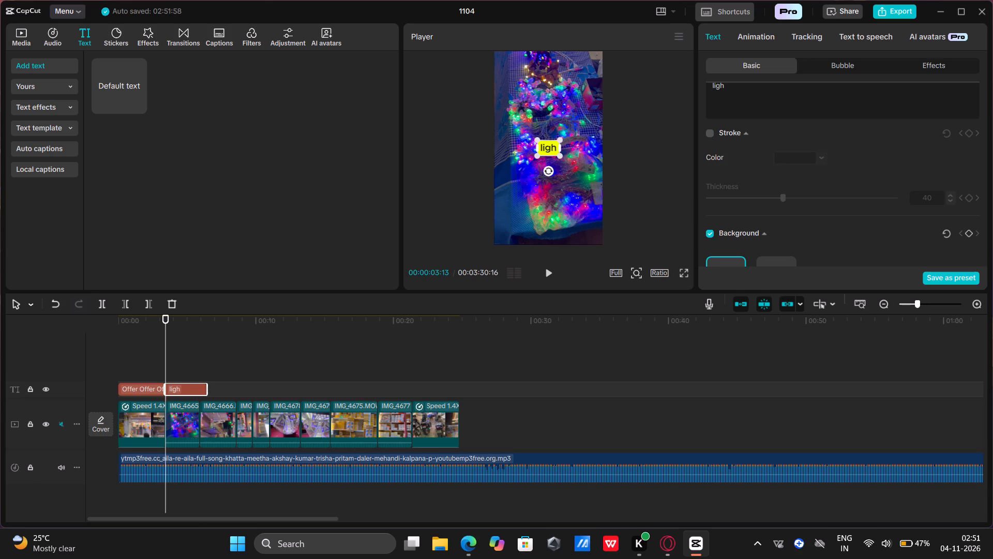
pyautogui.write('tings')
pyautogui.press('space')
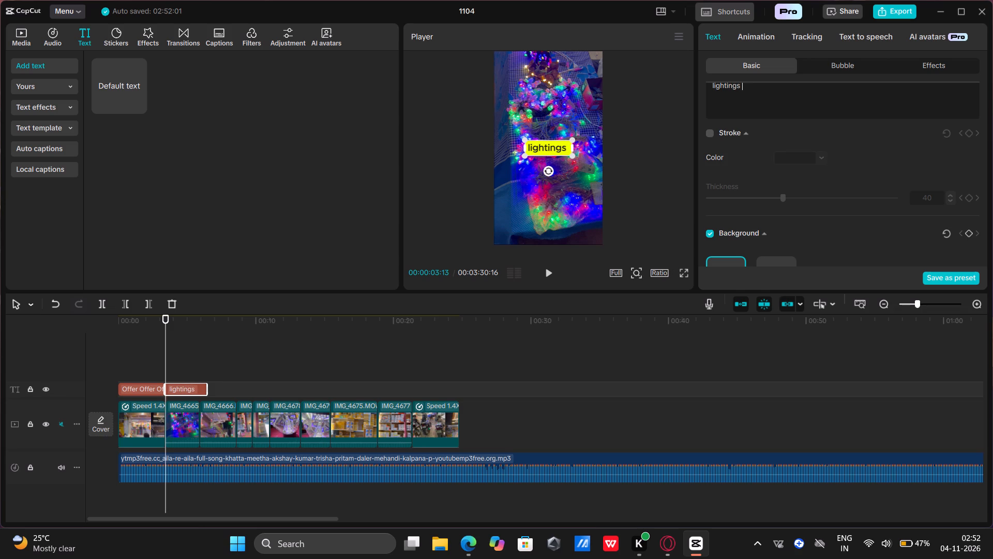
pyautogui.write('for')
pyautogui.press('space')
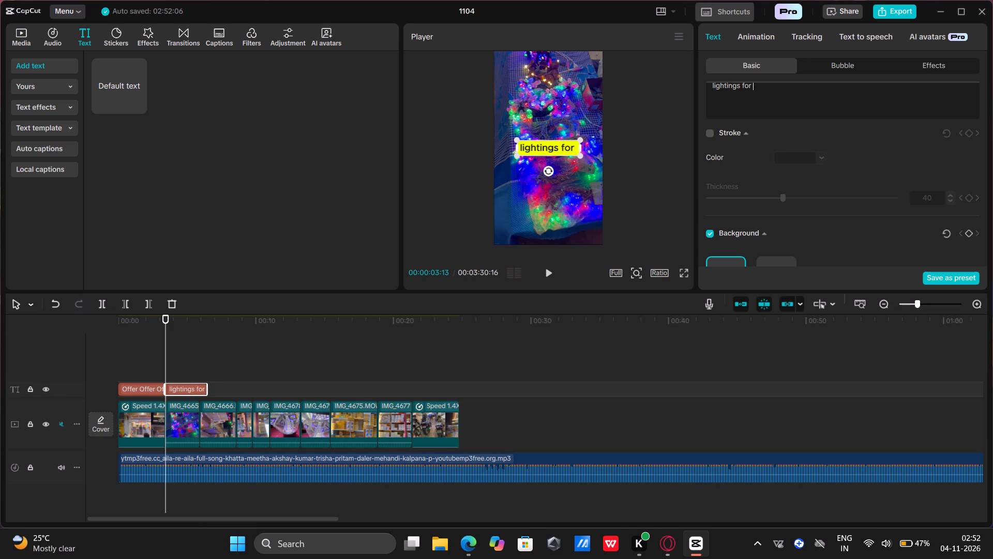
pyautogui.hotkey('shift', 'd')
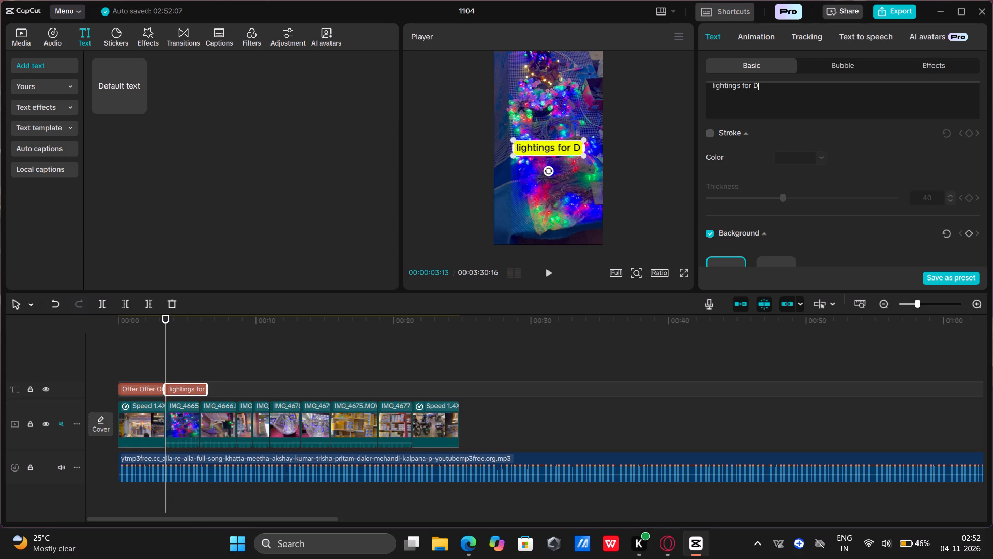
pyautogui.write('iwali')
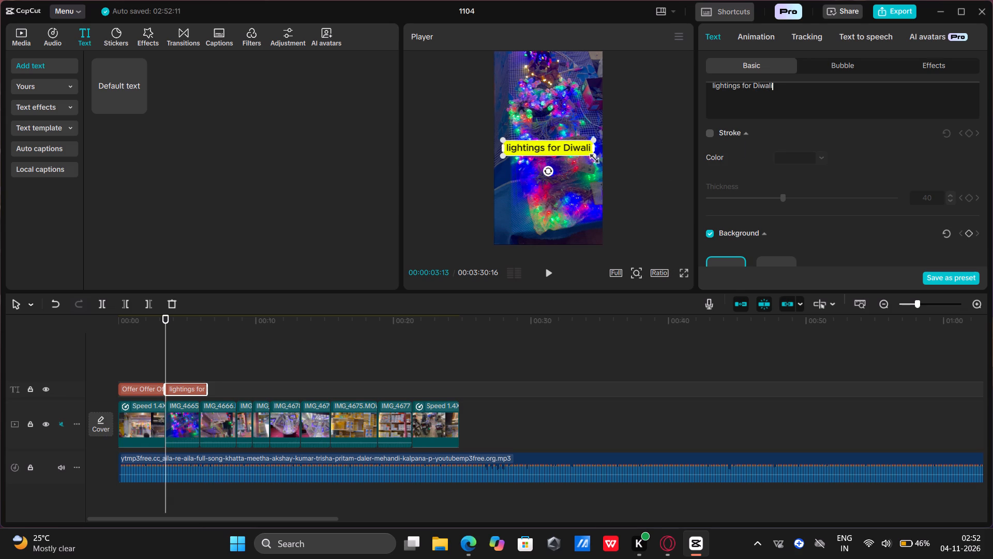
# Shrink the "lightings for Diwali" title slightly and move it to the upper part of the video frame, centered horizontally.
pyautogui.moveTo(591, 156); pyautogui.dragTo(580, 151)
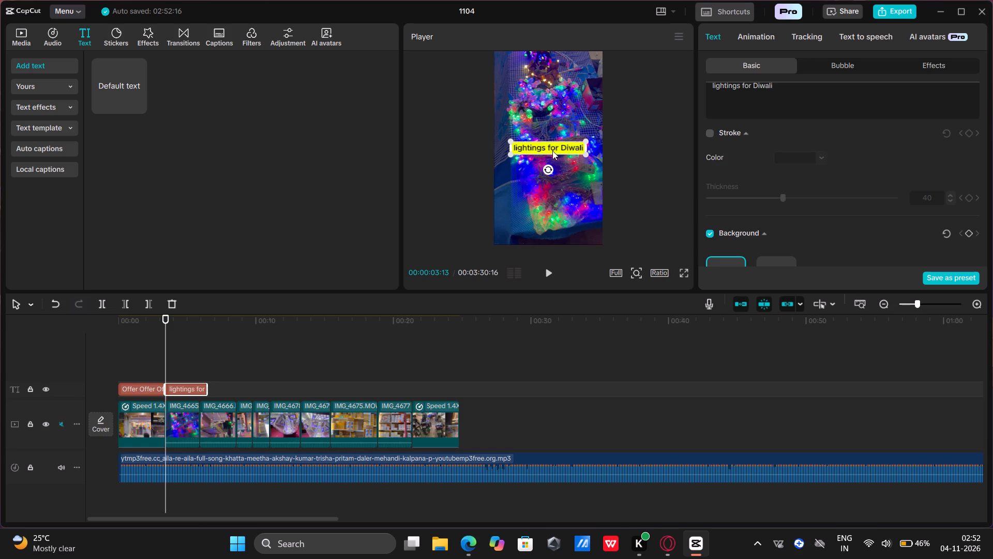
pyautogui.moveTo(552, 150); pyautogui.dragTo(556, 80)
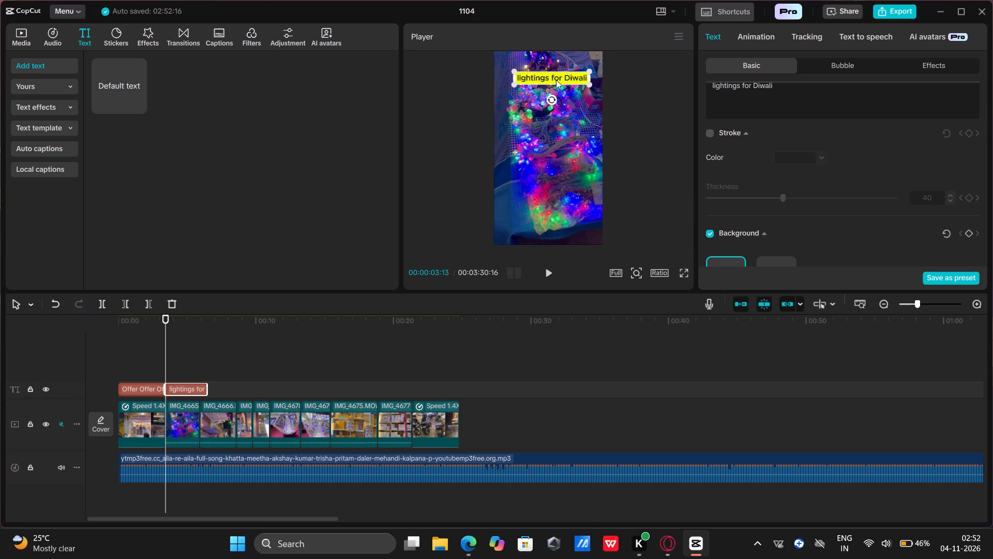
pyautogui.moveTo(556, 80); pyautogui.dragTo(554, 78)
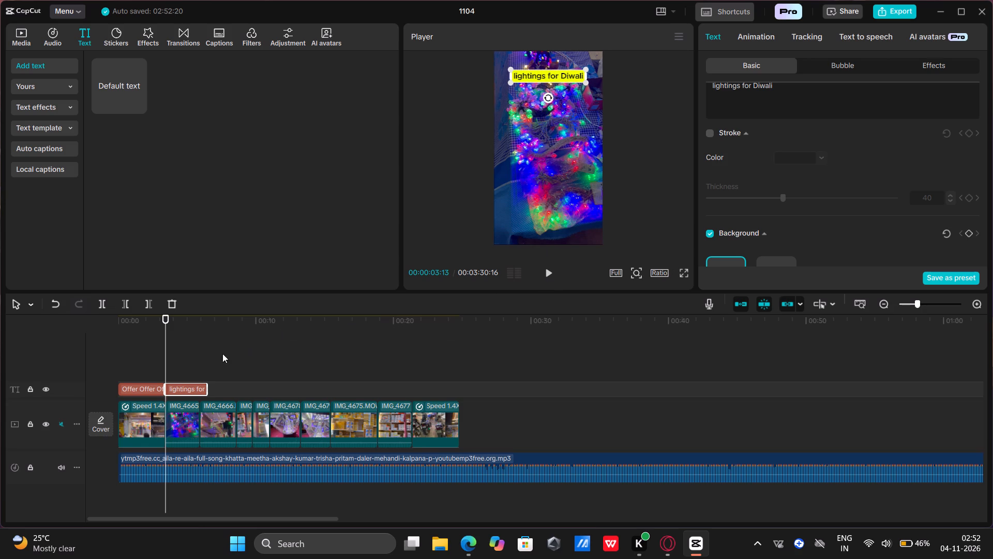
# Play the change from the "Offer Offer Offer" title to "lightings for Diwali" and move the Diwali title slightly down in the frame.
pyautogui.click(145, 358)
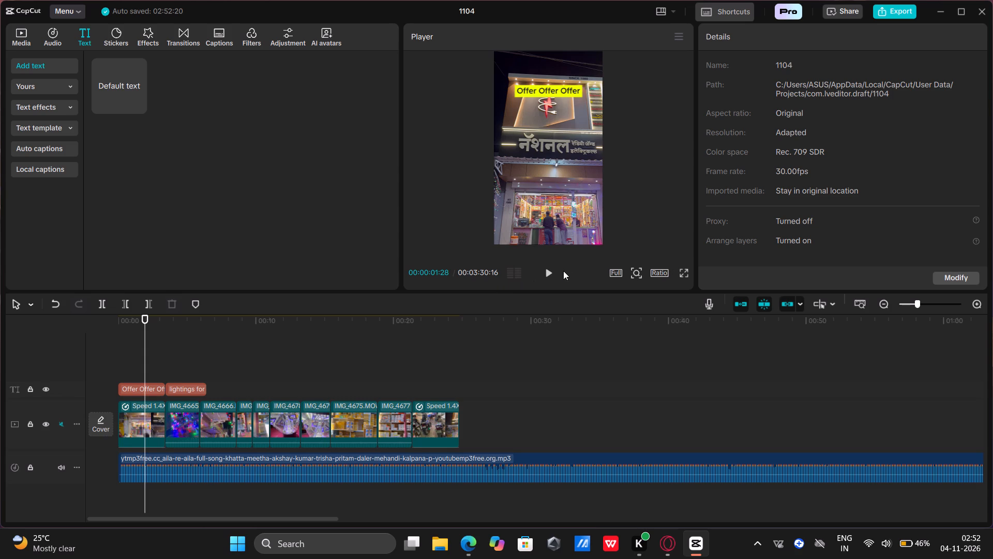
pyautogui.click(545, 275)
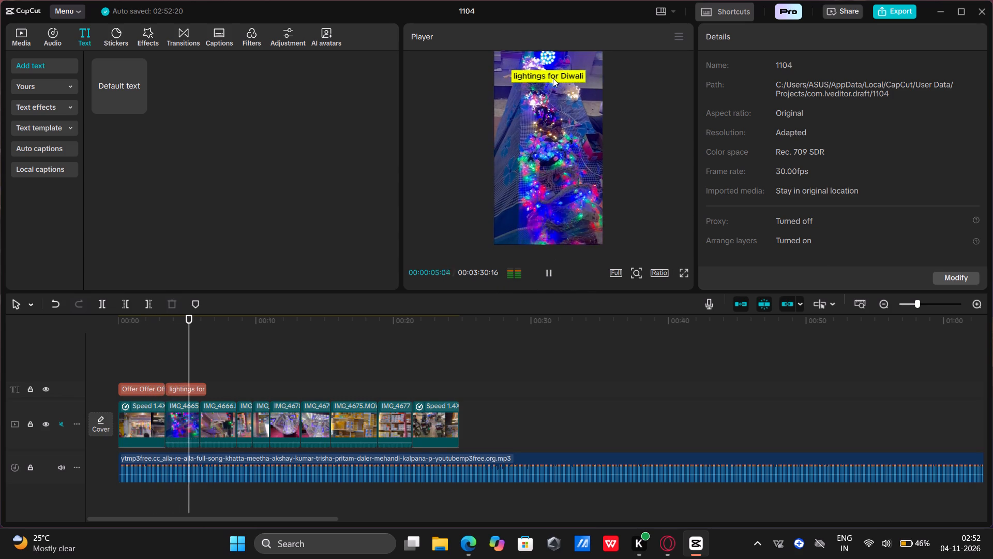
pyautogui.moveTo(553, 78); pyautogui.dragTo(553, 88)
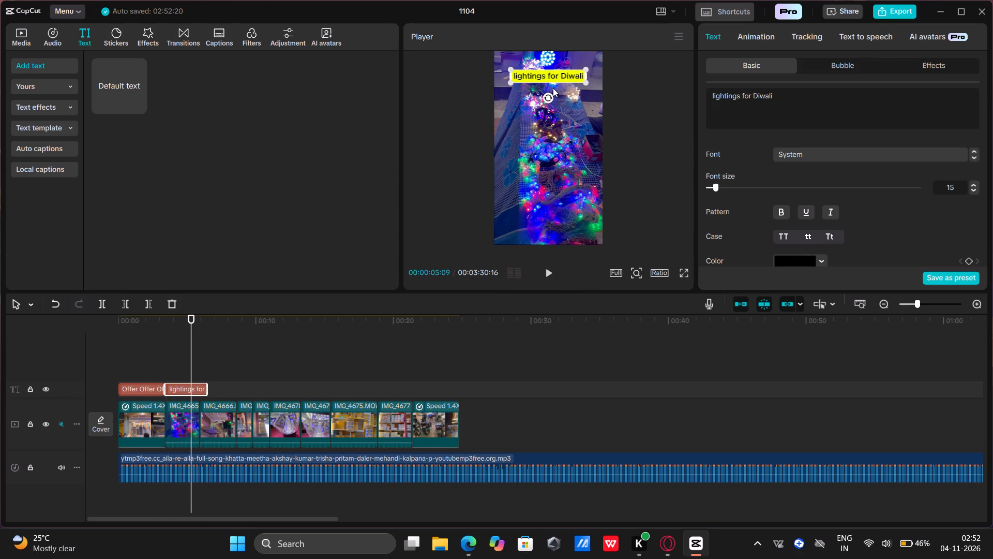
pyautogui.moveTo(553, 77); pyautogui.dragTo(553, 90)
pyautogui.moveTo(552, 76); pyautogui.dragTo(552, 79)
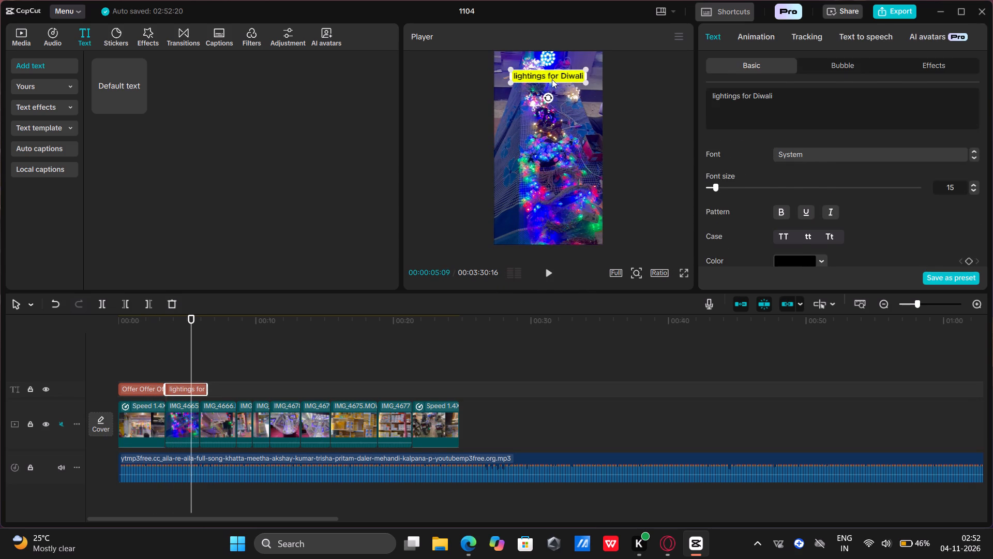
pyautogui.moveTo(552, 79); pyautogui.dragTo(552, 84)
pyautogui.click(552, 71)
pyautogui.moveTo(552, 71); pyautogui.dragTo(551, 82)
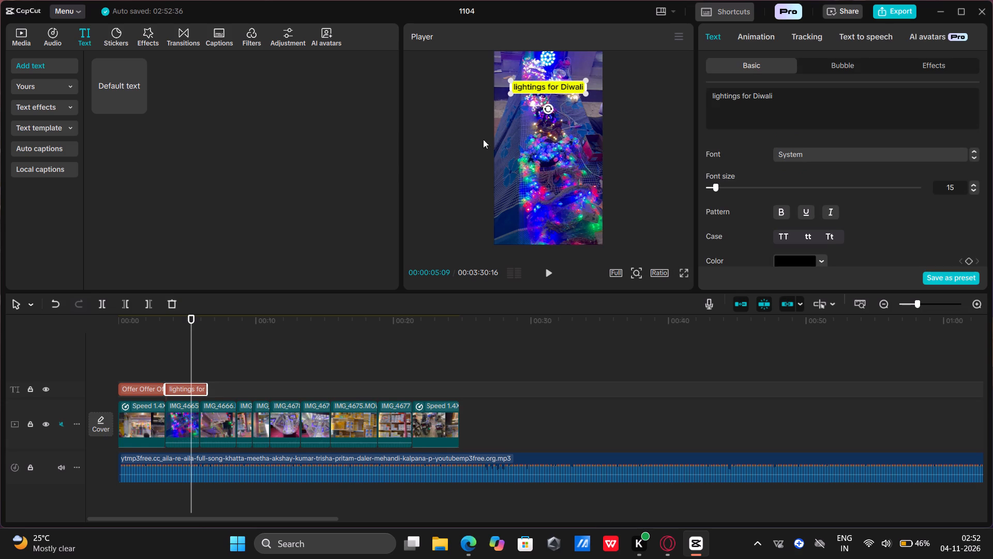
# Move the "Offer Offer Offer" title slightly up in the frame, closer to the height of the Diwali title.
pyautogui.click(154, 366)
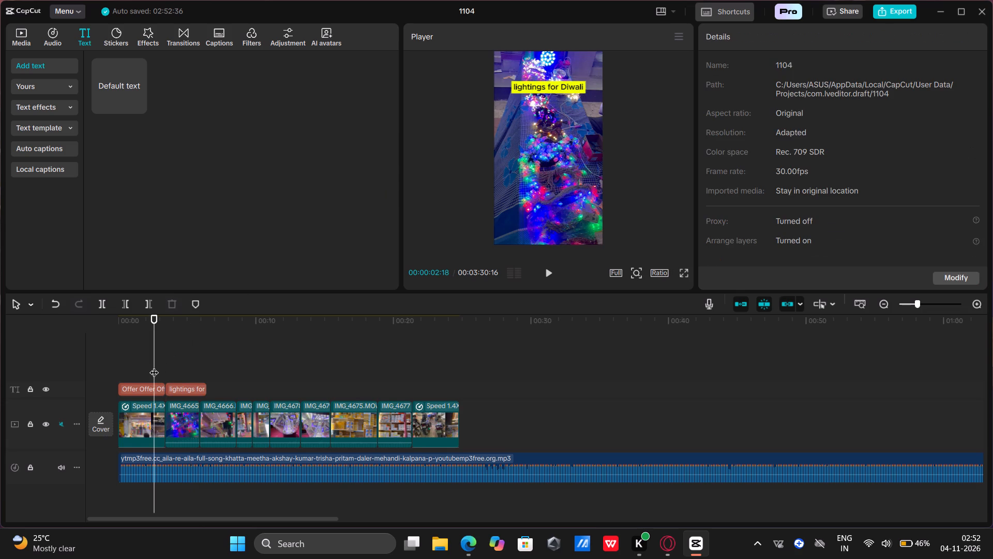
pyautogui.click(158, 365)
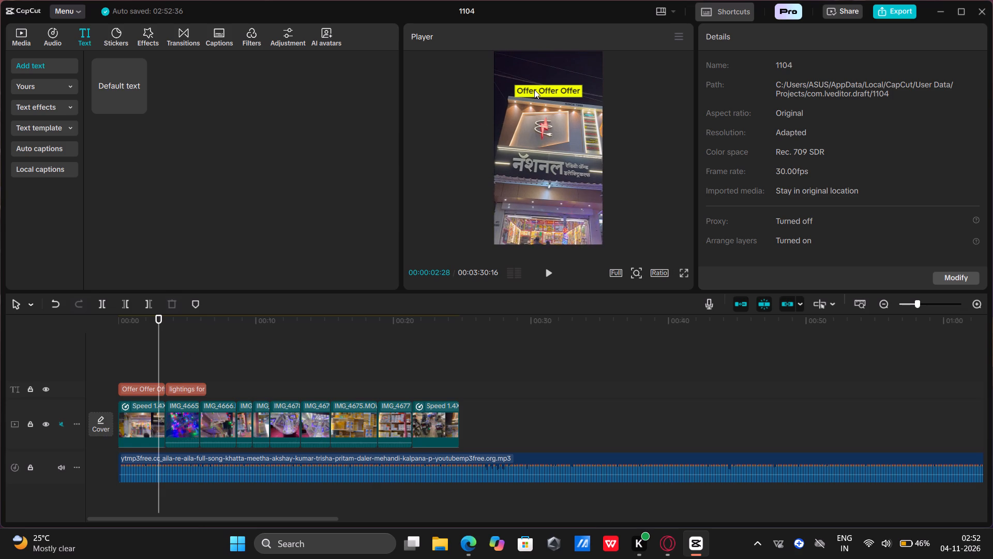
pyautogui.moveTo(541, 89); pyautogui.dragTo(541, 83)
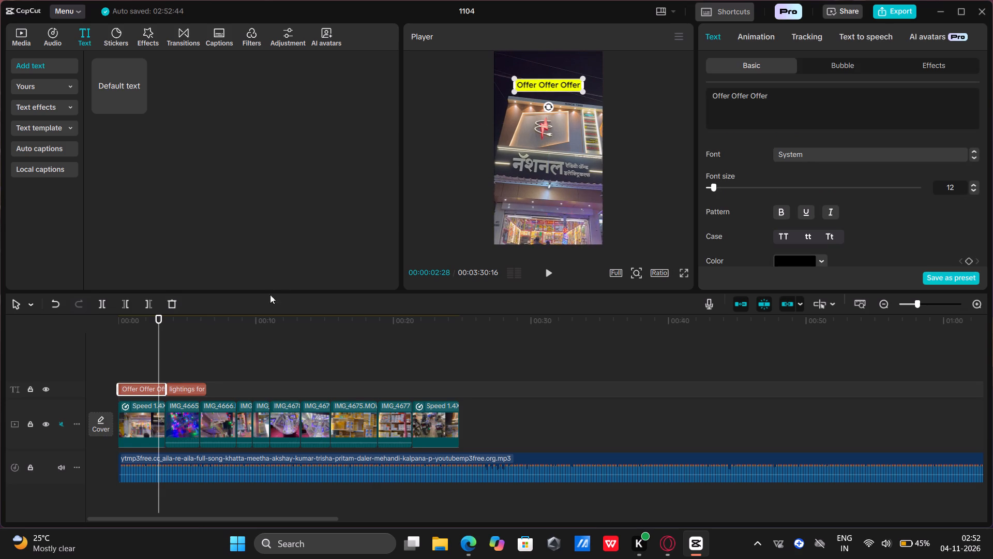
# Scrub between the two titles to compare their heights, and play from 00:00:04:10 to check the Diwali title's end.
pyautogui.moveTo(189, 363); pyautogui.dragTo(195, 363)
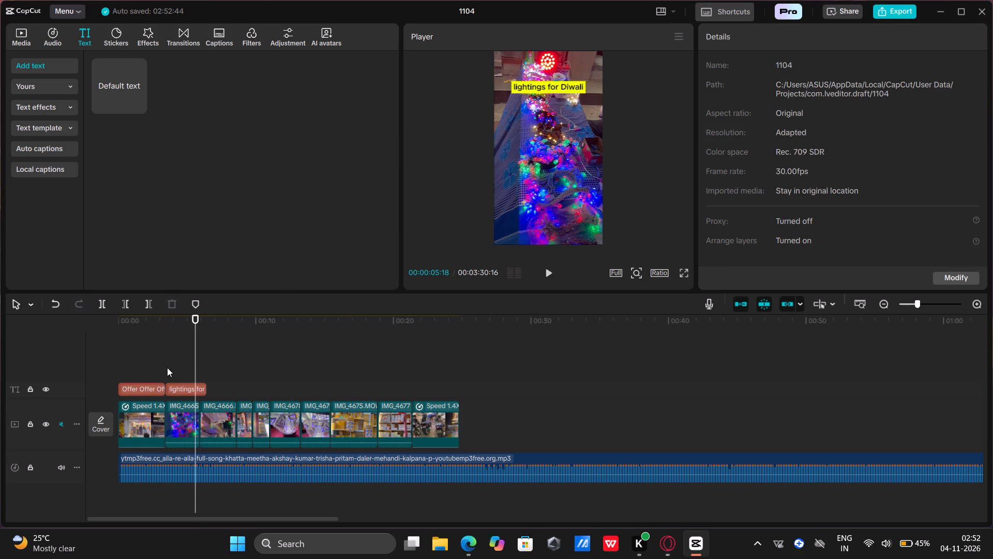
pyautogui.moveTo(168, 364); pyautogui.dragTo(148, 364)
pyautogui.moveTo(148, 364); pyautogui.dragTo(178, 363)
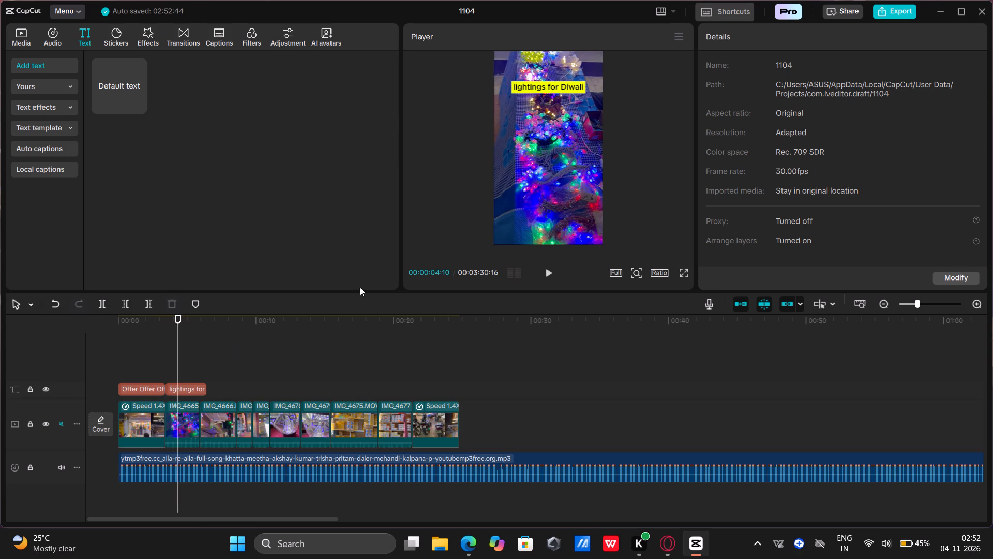
pyautogui.click(549, 279)
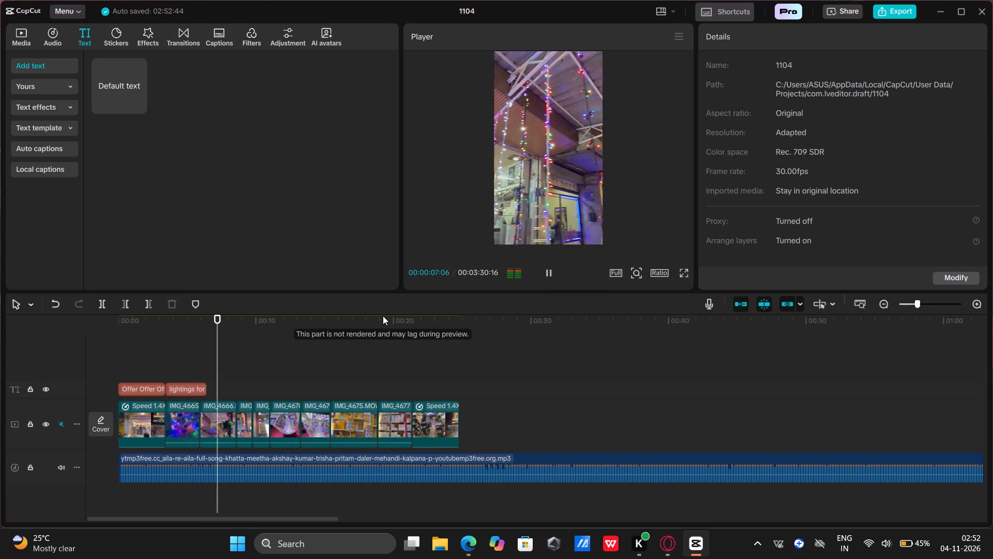
# Extend the end of the "lightings for Diwali" title to the end of the IMG_4666 clip.
pyautogui.click(189, 383)
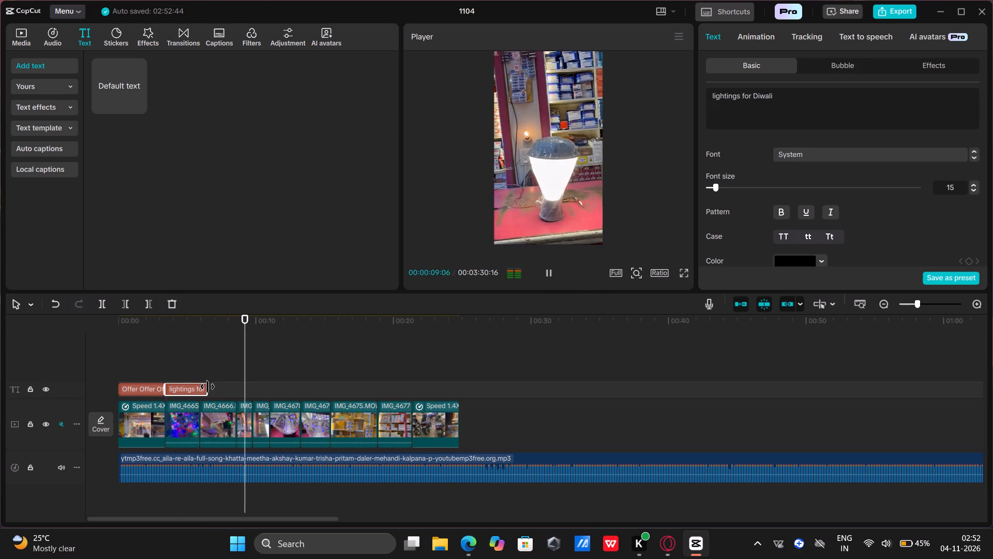
pyautogui.moveTo(205, 388); pyautogui.dragTo(236, 386)
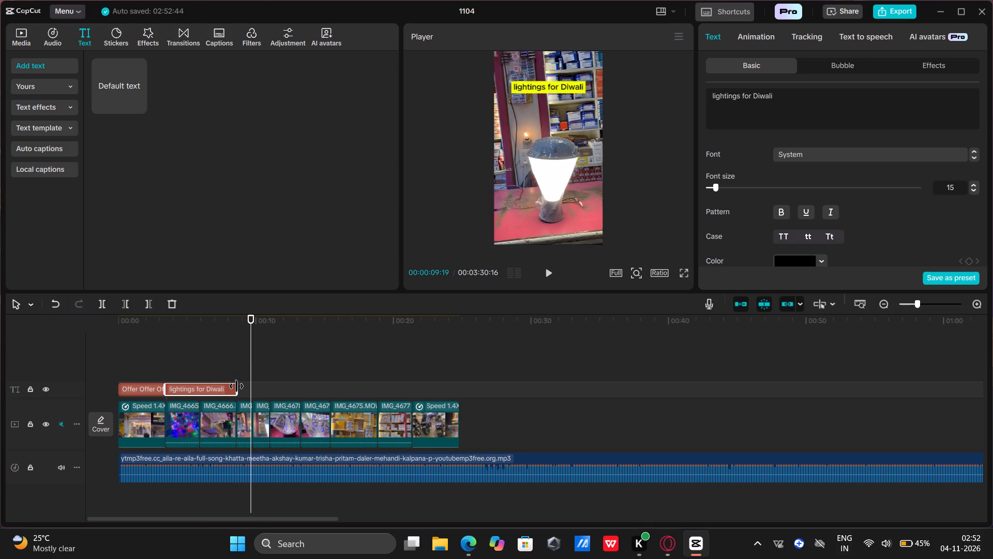
pyautogui.click(229, 387)
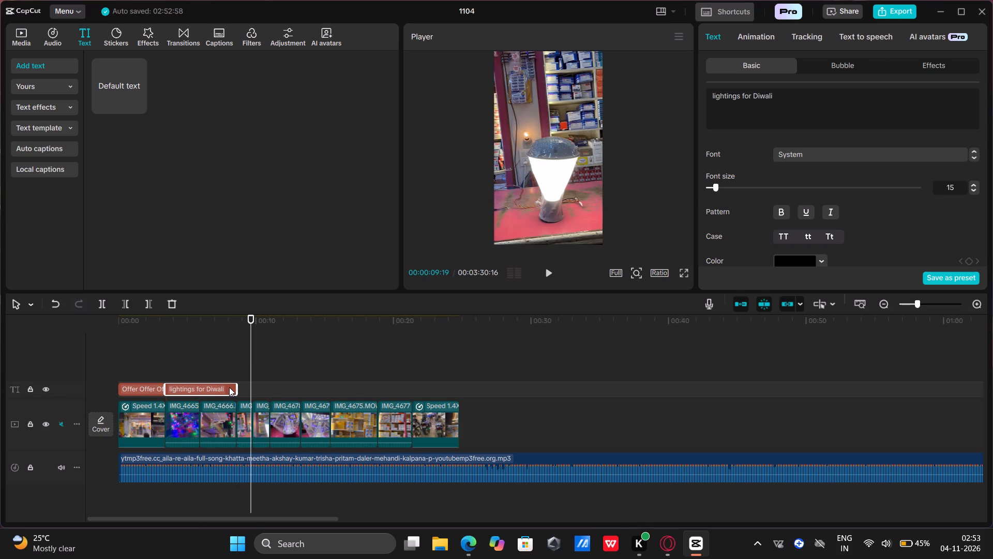
# Shrink the "lightings for Diwali" title slightly and move it a little higher in the frame, keeping it centered horizontally.
pyautogui.click(215, 366)
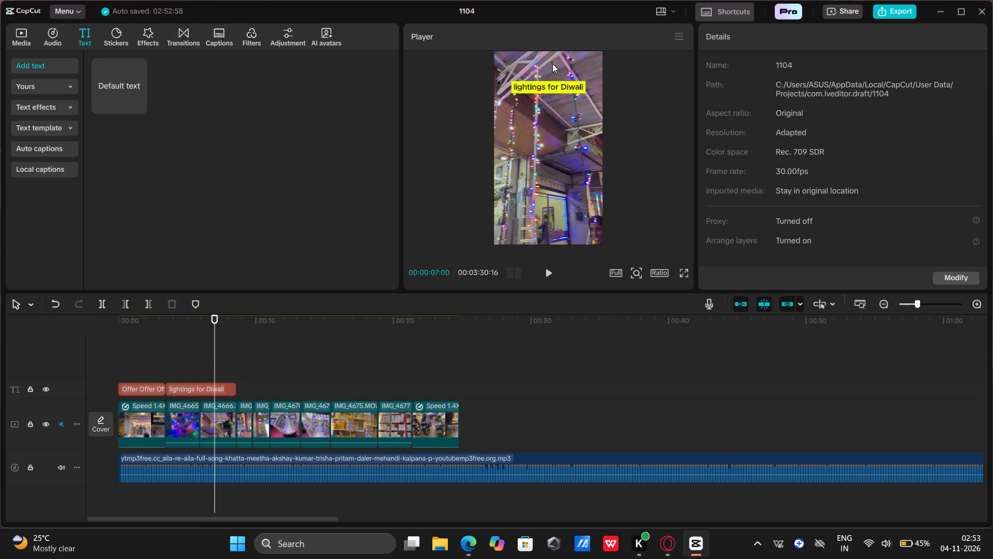
pyautogui.click(549, 85)
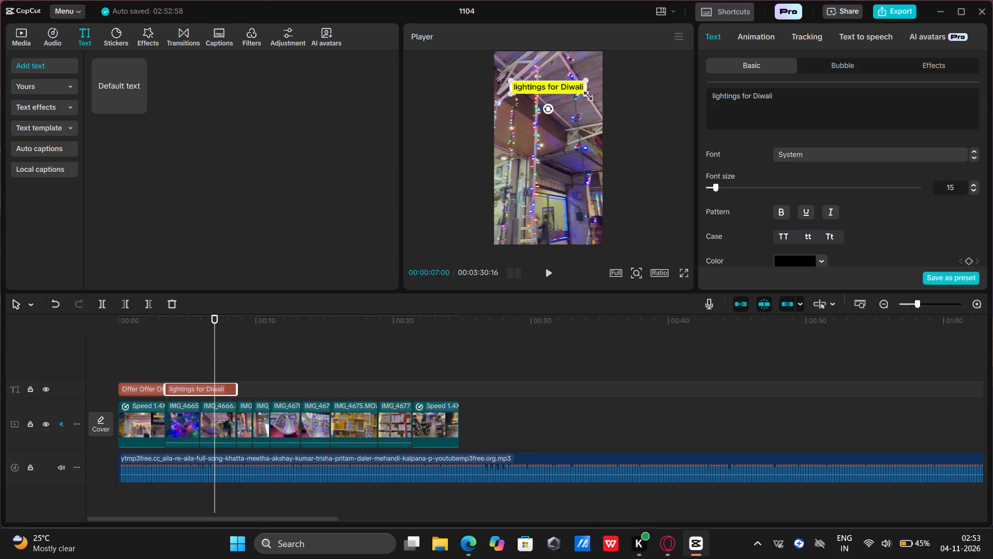
pyautogui.click(585, 94)
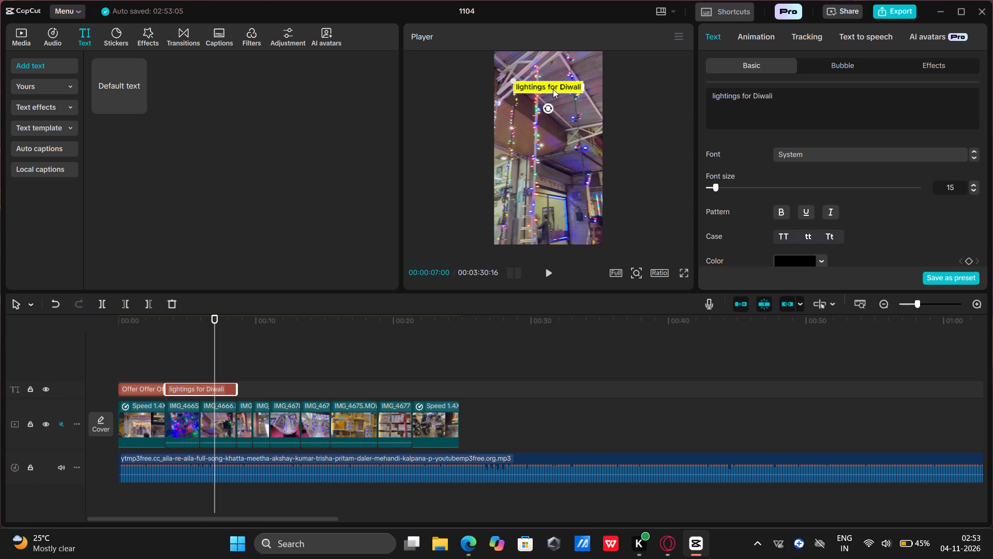
pyautogui.moveTo(553, 87); pyautogui.dragTo(553, 85)
pyautogui.moveTo(553, 85); pyautogui.dragTo(551, 82)
# Enlarge the "Offer Offer Offer" title slightly and move it a little higher in the frame, close to the Diwali title's height.
pyautogui.click(153, 390)
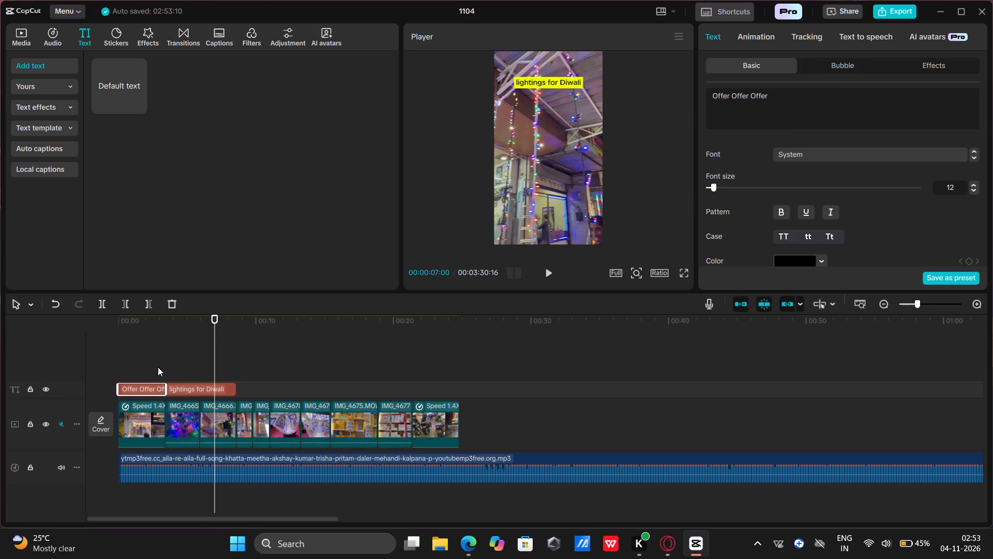
pyautogui.moveTo(156, 366); pyautogui.dragTo(146, 365)
pyautogui.moveTo(157, 363); pyautogui.dragTo(152, 363)
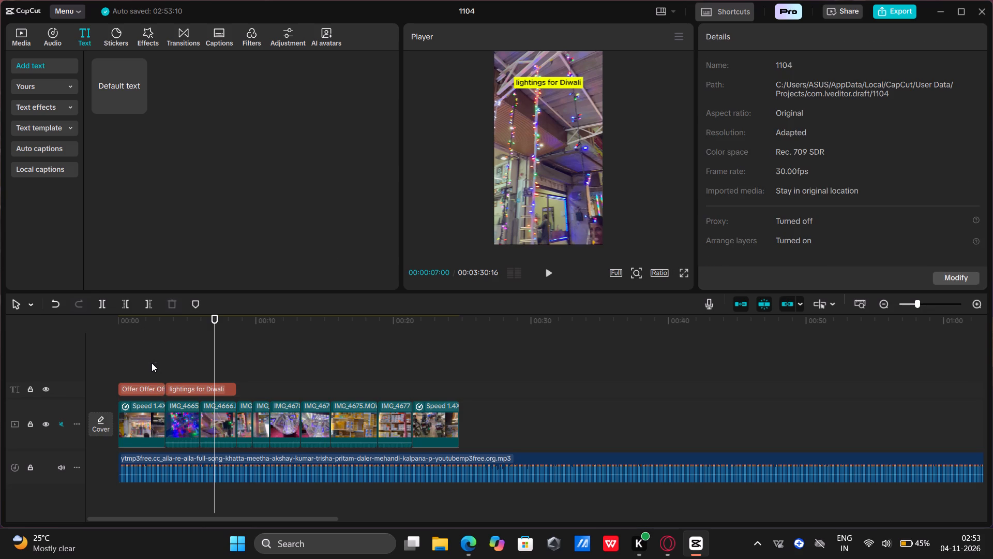
pyautogui.moveTo(152, 363); pyautogui.dragTo(152, 363)
pyautogui.moveTo(160, 363); pyautogui.dragTo(145, 366)
pyautogui.moveTo(139, 368); pyautogui.dragTo(134, 368)
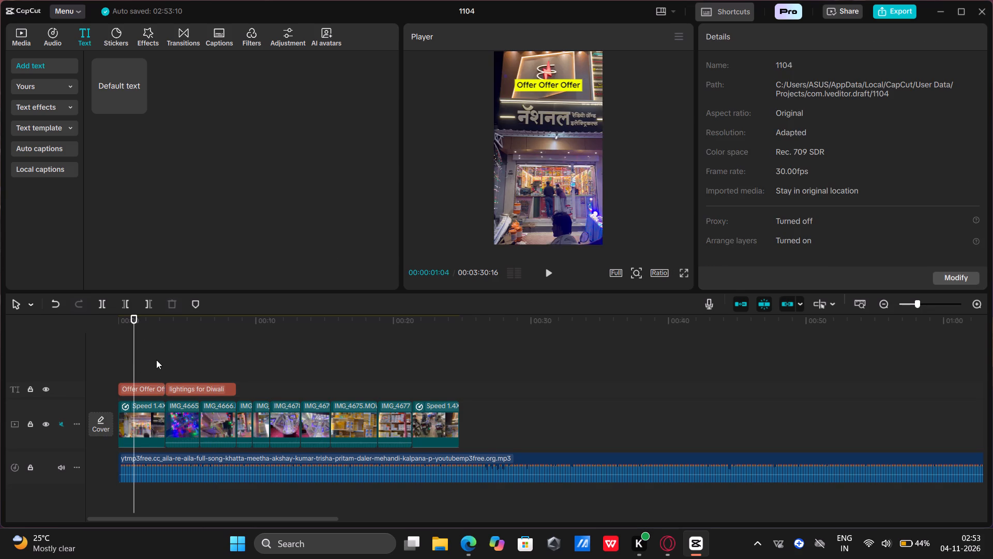
pyautogui.click(156, 360)
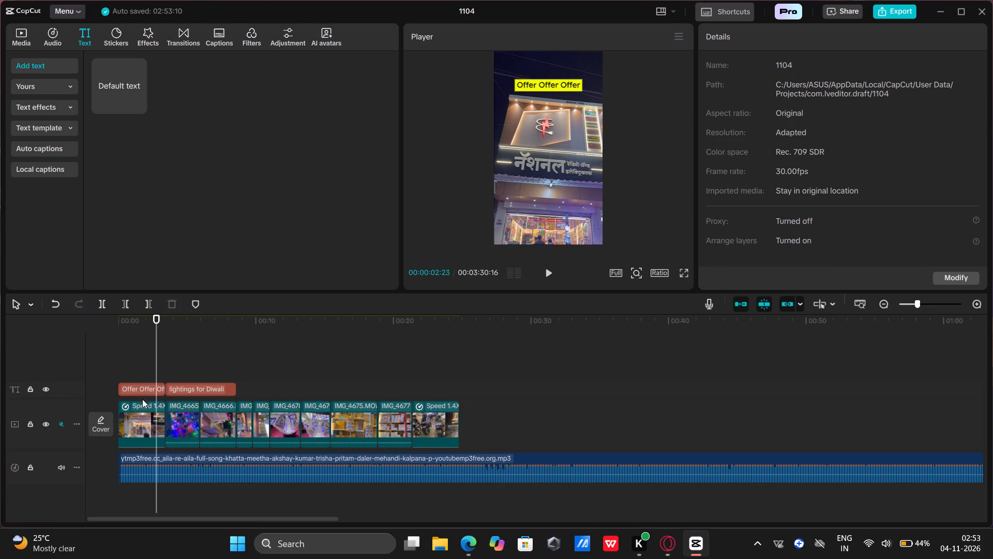
pyautogui.click(151, 390)
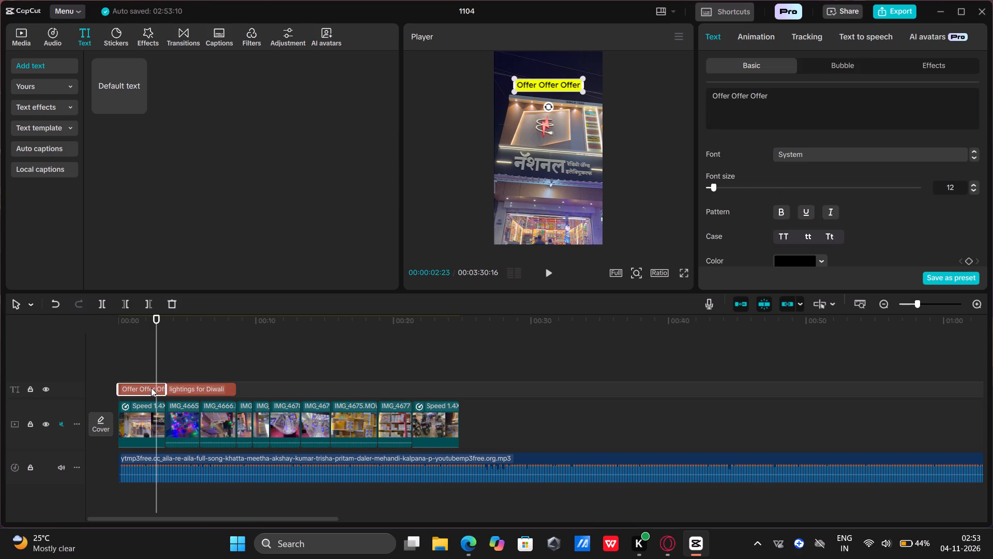
pyautogui.moveTo(581, 92); pyautogui.dragTo(590, 98)
pyautogui.click(588, 97)
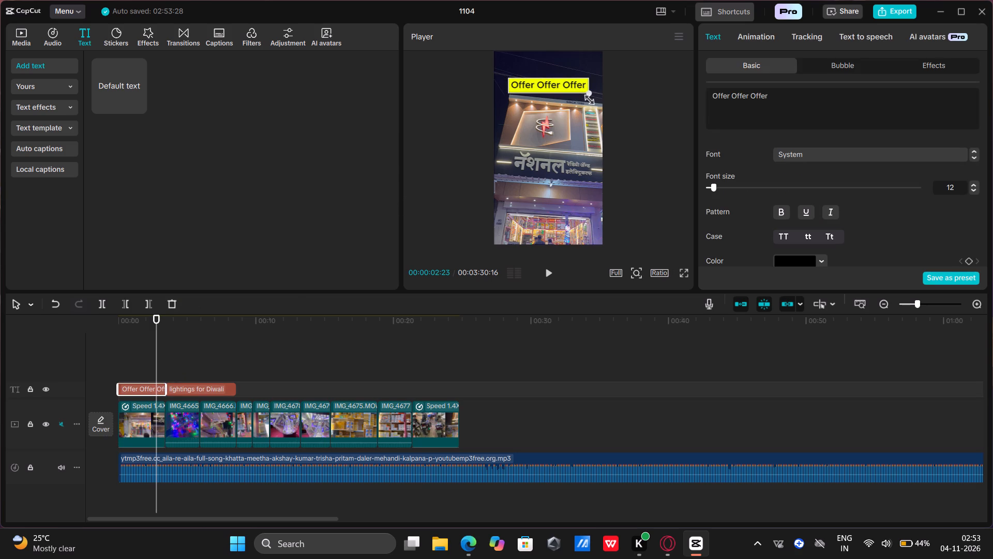
pyautogui.moveTo(563, 77); pyautogui.dragTo(563, 69)
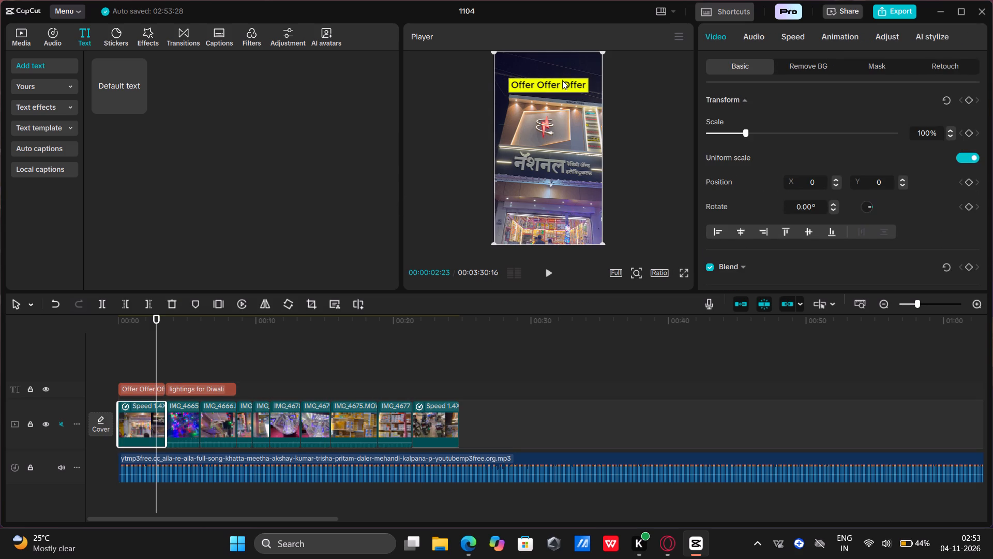
pyautogui.moveTo(562, 81); pyautogui.dragTo(562, 76)
pyautogui.click(562, 80)
pyautogui.moveTo(561, 84); pyautogui.dragTo(559, 75)
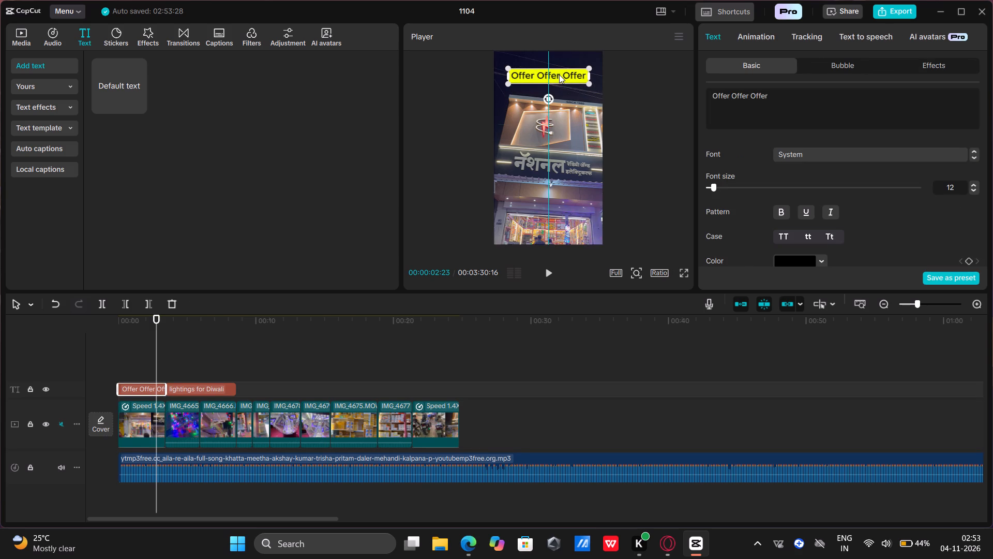
pyautogui.moveTo(559, 75); pyautogui.dragTo(560, 80)
# Play the video from 00:00:00:00 through both titles to check their size, height and timing.
pyautogui.moveTo(157, 336); pyautogui.dragTo(98, 350)
pyautogui.click(547, 270)
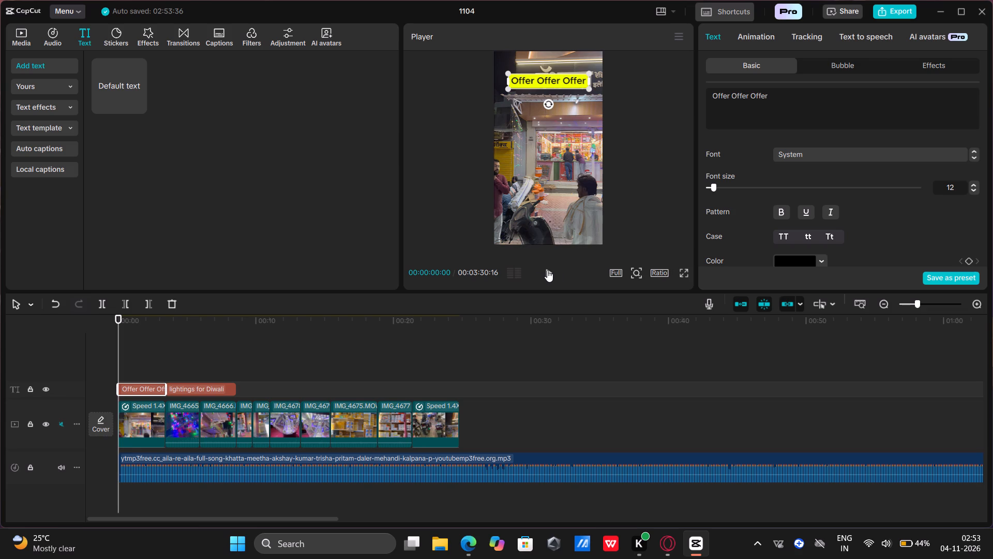
pyautogui.click(559, 342)
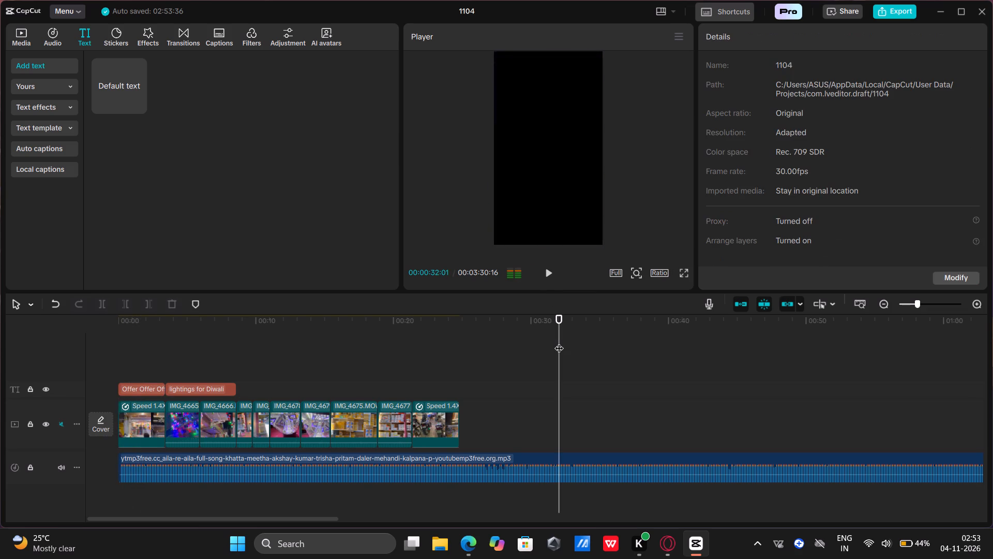
pyautogui.click(121, 365)
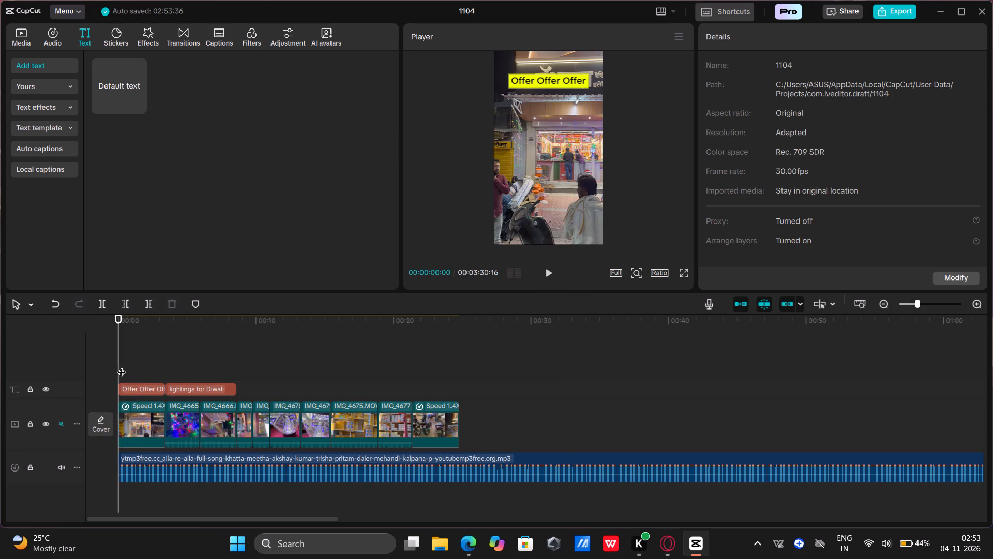
pyautogui.click(549, 267)
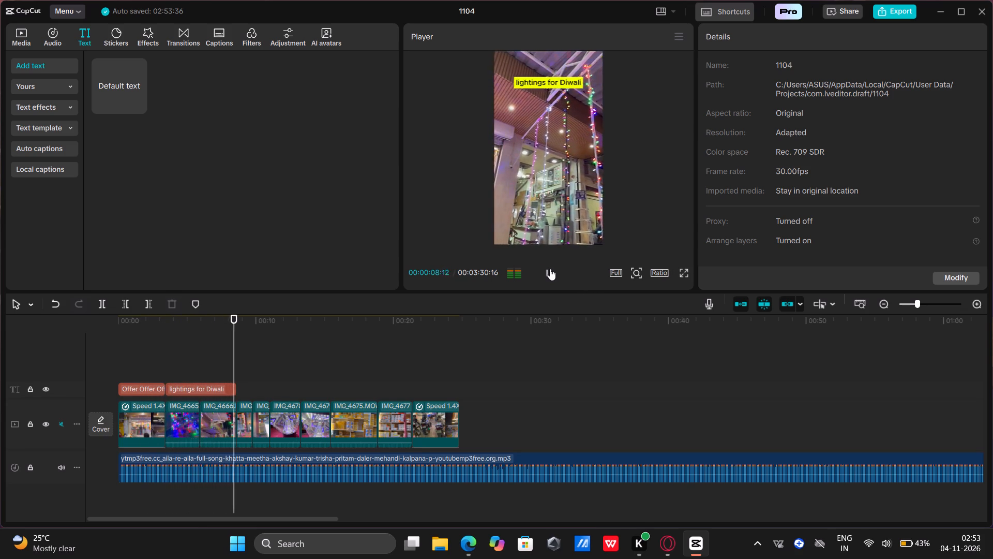
pyautogui.click(247, 359)
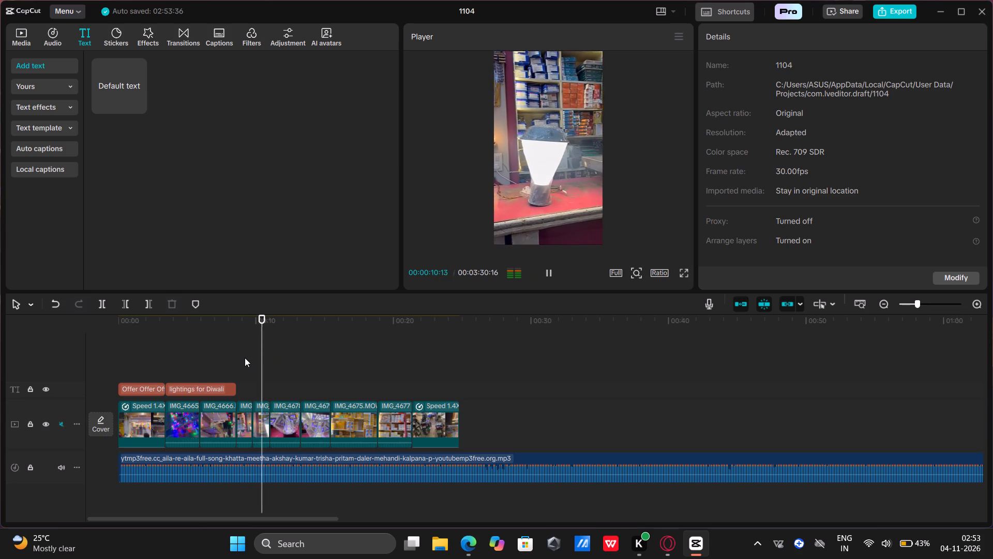
# Add a default text title at 00:00:08:18, directly after the "lightings for Diwali" title.
pyautogui.click(238, 355)
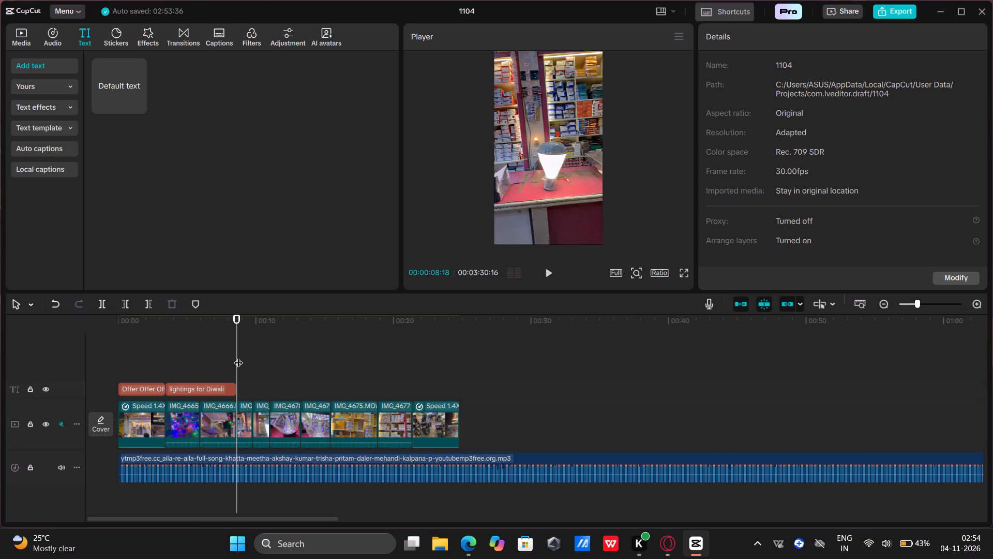
pyautogui.click(127, 95)
pyautogui.click(138, 105)
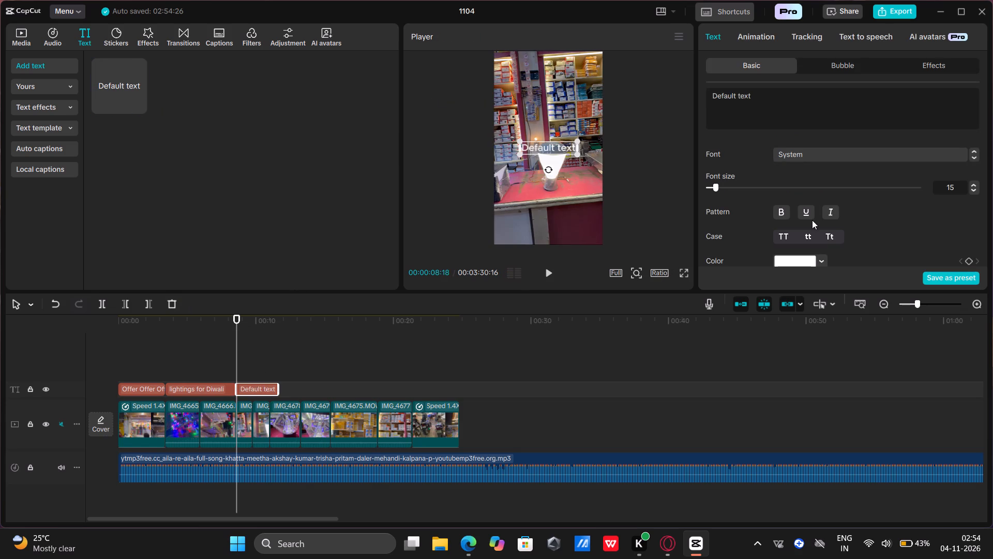
# Set the new default title's text color to black (000000).
pyautogui.scroll(-1, 812, 220)
pyautogui.click(804, 131)
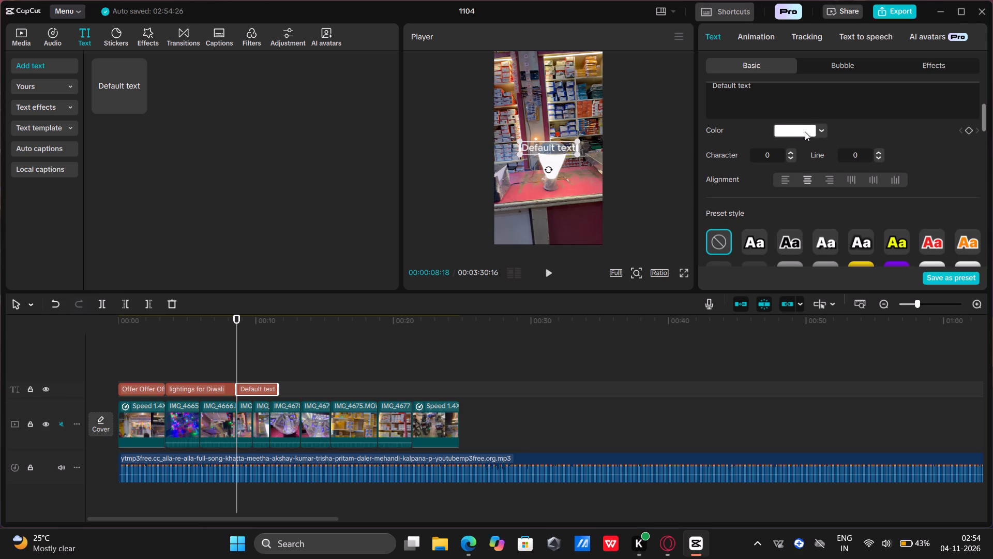
pyautogui.click(806, 136)
pyautogui.click(818, 288)
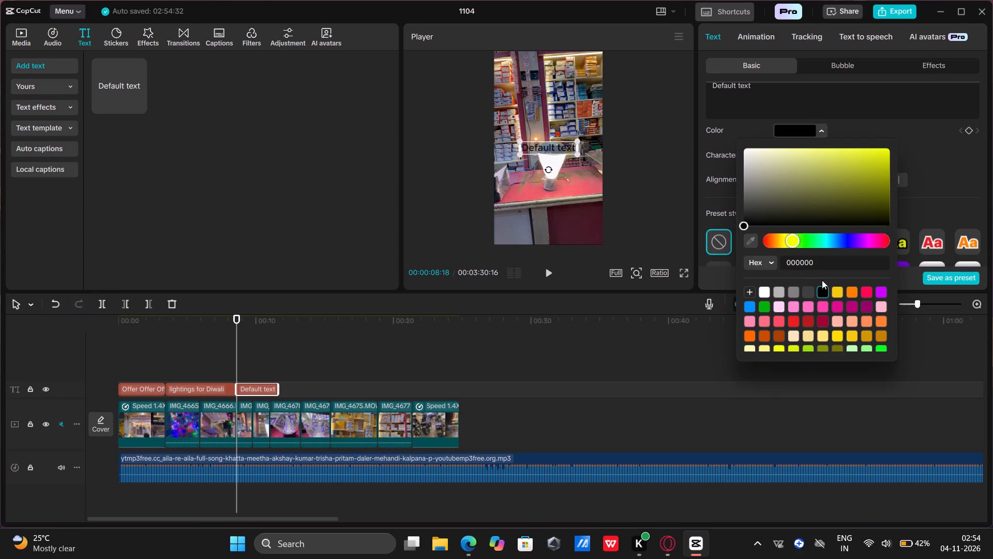
# Turn on the new title's background and set the background color to yellow (F0FF00).
pyautogui.scroll(-1, 935, 170)
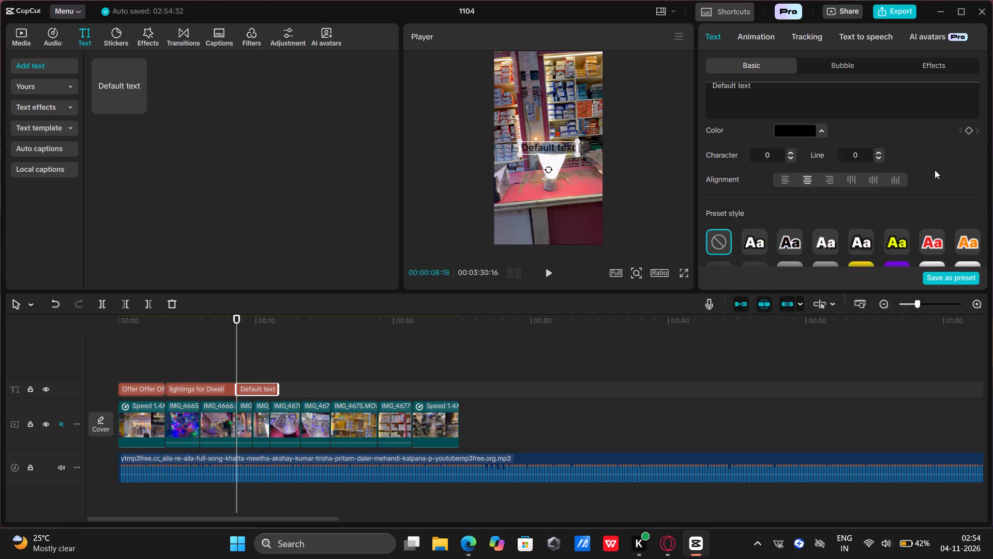
pyautogui.scroll(-1, 935, 170)
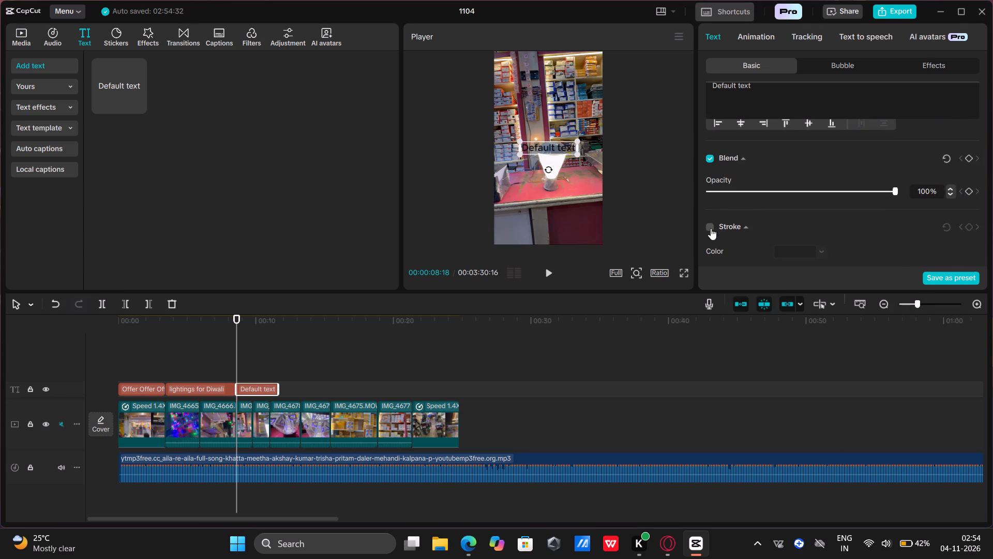
pyautogui.scroll(-2, 718, 213)
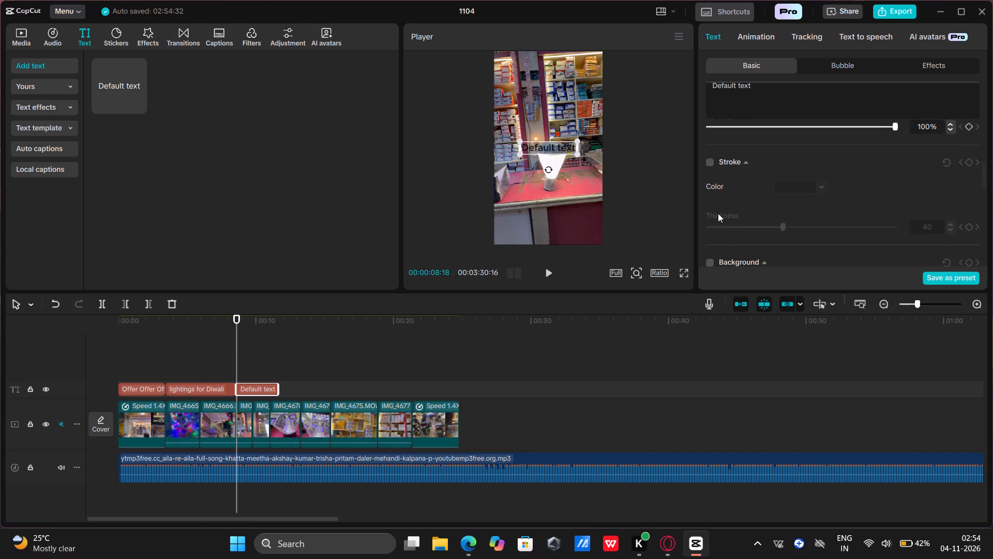
pyautogui.click(717, 213)
pyautogui.click(712, 222)
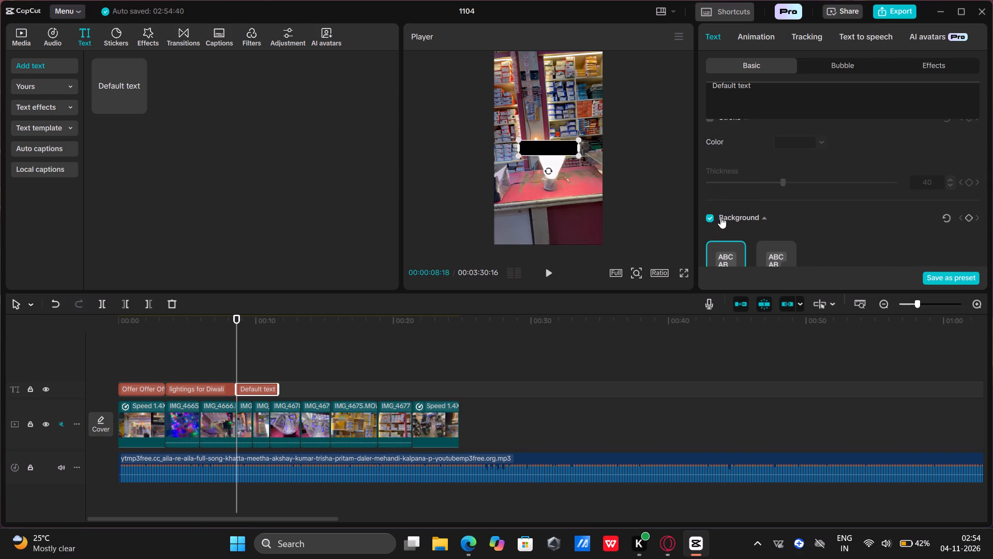
pyautogui.scroll(-1, 730, 211)
pyautogui.click(763, 219)
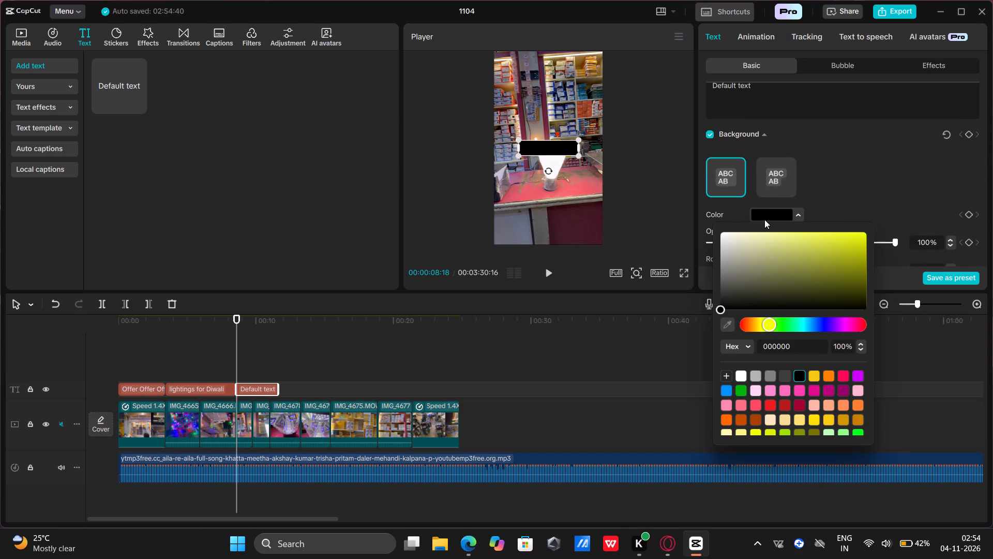
pyautogui.click(756, 430)
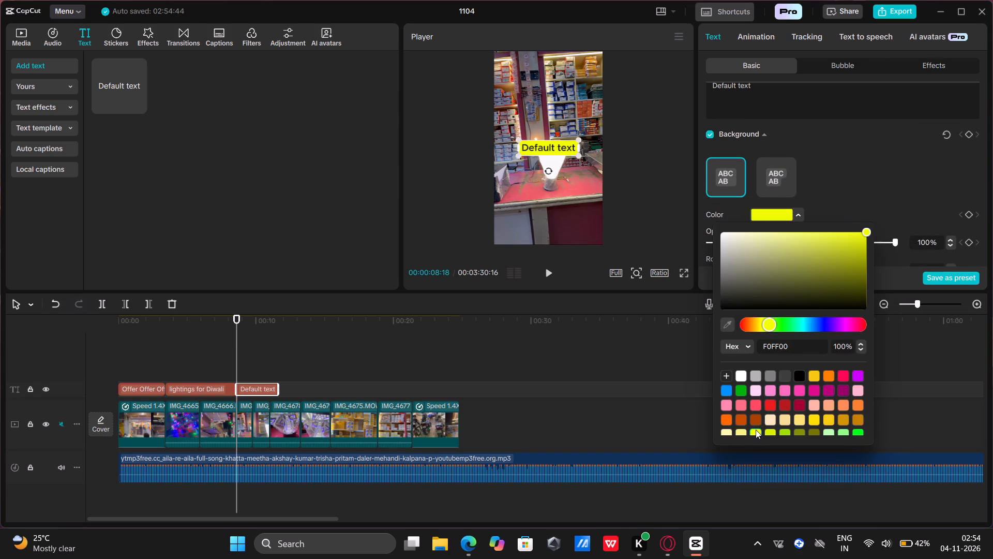
pyautogui.click(892, 170)
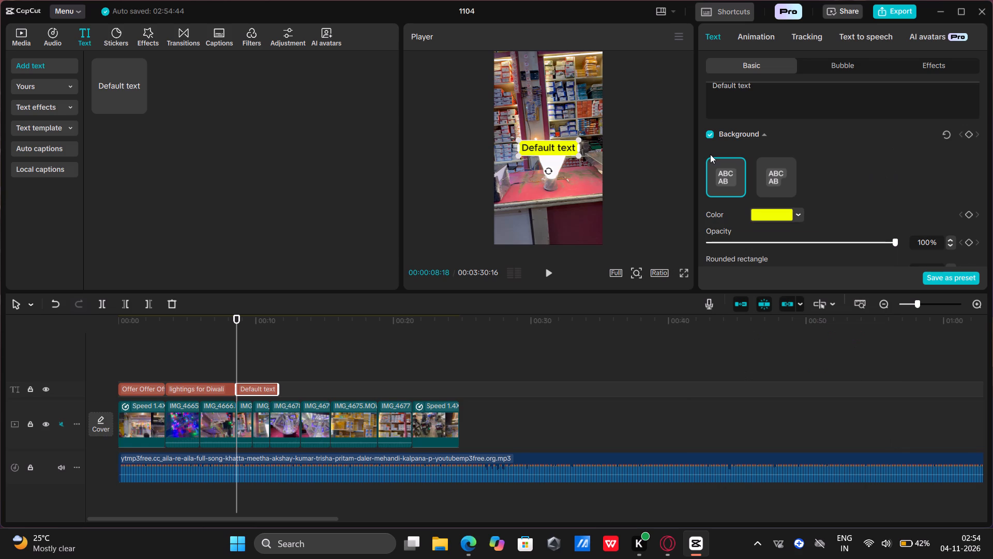
# Replace the new title's default wording with "gate lights".
pyautogui.click(773, 109)
pyautogui.press('BackSpace')
pyautogui.press('BackSpace')
pyautogui.press('BackSpace')
pyautogui.press('BackSpace')
pyautogui.press('BackSpace')
pyautogui.press('BackSpace')
pyautogui.press('BackSpace')
pyautogui.press('BackSpace')
pyautogui.press('BackSpace')
pyautogui.press('BackSpace')
pyautogui.press('BackSpace')
pyautogui.press('BackSpace')
pyautogui.press('BackSpace')
pyautogui.press('BackSpace')
pyautogui.press('BackSpace')
pyautogui.press('BackSpace')
pyautogui.press('BackSpace')
pyautogui.press('BackSpace')
pyautogui.press('BackSpace')
pyautogui.press('BackSpace')
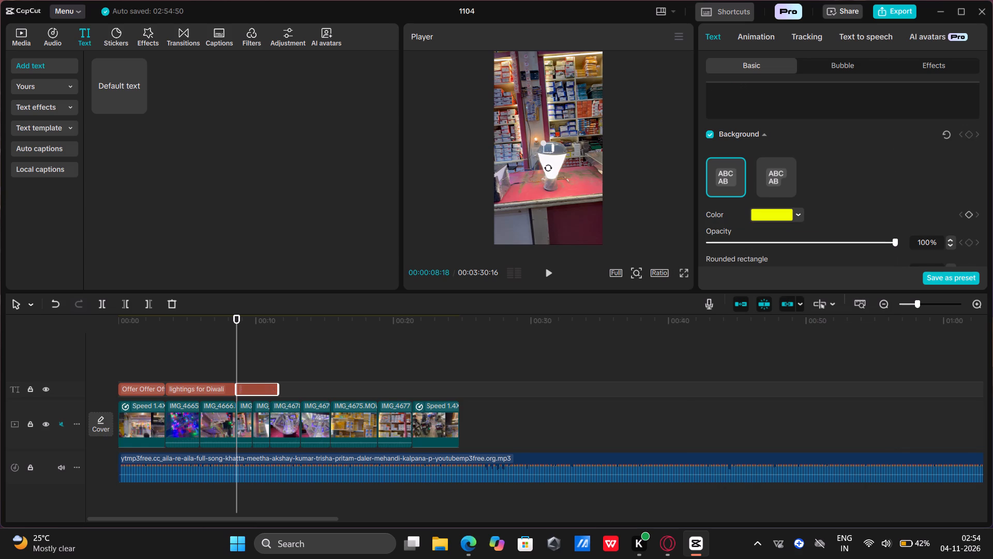
pyautogui.write('ga')
pyautogui.write('te')
pyautogui.press('space')
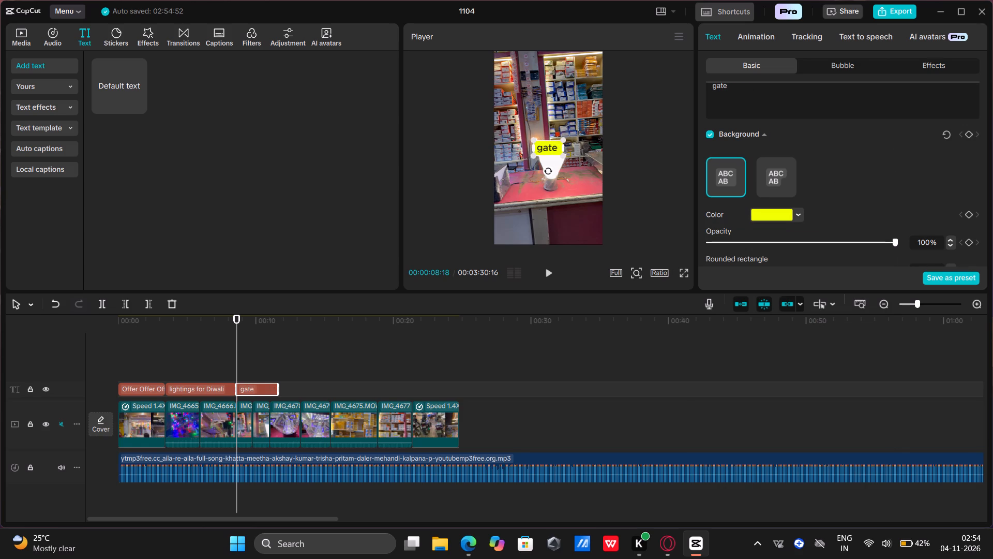
pyautogui.write('lights')
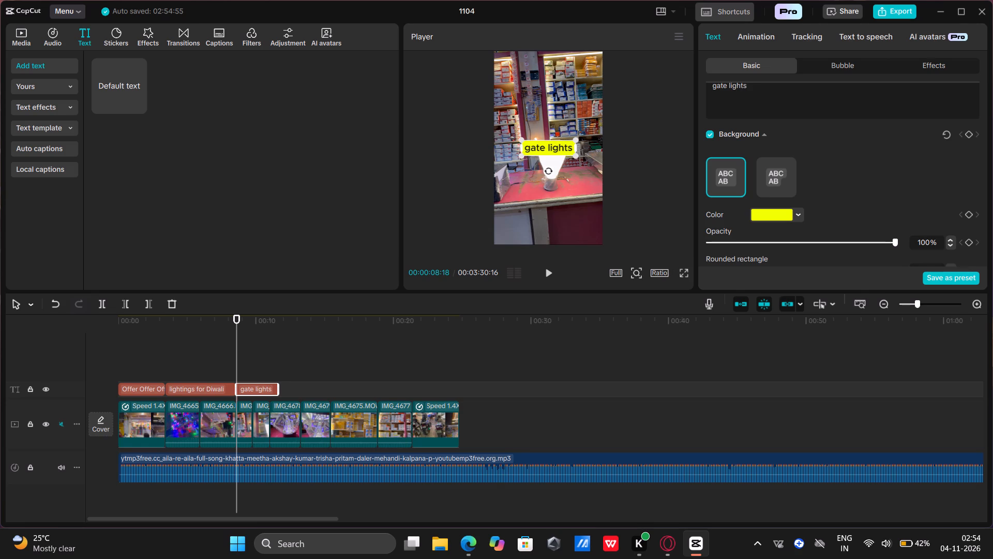
# Move the "gate lights" title up to the horizontally centred spot near the top of the video frame.
pyautogui.moveTo(547, 143); pyautogui.dragTo(540, 104)
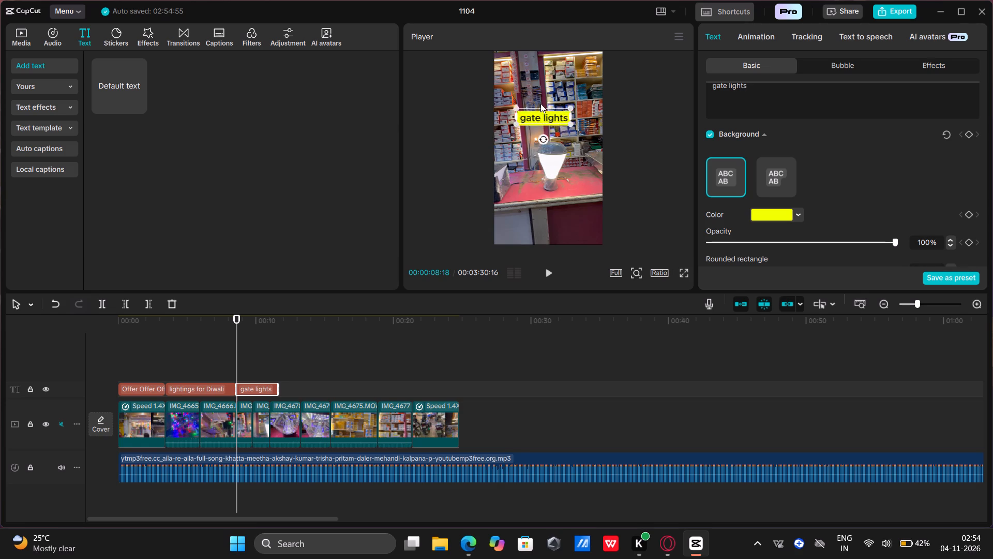
pyautogui.moveTo(540, 104); pyautogui.dragTo(547, 75)
pyautogui.click(547, 75)
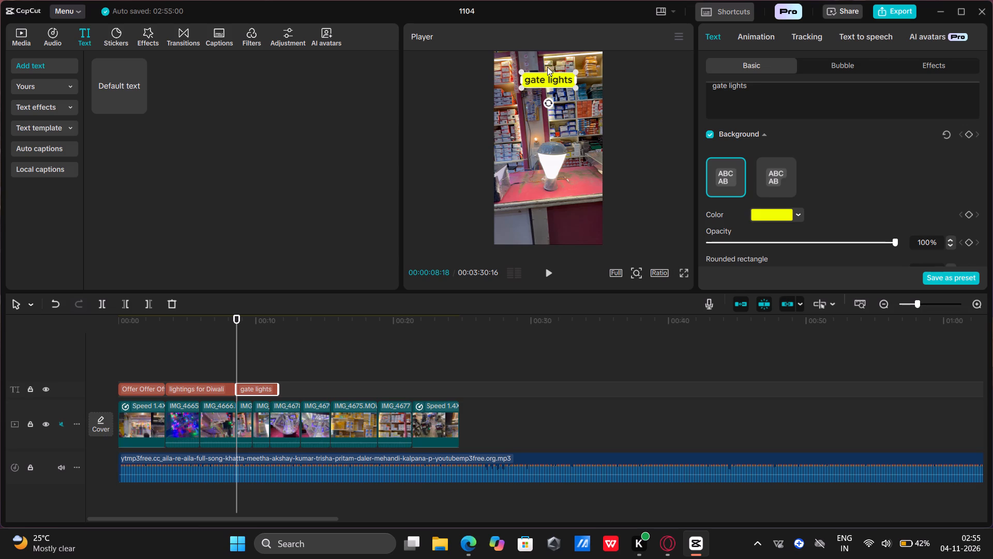
pyautogui.click(547, 72)
pyautogui.click(547, 82)
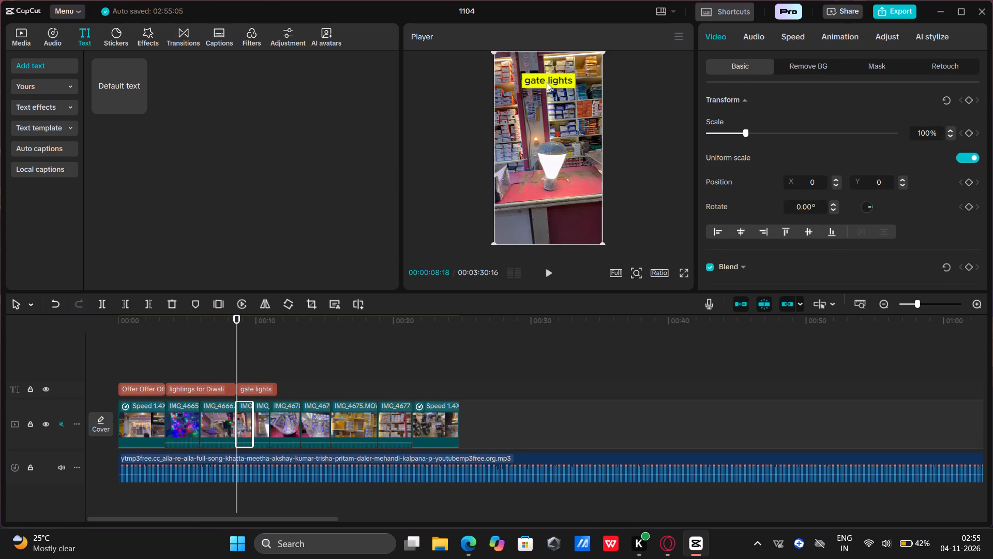
pyautogui.click(547, 79)
pyautogui.moveTo(547, 79); pyautogui.dragTo(547, 72)
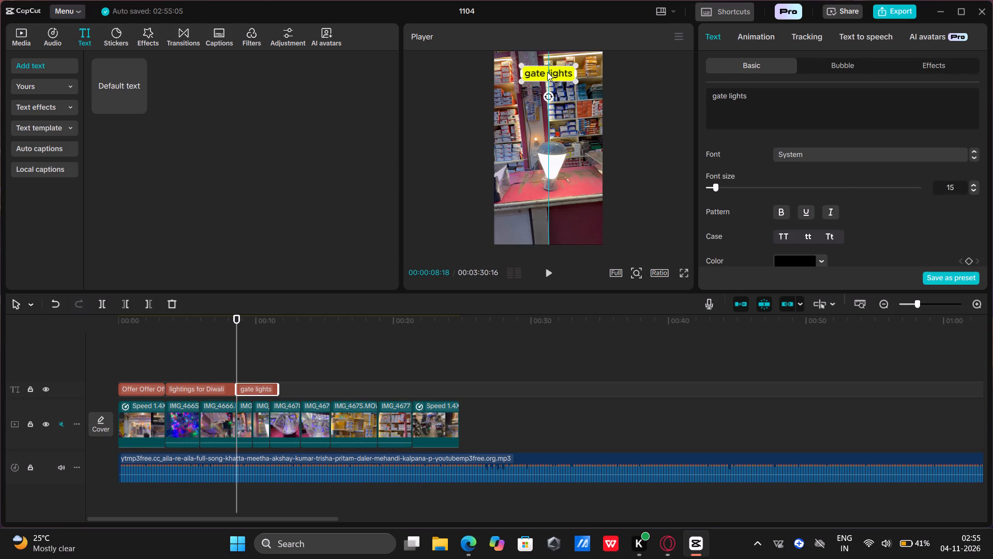
pyautogui.moveTo(547, 72); pyautogui.dragTo(548, 75)
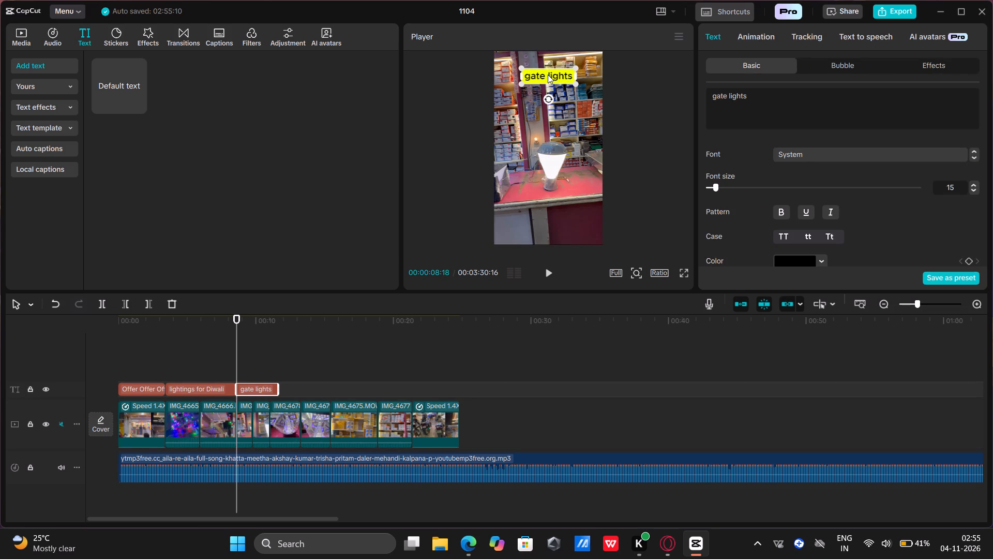
# Play from 00:00:05:28 into the "gate lights" title and scale that title down slightly.
pyautogui.click(198, 373)
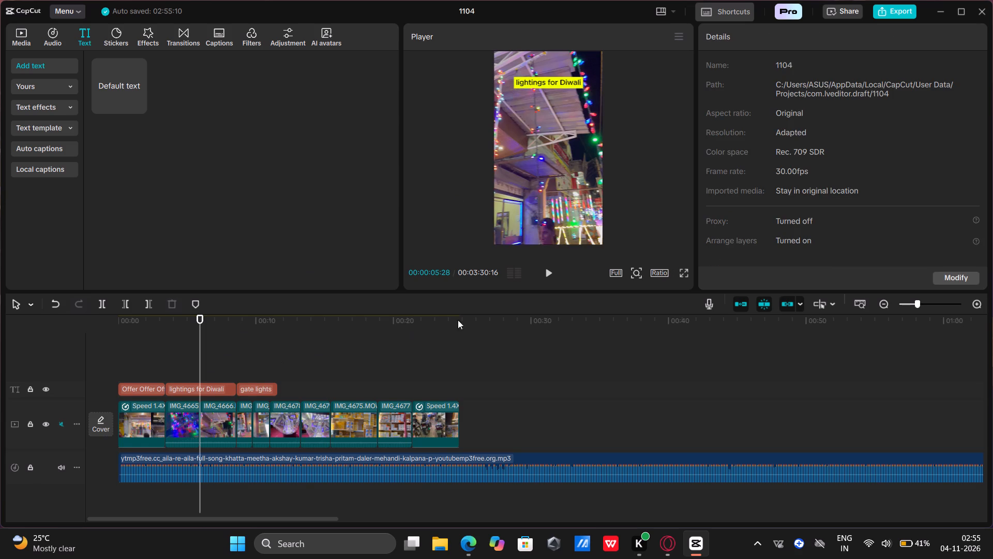
pyautogui.click(553, 275)
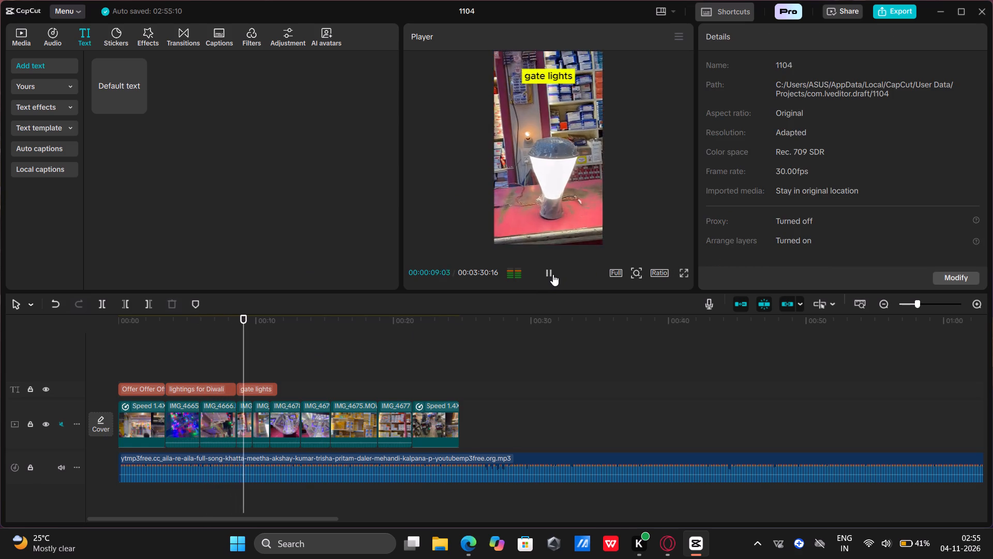
pyautogui.click(553, 73)
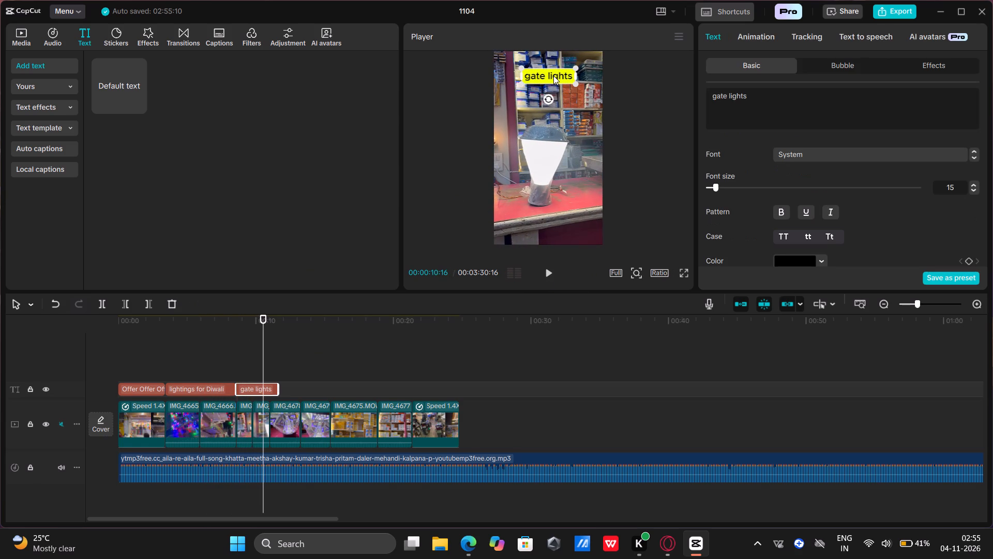
pyautogui.click(572, 81)
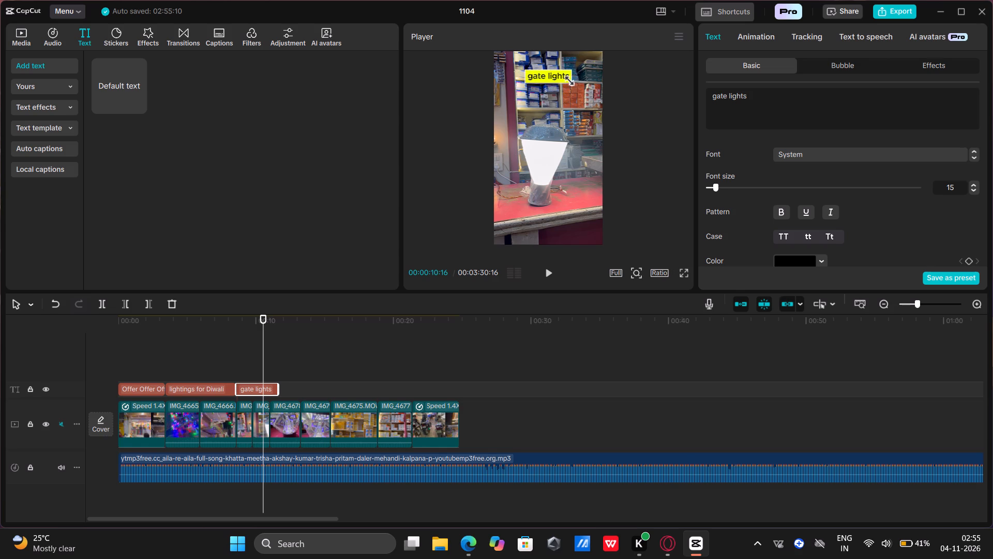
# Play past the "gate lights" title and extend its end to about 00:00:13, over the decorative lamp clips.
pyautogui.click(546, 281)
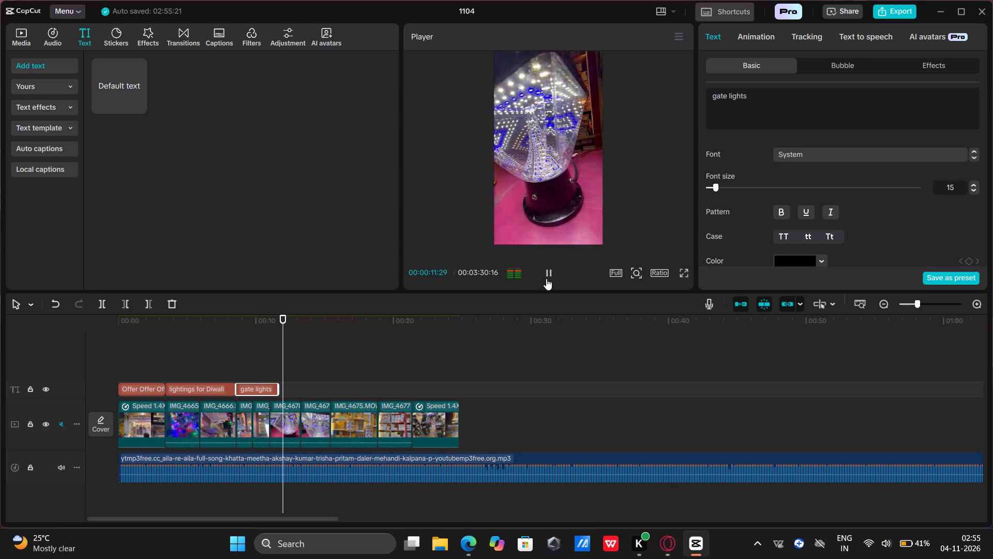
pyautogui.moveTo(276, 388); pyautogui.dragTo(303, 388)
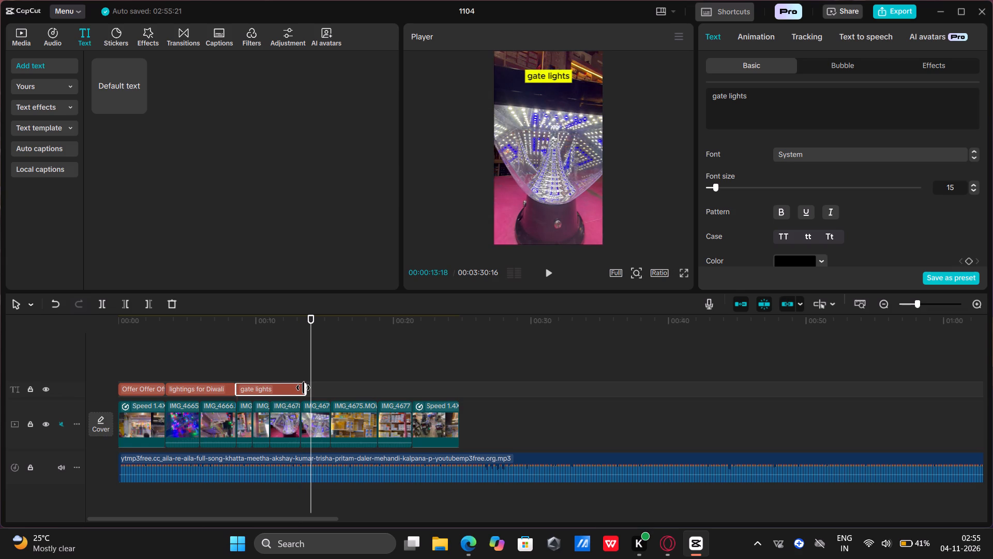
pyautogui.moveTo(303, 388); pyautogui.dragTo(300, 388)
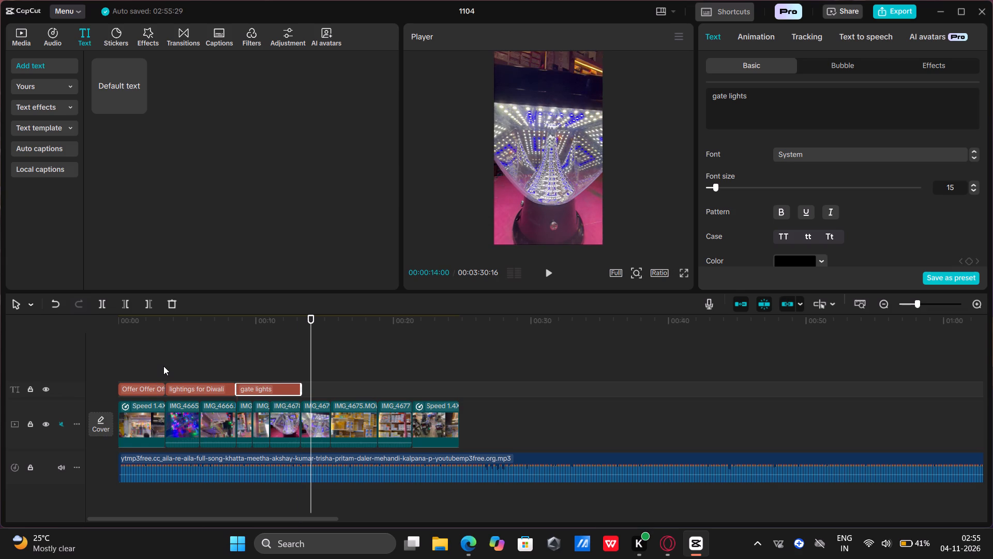
# Play the video from 00:00:02:14 through all three titles to check their timing against the clips.
pyautogui.click(152, 372)
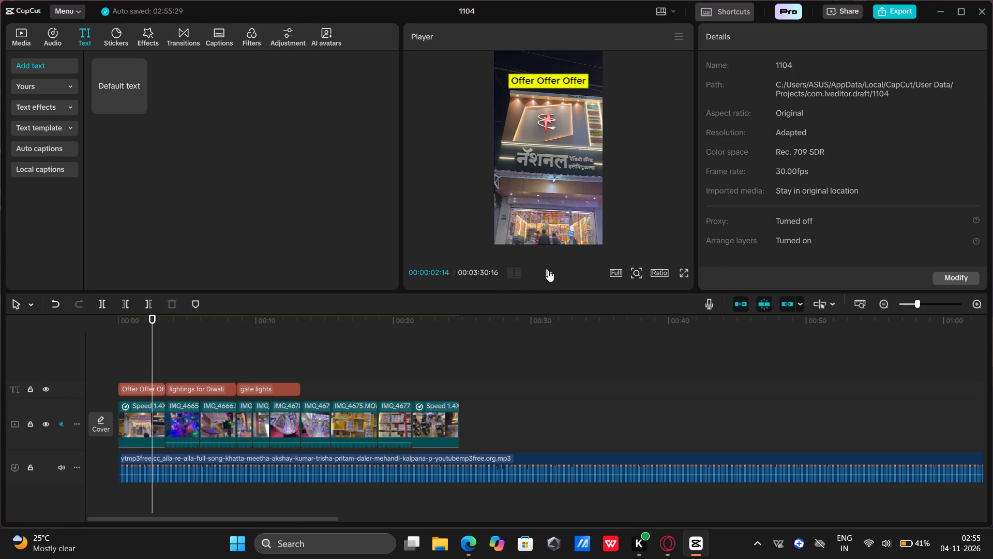
pyautogui.click(553, 268)
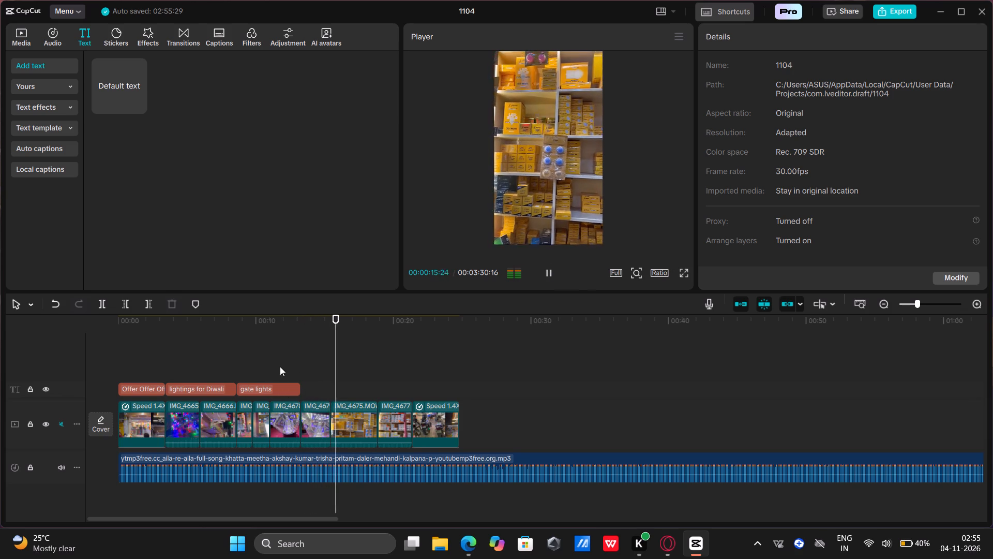
# Trim about half a second off the end of each of the two lamp clips before IMG_4675.MOV, ending the second at 00:00:14:11.
pyautogui.click(288, 419)
pyautogui.moveTo(297, 411); pyautogui.dragTo(290, 411)
pyautogui.click(310, 413)
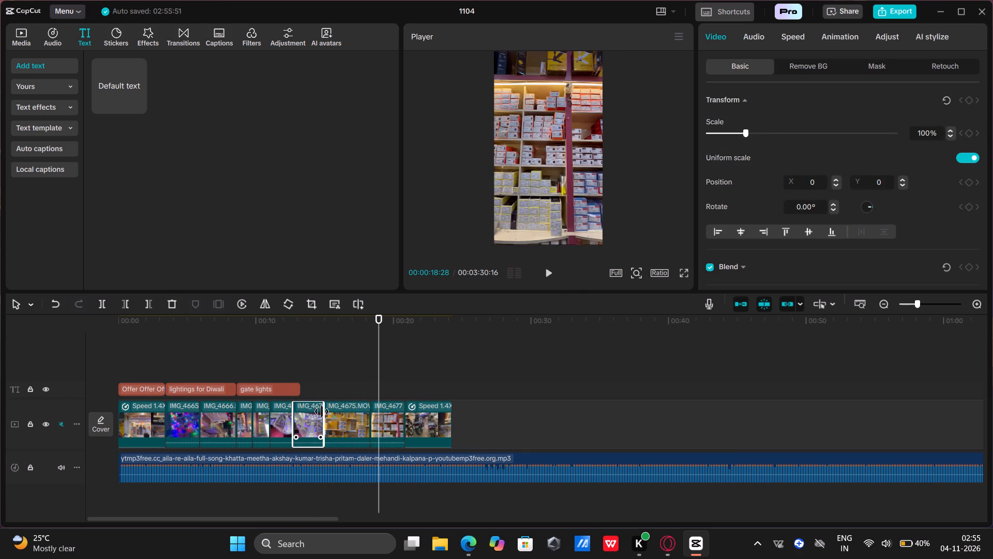
pyautogui.moveTo(320, 411); pyautogui.dragTo(312, 412)
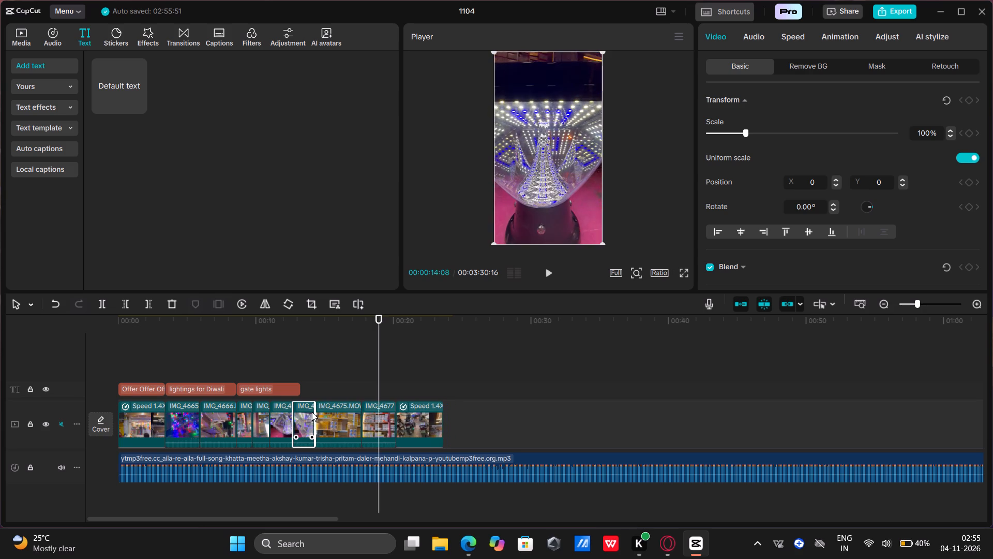
pyautogui.moveTo(312, 412); pyautogui.dragTo(312, 412)
# Extend the "gate lights" title's end to 00:00:14:11, where the IMG_4675.MOV clip starts.
pyautogui.click(282, 394)
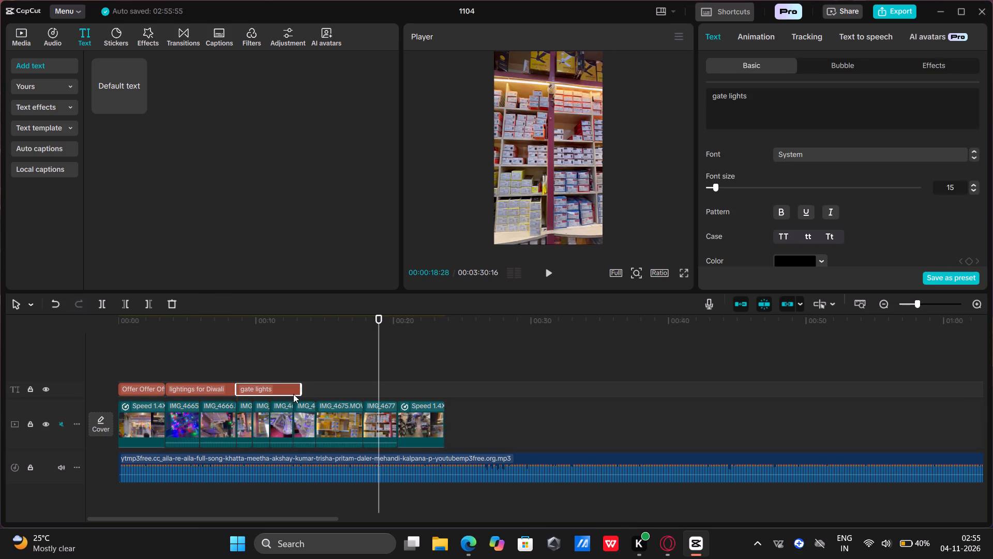
pyautogui.click(296, 393)
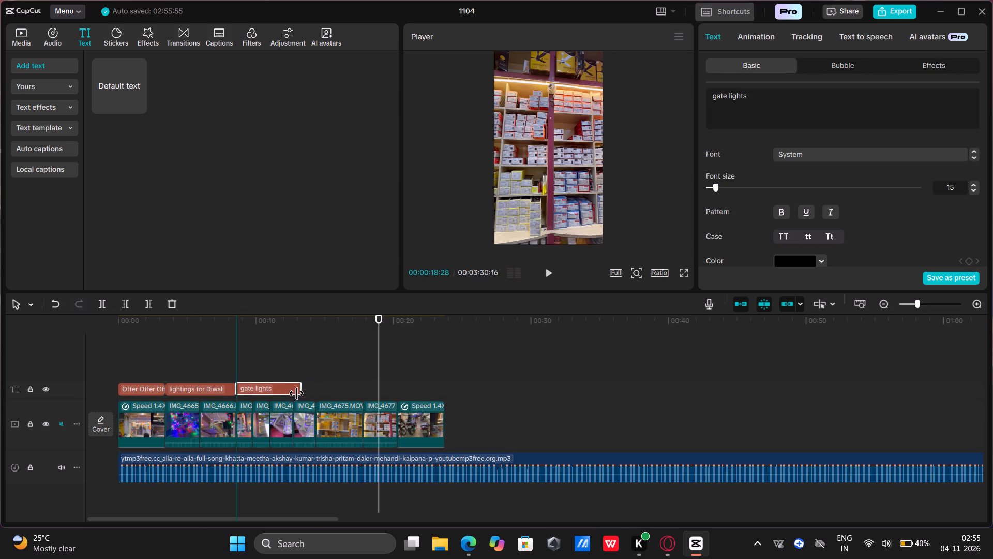
pyautogui.moveTo(302, 391); pyautogui.dragTo(316, 392)
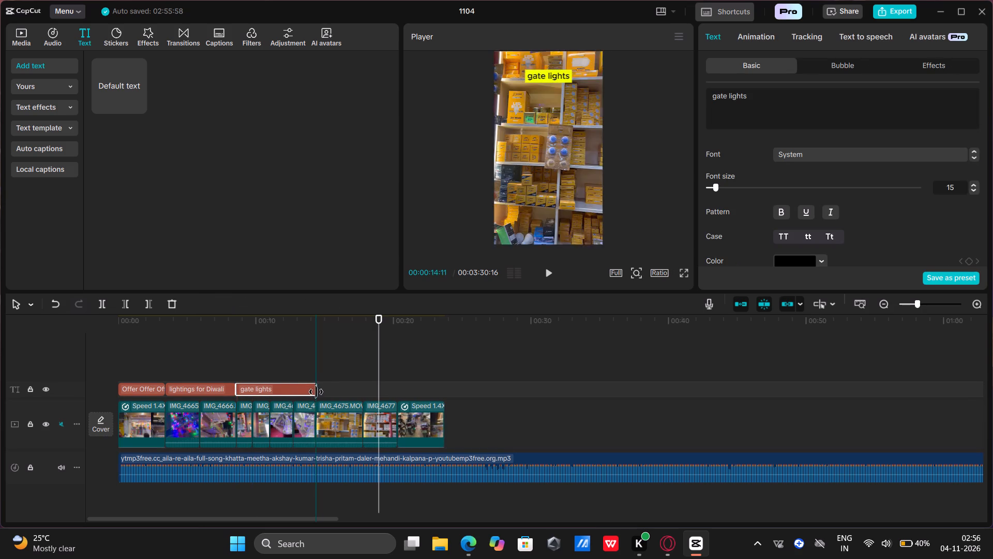
# Play from 00:00:10:09 past the end of the "gate lights" title to check its timing.
pyautogui.click(259, 368)
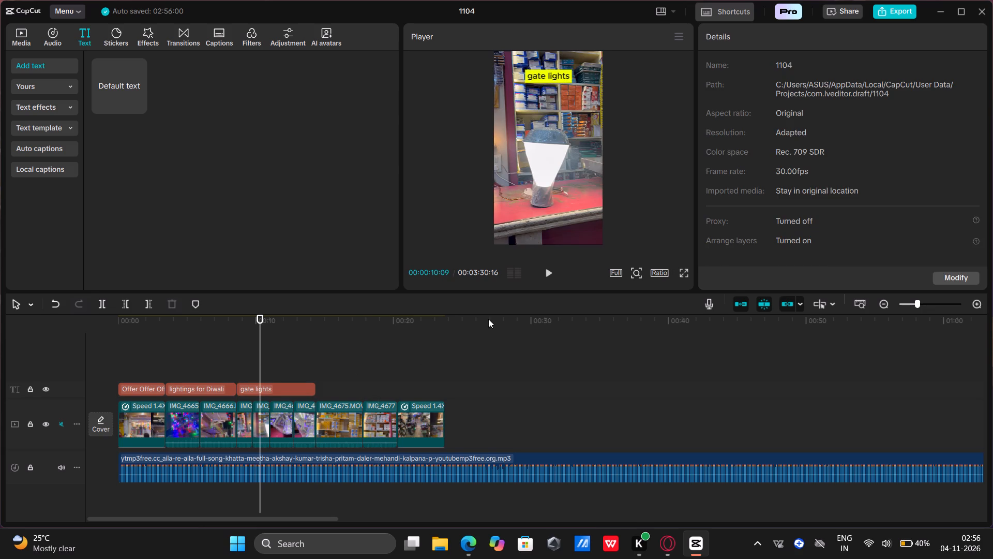
pyautogui.click(550, 279)
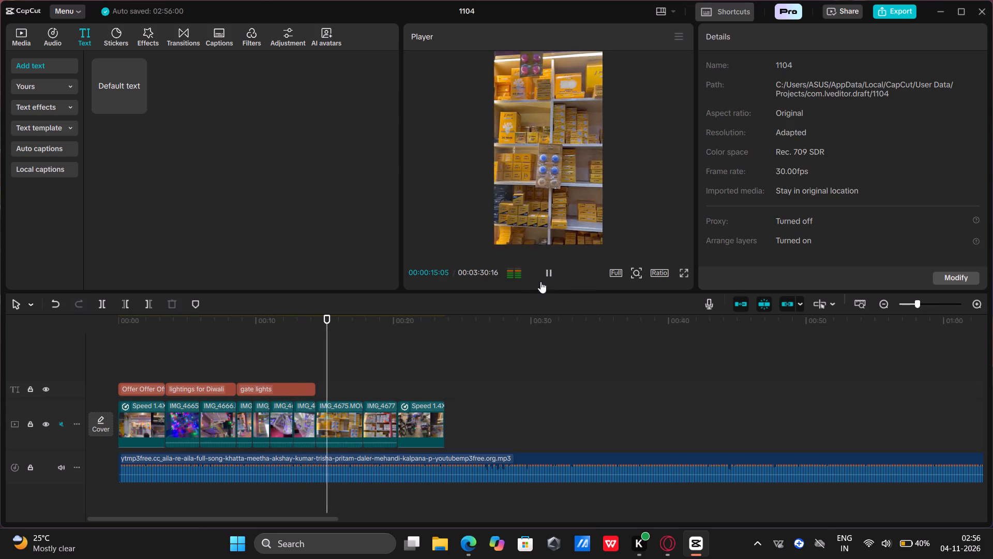
# Place the playhead at 00:00:14:11, exactly at the end of the "gate lights" title.
pyautogui.click(321, 354)
pyautogui.moveTo(321, 354); pyautogui.dragTo(316, 354)
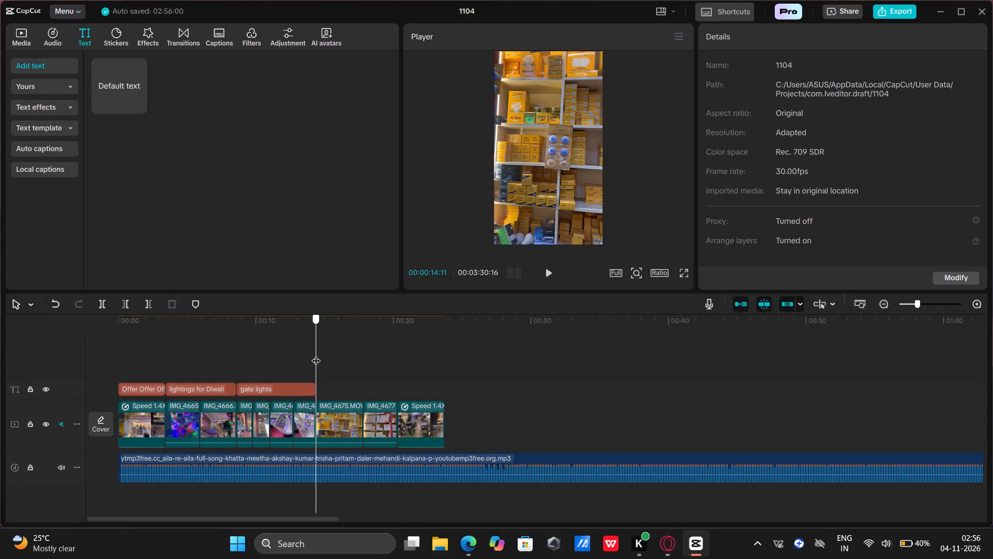
pyautogui.moveTo(316, 354); pyautogui.dragTo(316, 354)
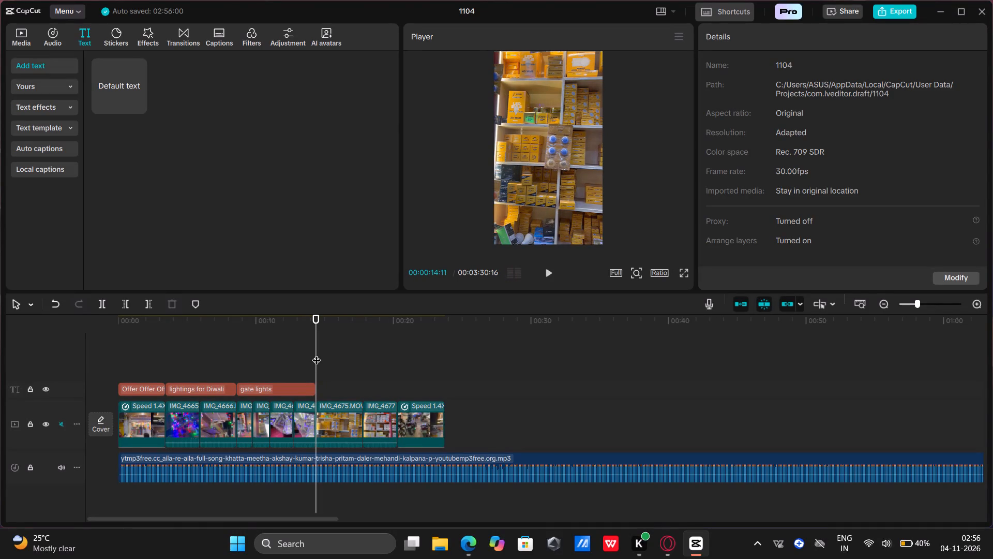
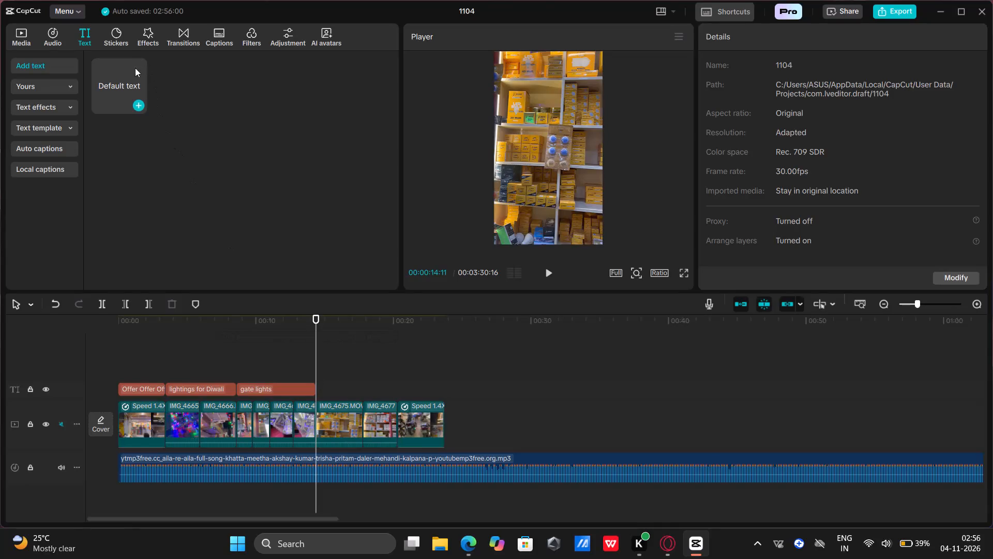
# Add a default text title at 00:00:14:11, right after the "gate lights" title, and set its text colour to black.
pyautogui.click(136, 100)
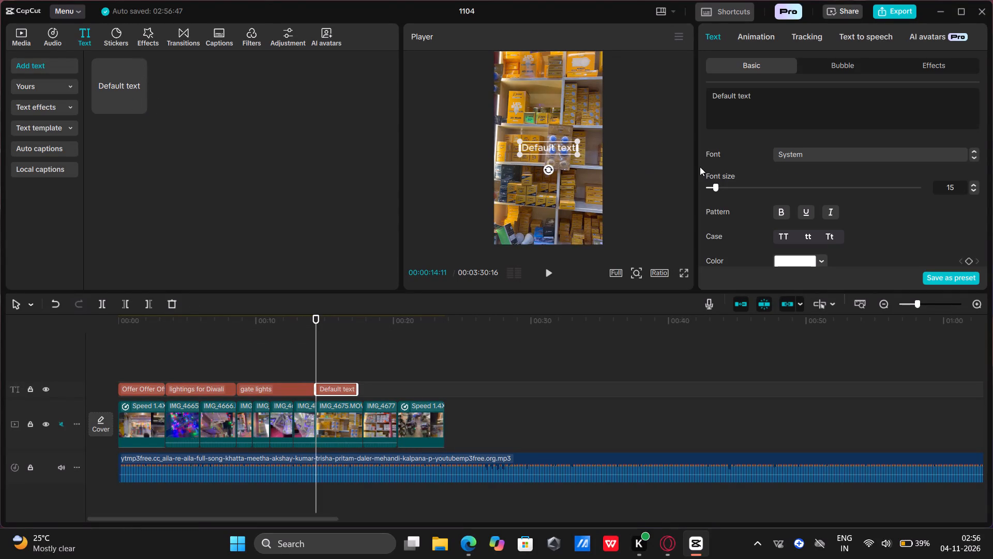
pyautogui.click(801, 260)
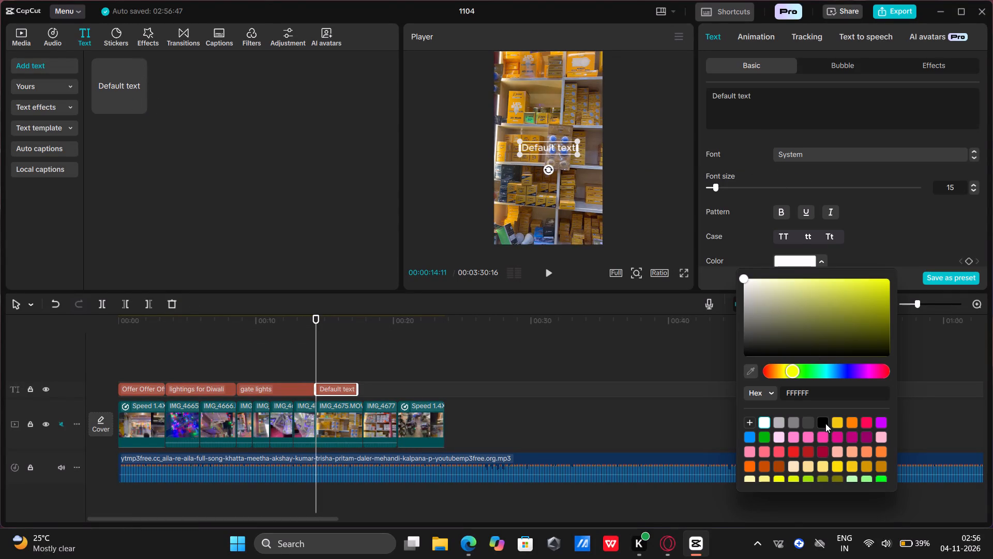
pyautogui.click(825, 423)
pyautogui.click(883, 202)
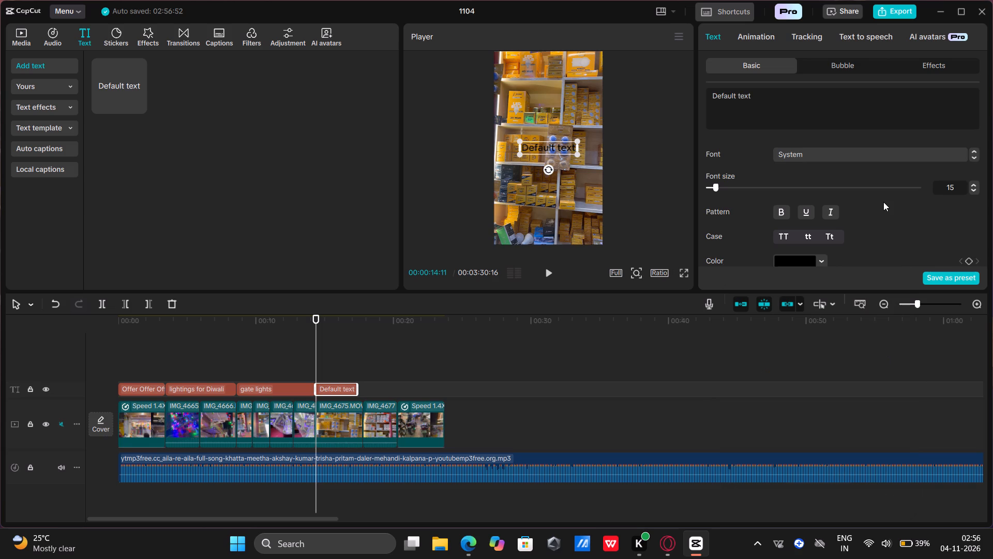
# Turn on the new title's background and set its colour to yellow F0FF00.
pyautogui.scroll(-2, 883, 202)
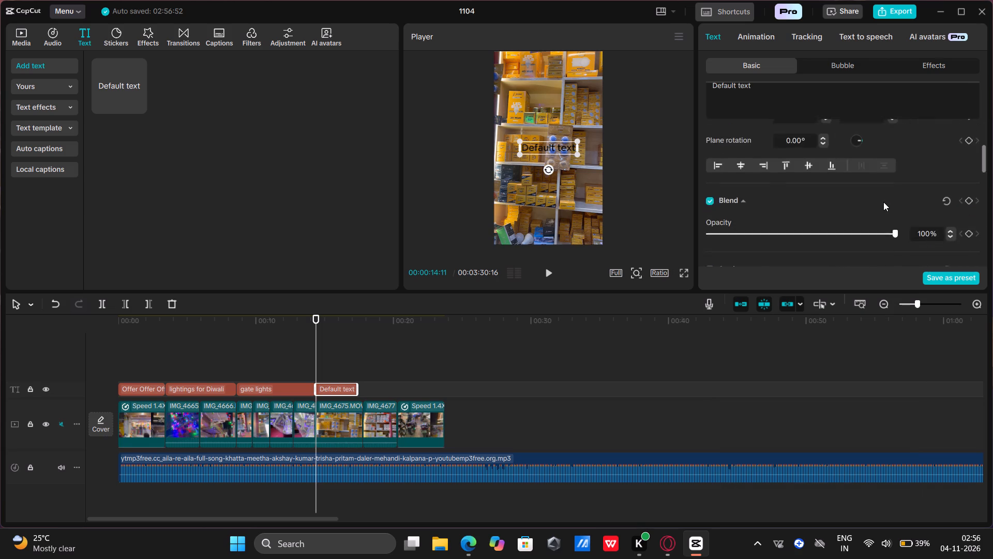
pyautogui.scroll(-1, 883, 202)
pyautogui.scroll(1, 841, 173)
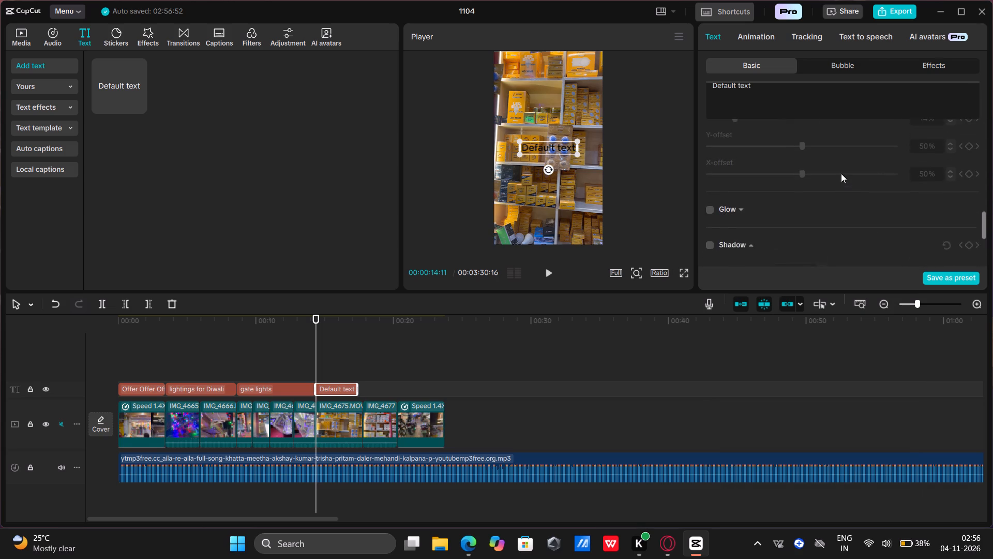
pyautogui.scroll(3, 841, 173)
pyautogui.click(706, 216)
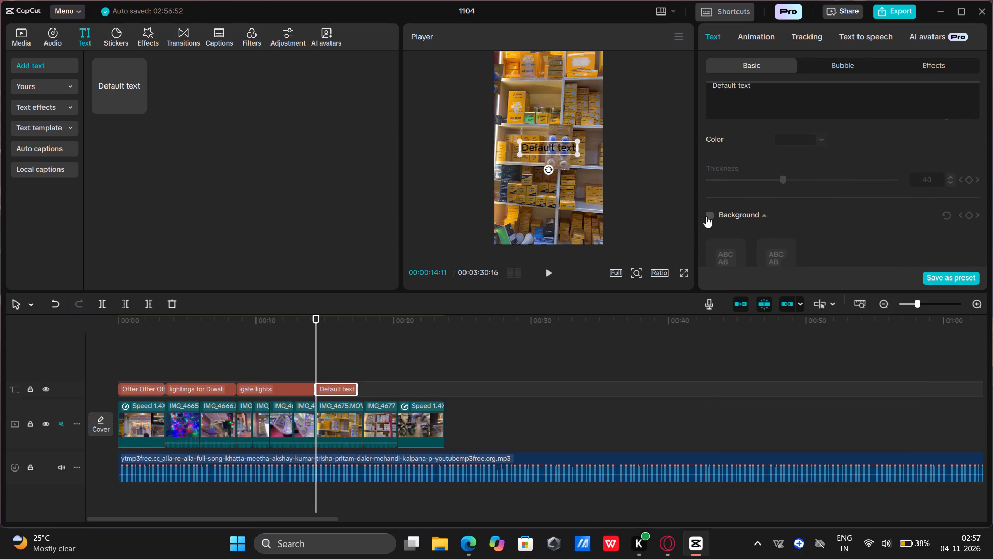
pyautogui.scroll(-1, 844, 236)
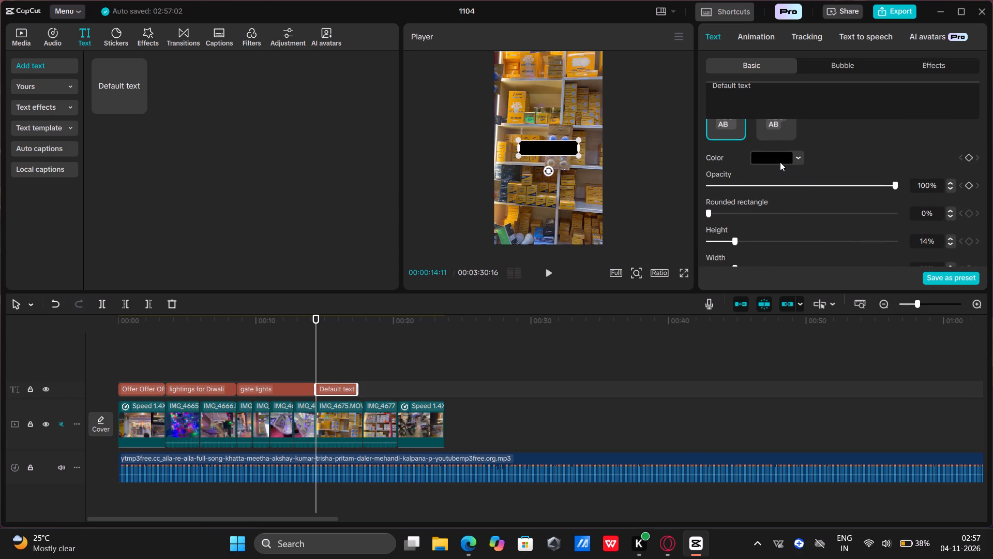
pyautogui.click(774, 160)
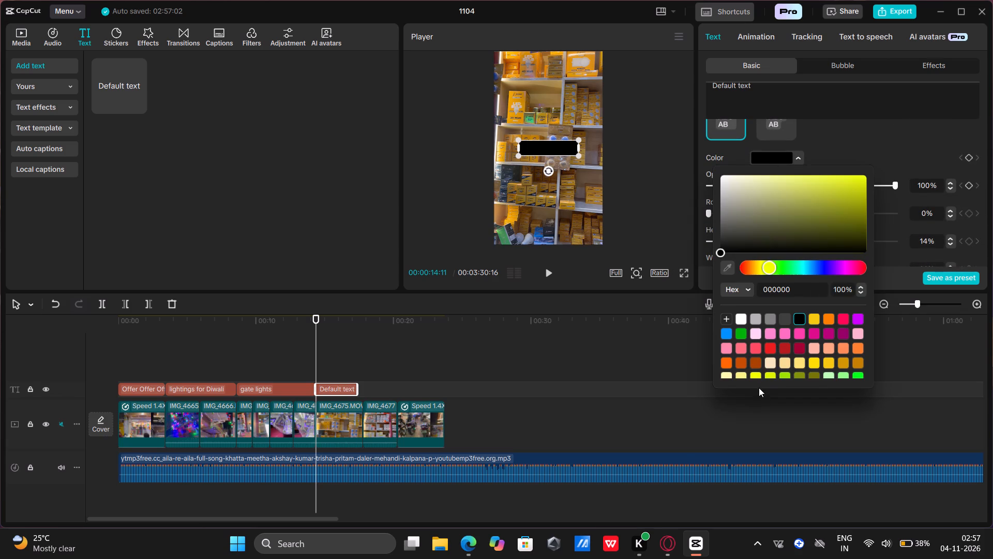
pyautogui.click(757, 374)
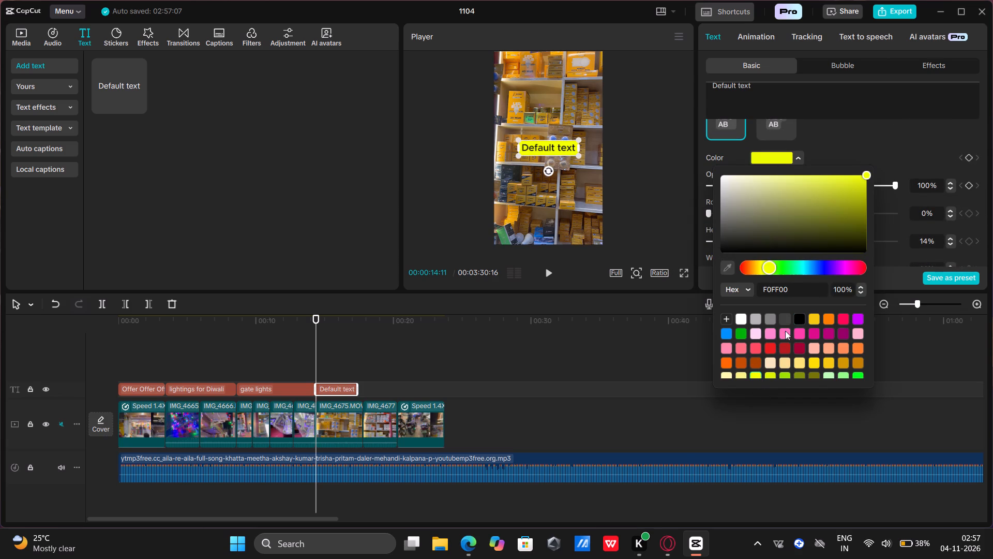
pyautogui.click(843, 124)
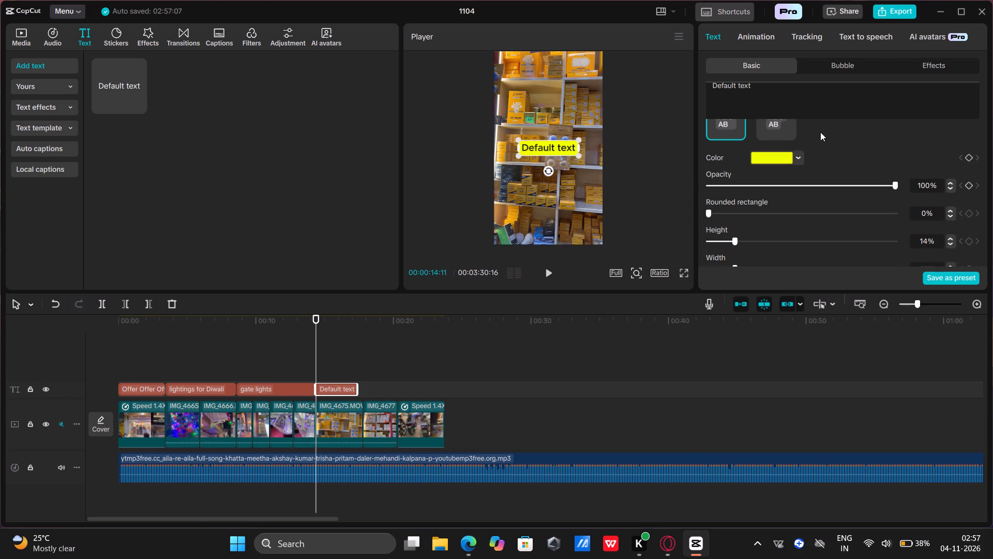
# Replace the new title's default wording with "juquar lights".
pyautogui.click(762, 91)
pyautogui.press('BackSpace')
pyautogui.press('BackSpace')
pyautogui.press('BackSpace')
pyautogui.press('BackSpace')
pyautogui.press('BackSpace')
pyautogui.press('BackSpace')
pyautogui.press('BackSpace')
pyautogui.press('BackSpace')
pyautogui.press('BackSpace')
pyautogui.press('BackSpace')
pyautogui.press('BackSpace')
pyautogui.press('BackSpace')
pyautogui.press('BackSpace')
pyautogui.press('BackSpace')
pyautogui.press('BackSpace')
pyautogui.press('BackSpace')
pyautogui.press('BackSpace')
pyautogui.press('BackSpace')
pyautogui.press('BackSpace')
pyautogui.press('BackSpace')
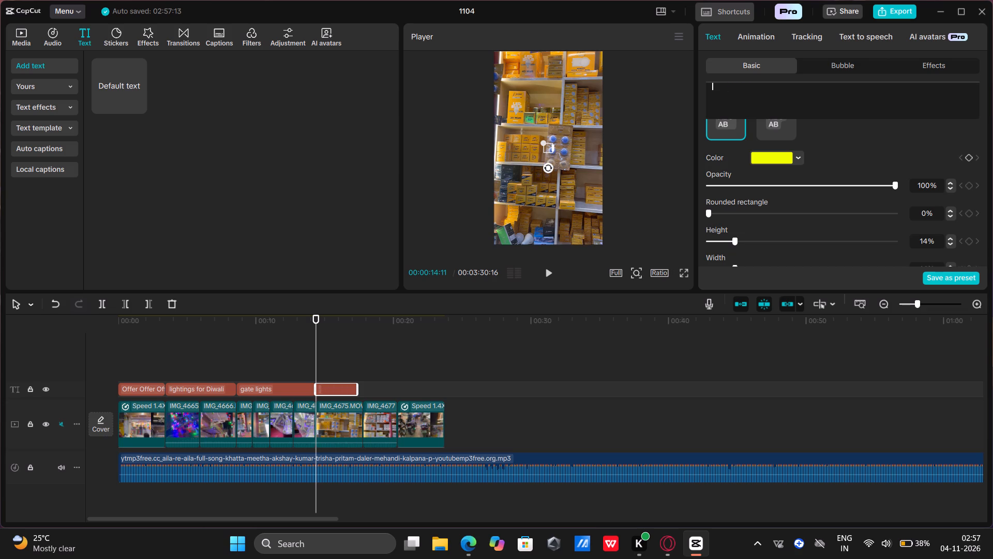
pyautogui.write('ju')
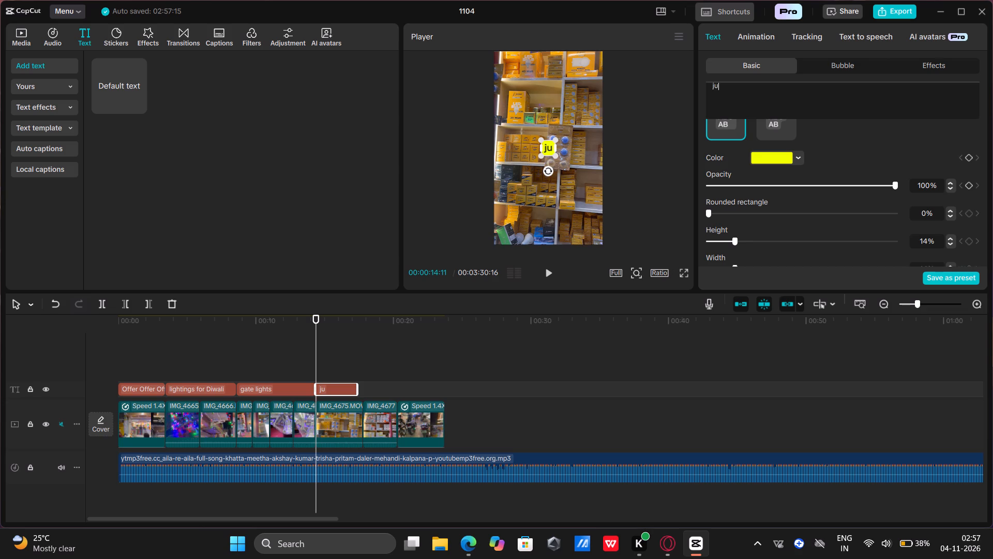
pyautogui.write('quar')
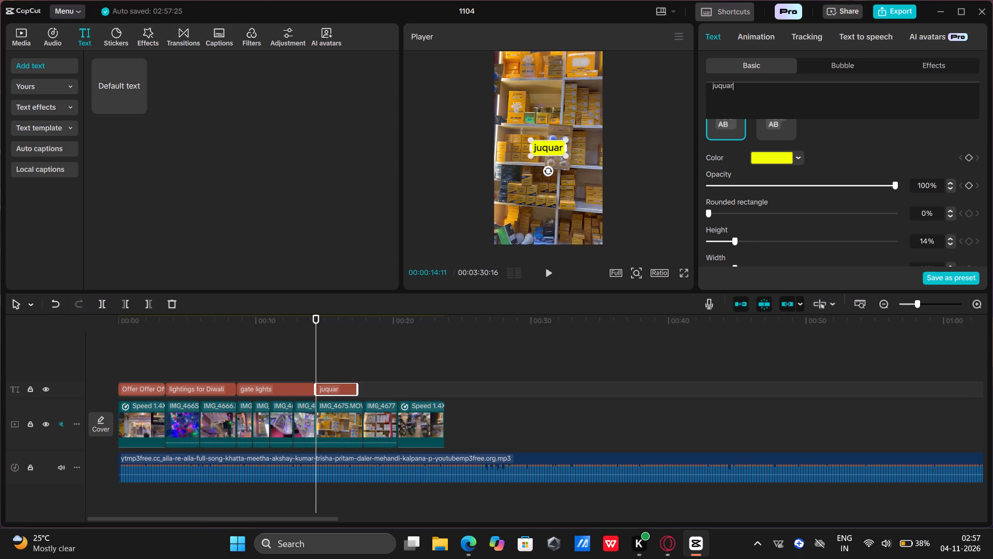
pyautogui.press('space')
pyautogui.write('li')
pyautogui.write('gh')
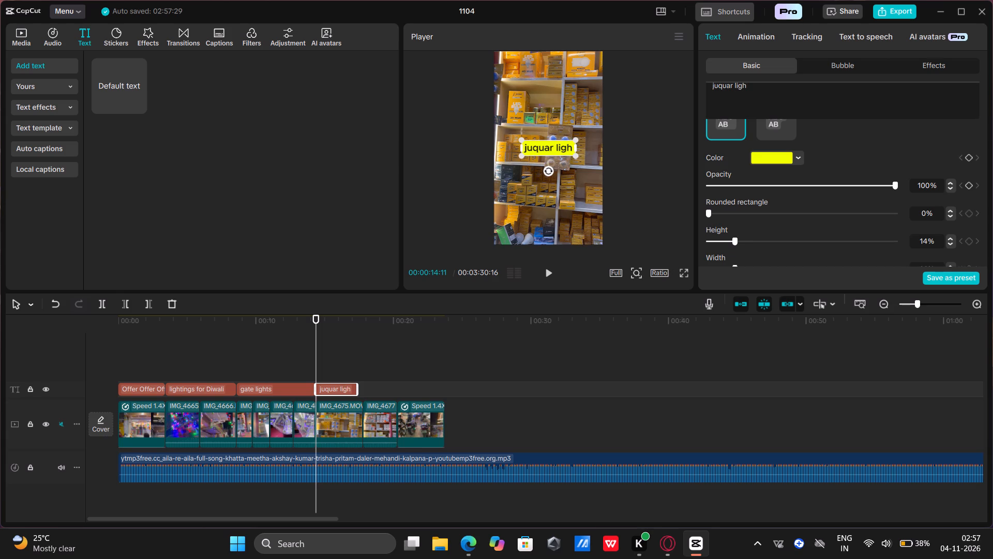
pyautogui.write('ts')
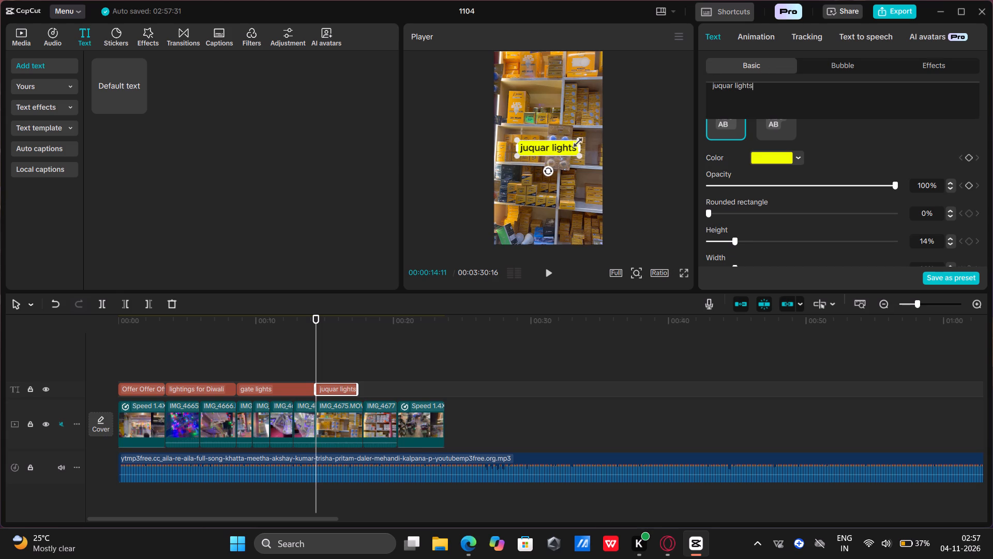
# Shrink the "juquar lights" title slightly and move it a little above the centre of the frame.
pyautogui.moveTo(576, 155); pyautogui.dragTo(574, 154)
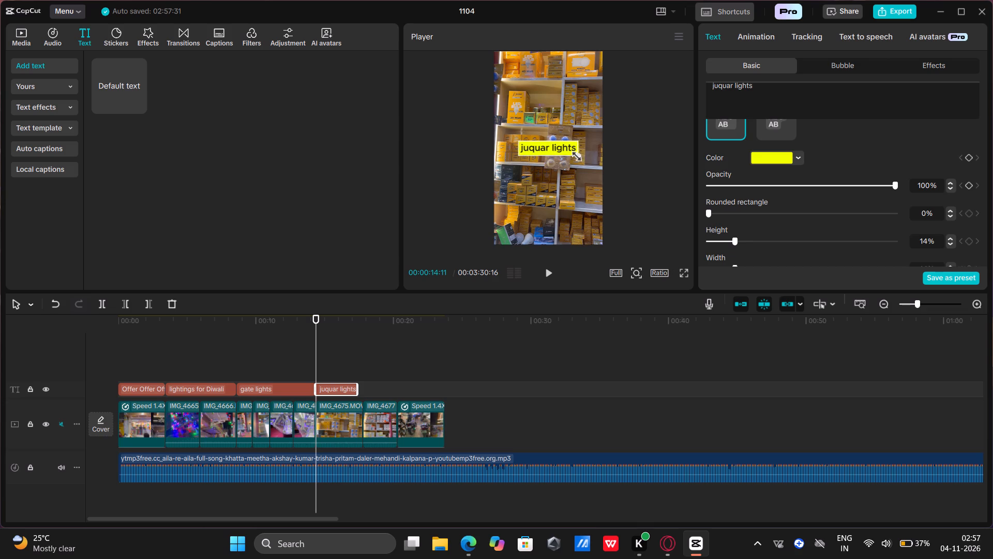
pyautogui.moveTo(574, 154); pyautogui.dragTo(570, 151)
pyautogui.moveTo(541, 146); pyautogui.dragTo(541, 117)
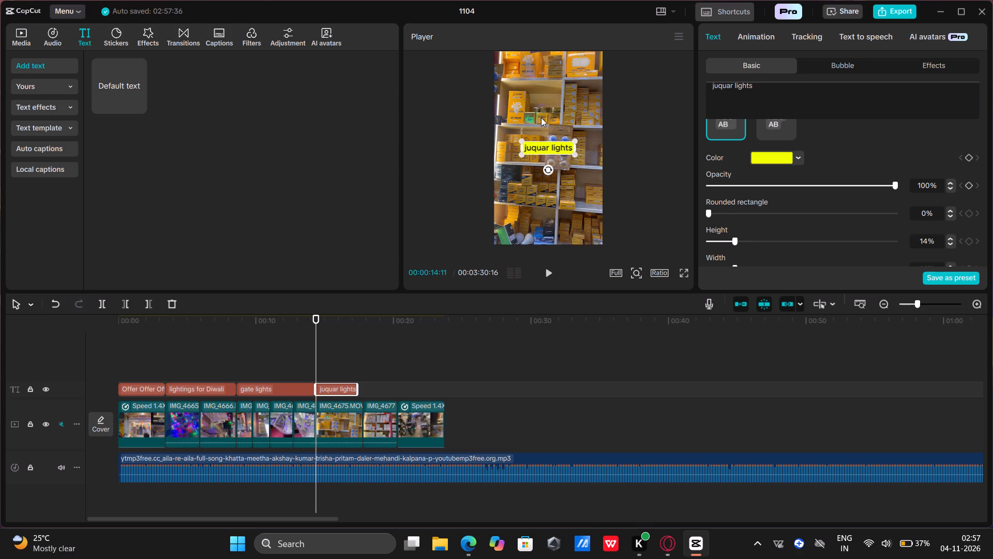
pyautogui.moveTo(541, 117); pyautogui.dragTo(541, 122)
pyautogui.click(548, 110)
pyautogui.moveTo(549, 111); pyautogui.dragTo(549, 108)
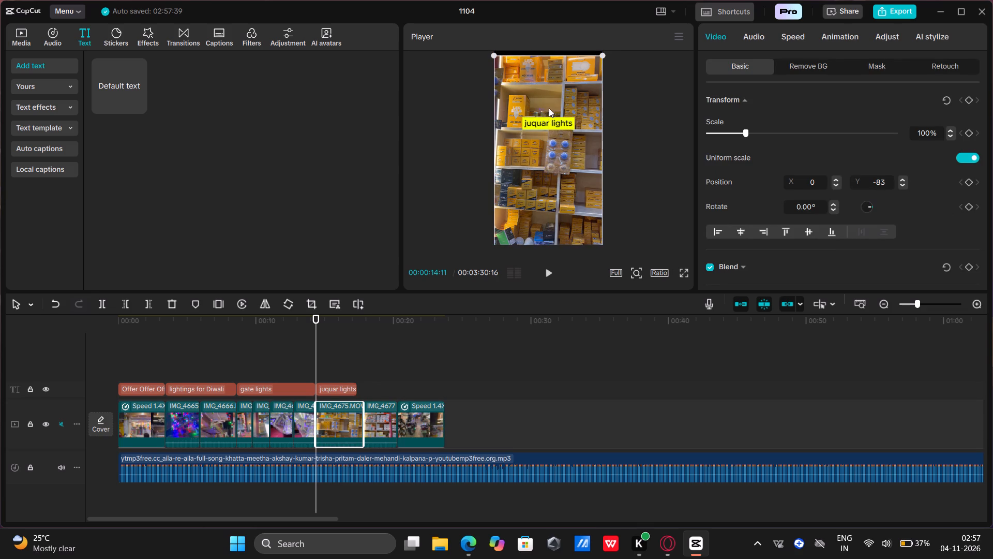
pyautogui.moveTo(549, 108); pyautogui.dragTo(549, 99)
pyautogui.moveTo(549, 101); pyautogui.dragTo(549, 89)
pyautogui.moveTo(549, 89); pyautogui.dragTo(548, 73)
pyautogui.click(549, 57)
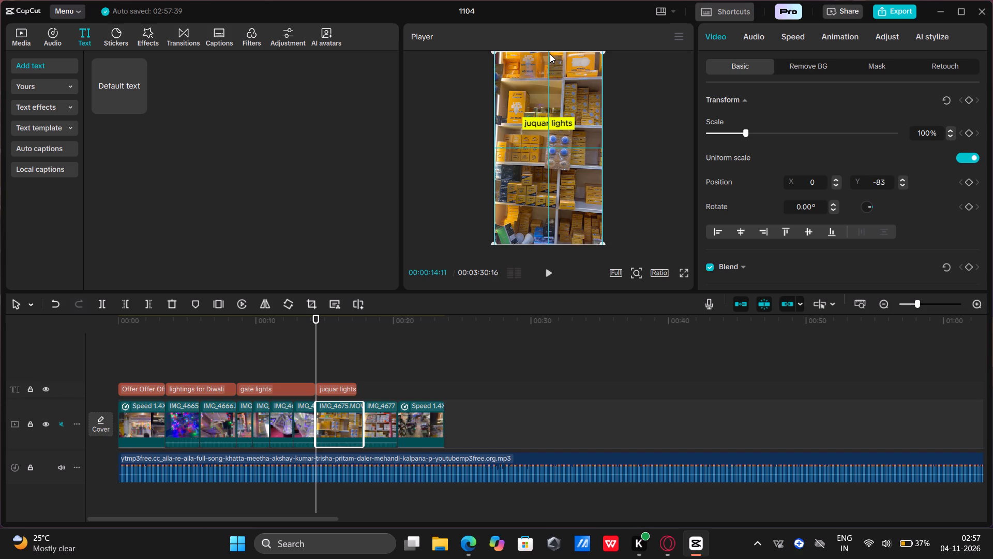
# Move the "juquar lights" title up near the top of the frame, keeping it horizontally centred.
pyautogui.click(544, 116)
pyautogui.click(544, 119)
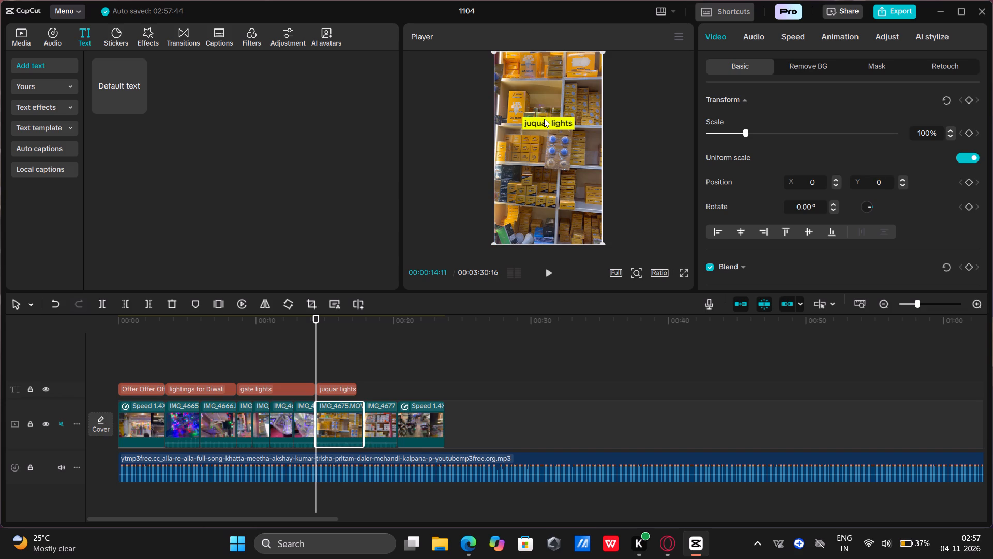
pyautogui.click(544, 119)
pyautogui.moveTo(544, 119); pyautogui.dragTo(545, 99)
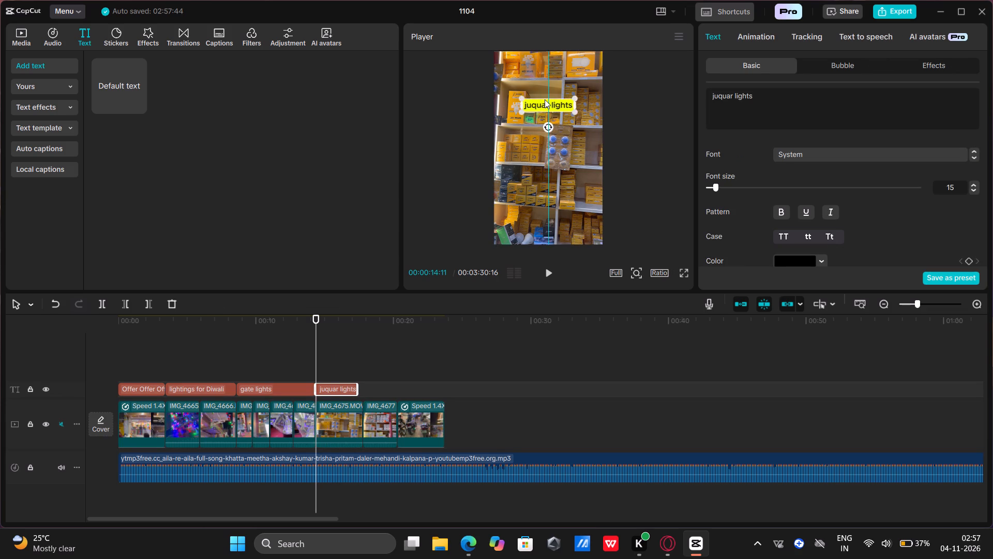
pyautogui.moveTo(545, 99); pyautogui.dragTo(547, 74)
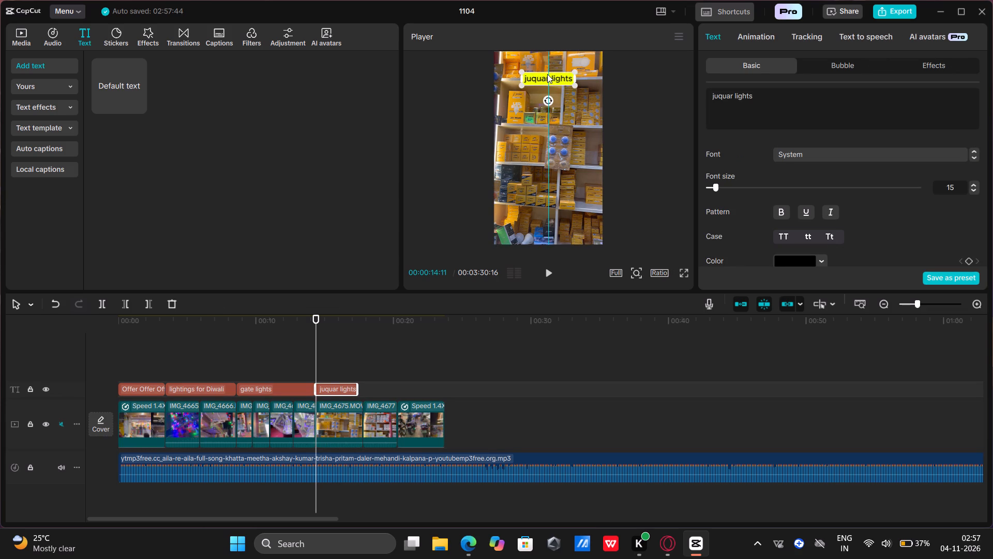
pyautogui.moveTo(547, 74); pyautogui.dragTo(547, 73)
pyautogui.moveTo(547, 73); pyautogui.dragTo(545, 69)
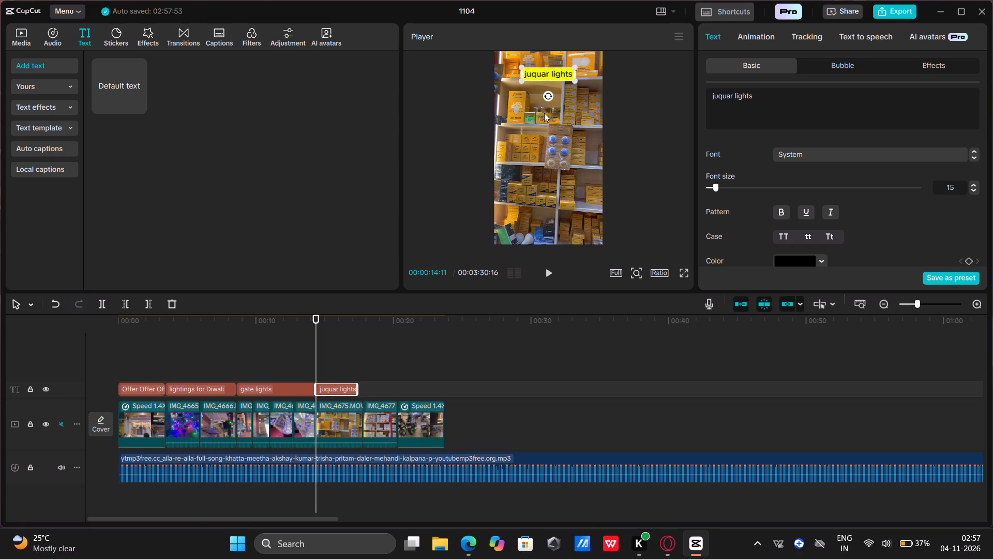
# Preview the "juquar lights" title from 00:00:14:11 and extend its end to where the IMG_4675.MOV clip ends.
pyautogui.click(543, 270)
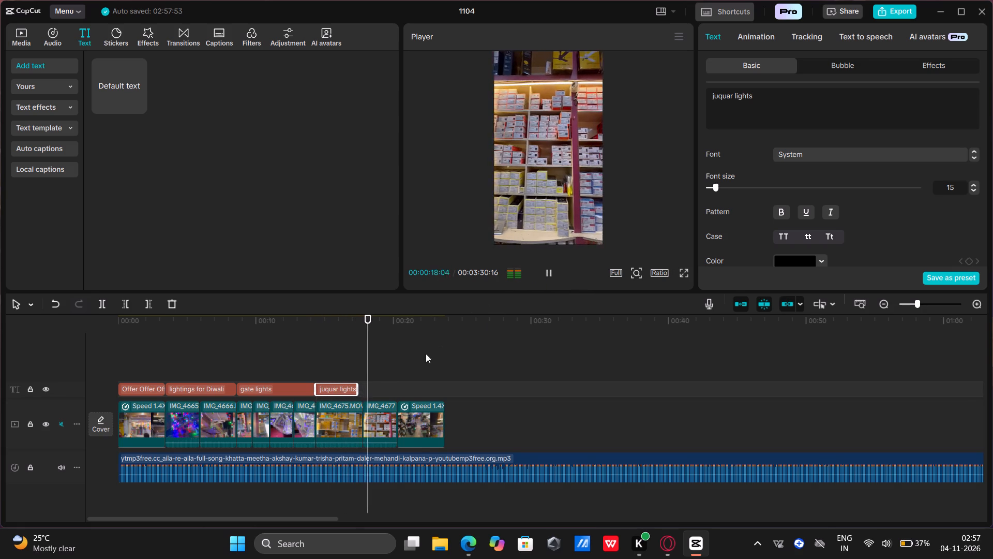
pyautogui.moveTo(356, 388); pyautogui.dragTo(361, 389)
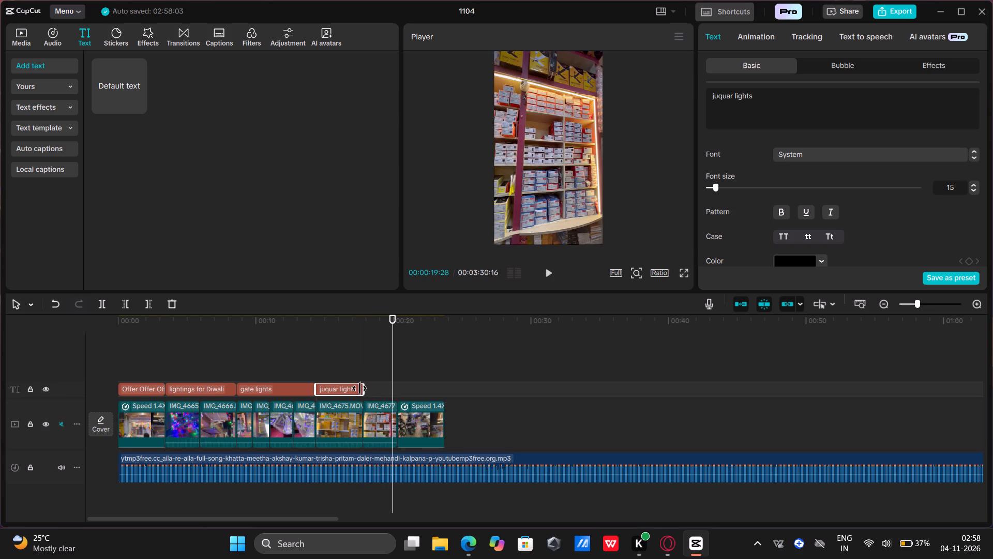
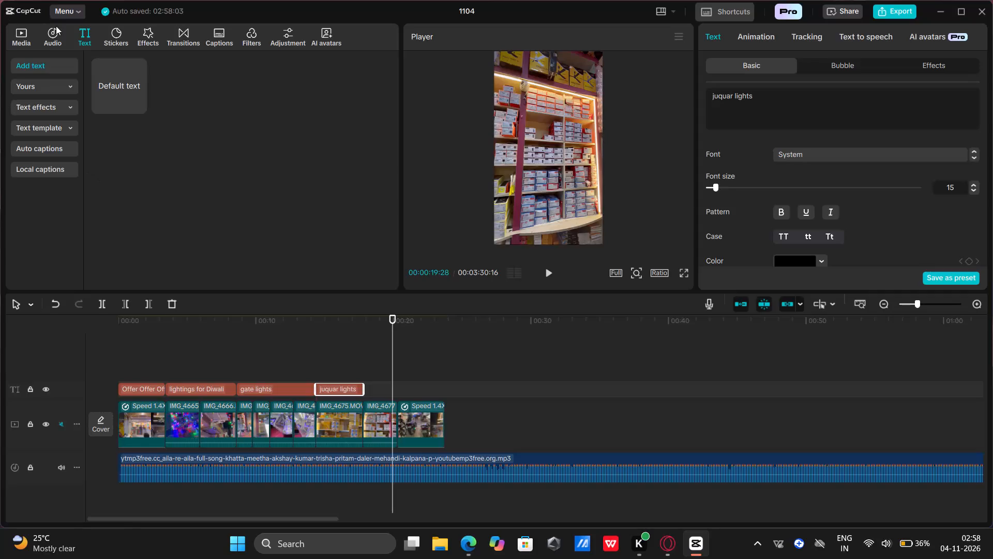
# Preview the source clips IMG_4677 (1).MOV and IMG_4676.MOV, zooming in to examine the labels on the shelved boxes.
pyautogui.click(14, 35)
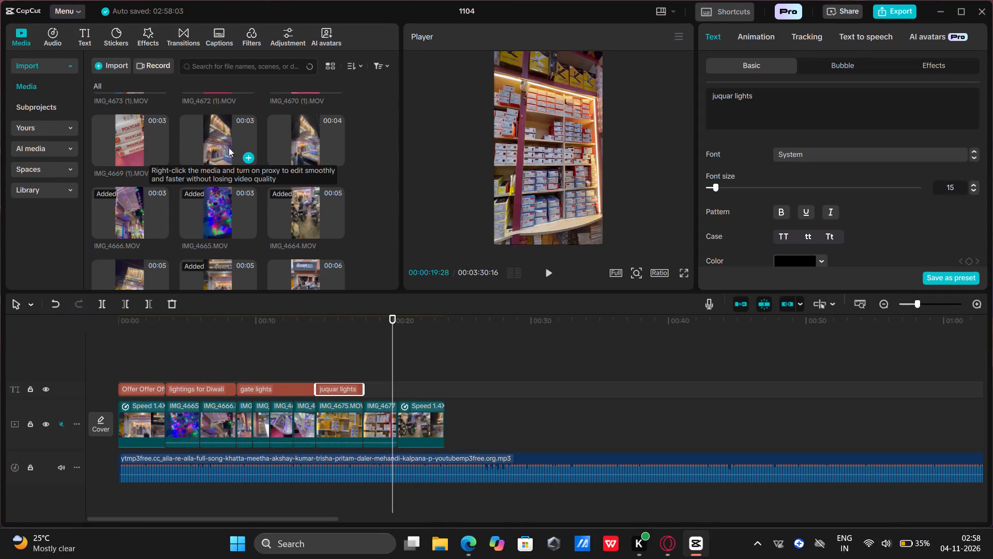
pyautogui.scroll(1, 223, 224)
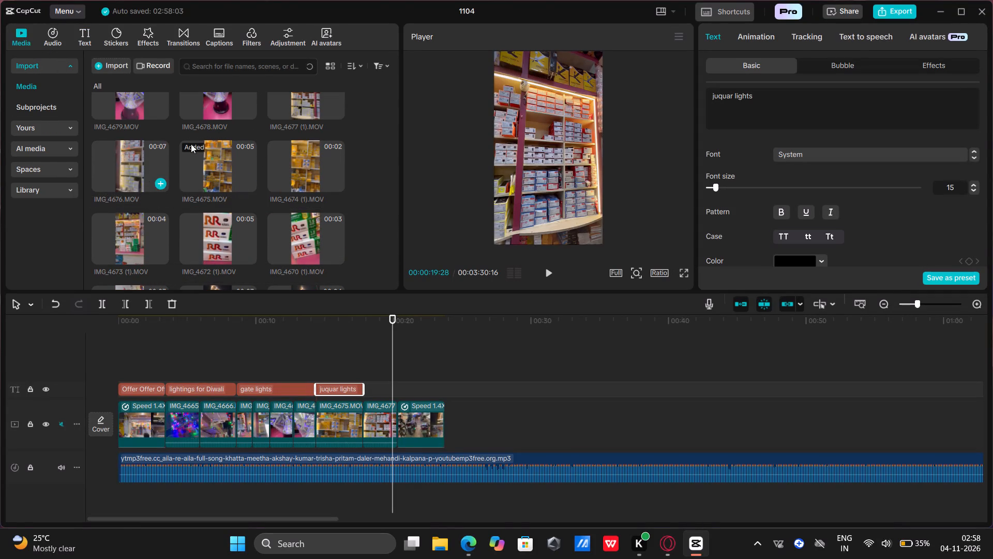
pyautogui.click(317, 105)
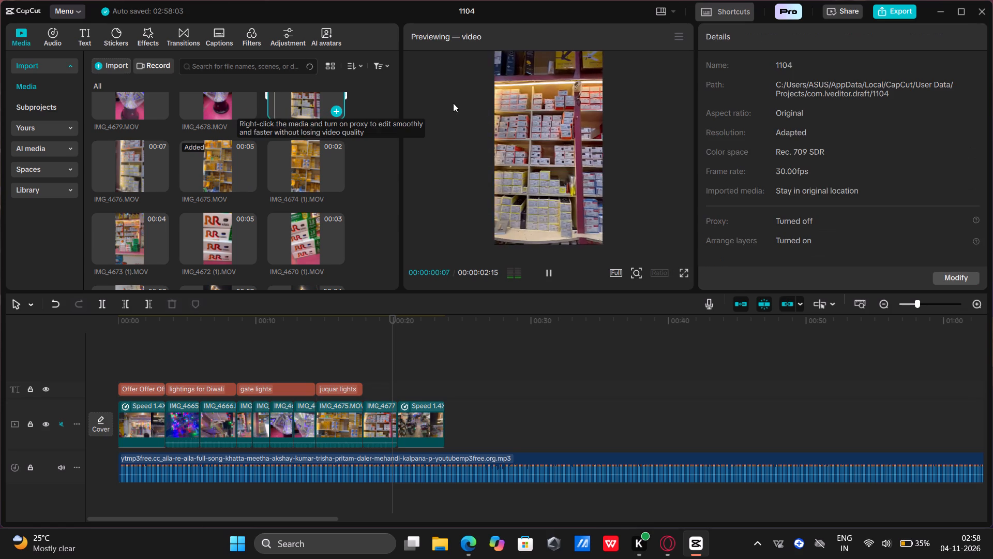
pyautogui.keyDown('ctrl'); pyautogui.scroll(6, 572, 146); pyautogui.keyUp('ctrl')
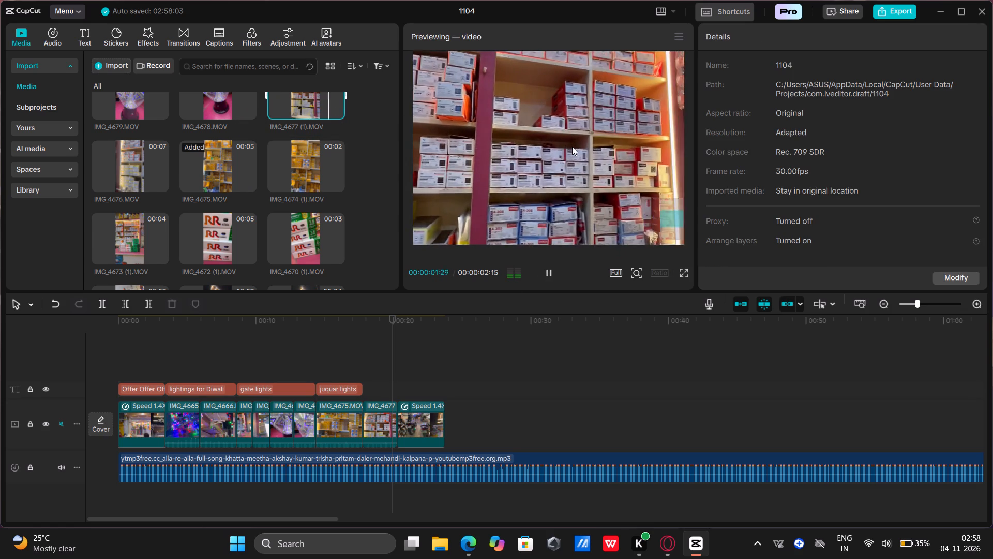
pyautogui.keyDown('ctrl'); pyautogui.scroll(10, 572, 146); pyautogui.keyUp('ctrl')
pyautogui.scroll(-1, 572, 146)
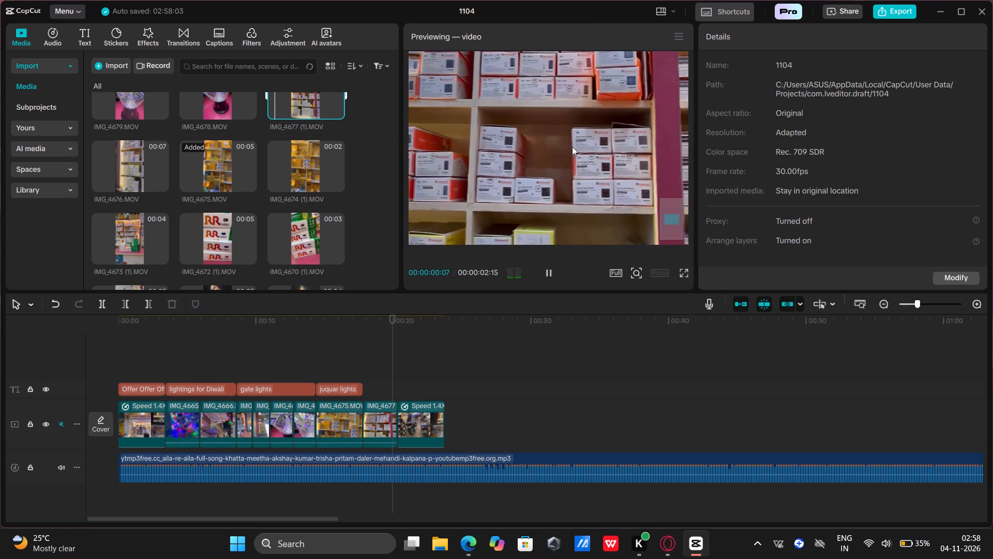
pyautogui.keyDown('ctrl'); pyautogui.scroll(5, 572, 146); pyautogui.keyUp('ctrl')
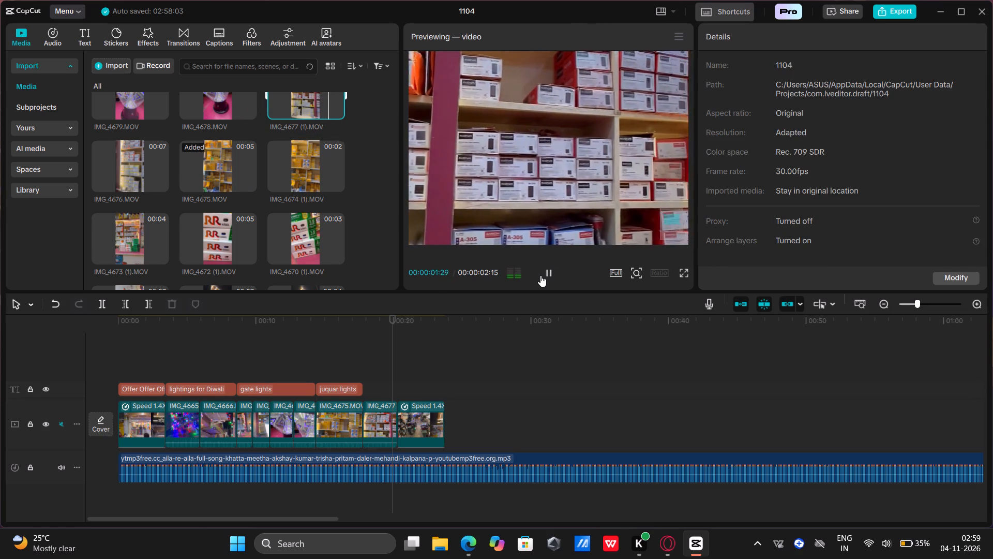
pyautogui.click(546, 274)
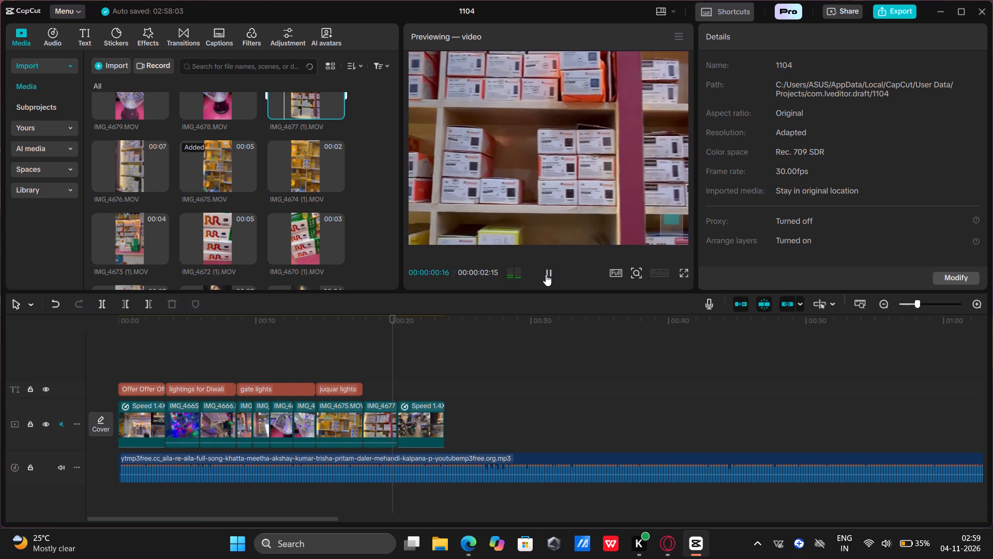
pyautogui.click(546, 274)
pyautogui.doubleClick(546, 274)
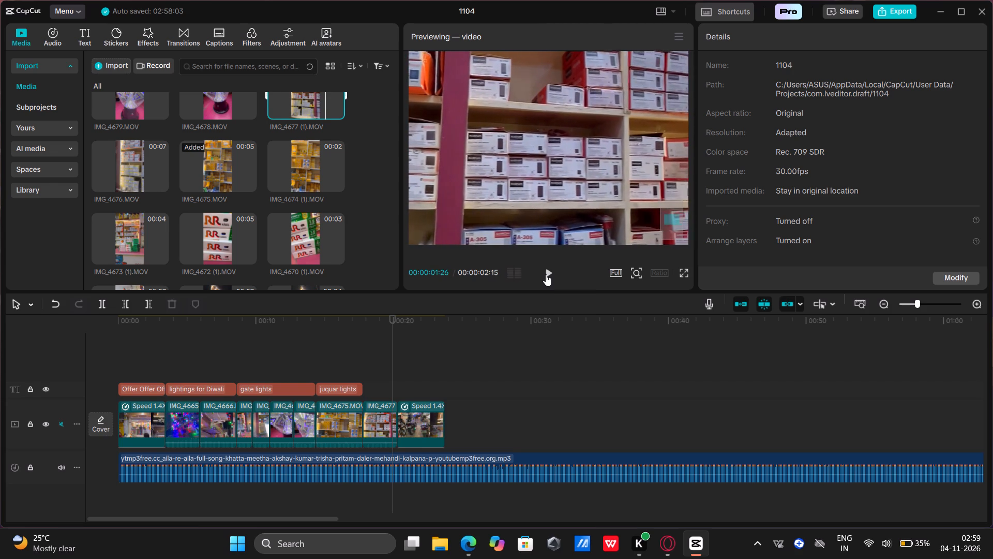
pyautogui.doubleClick(546, 274)
pyautogui.click(546, 274)
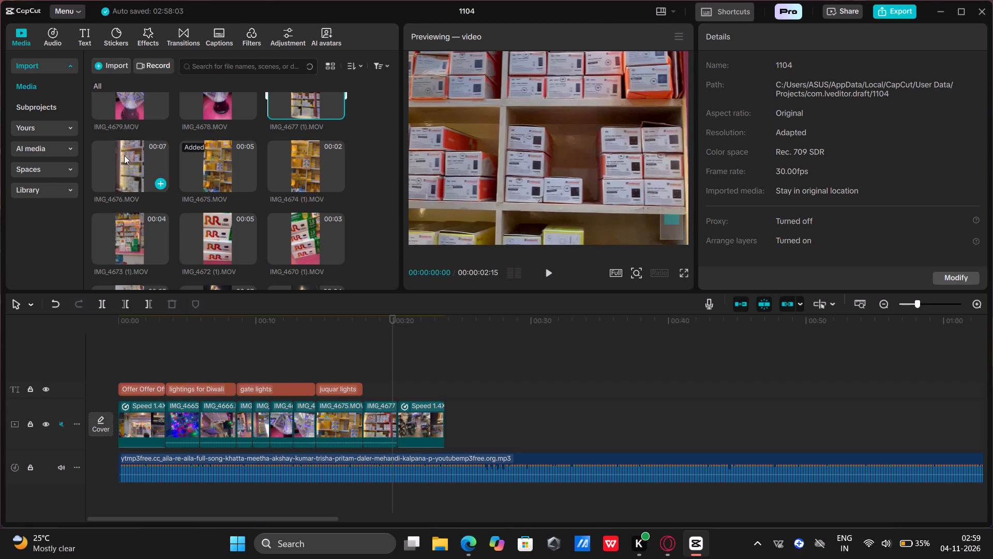
pyautogui.click(136, 169)
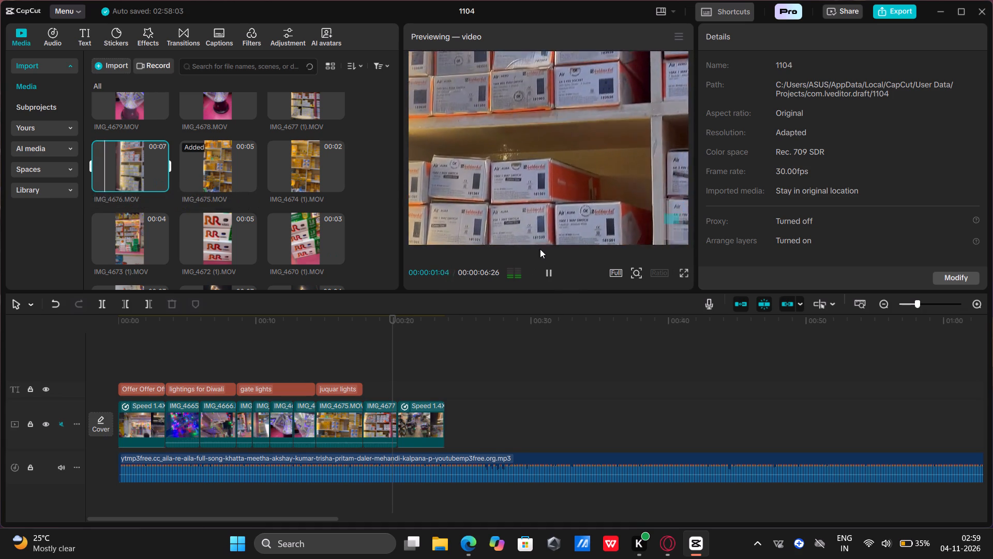
pyautogui.click(552, 271)
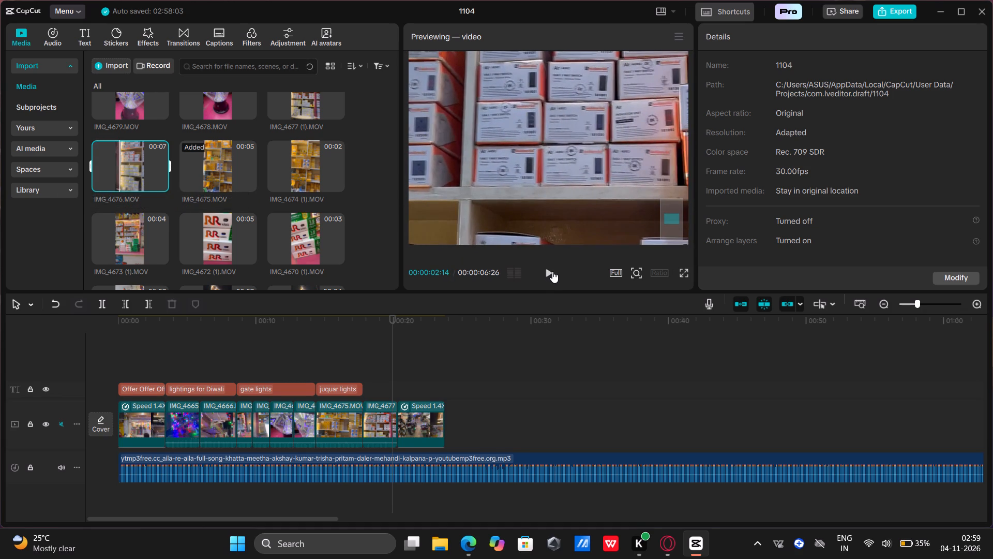
pyautogui.doubleClick(552, 271)
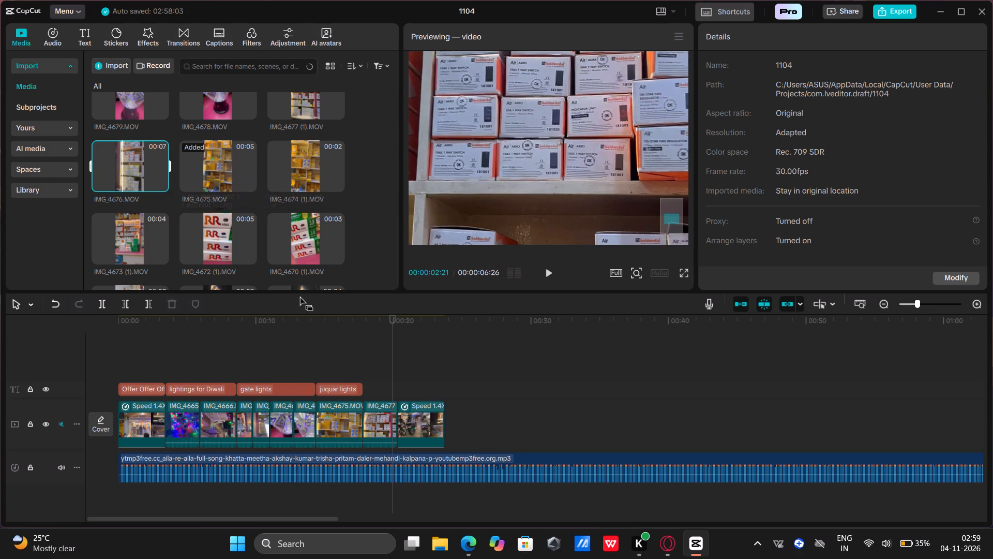
# Add a default text title at 00:00:17:24, where the "juquar lights" title ends.
pyautogui.click(251, 330)
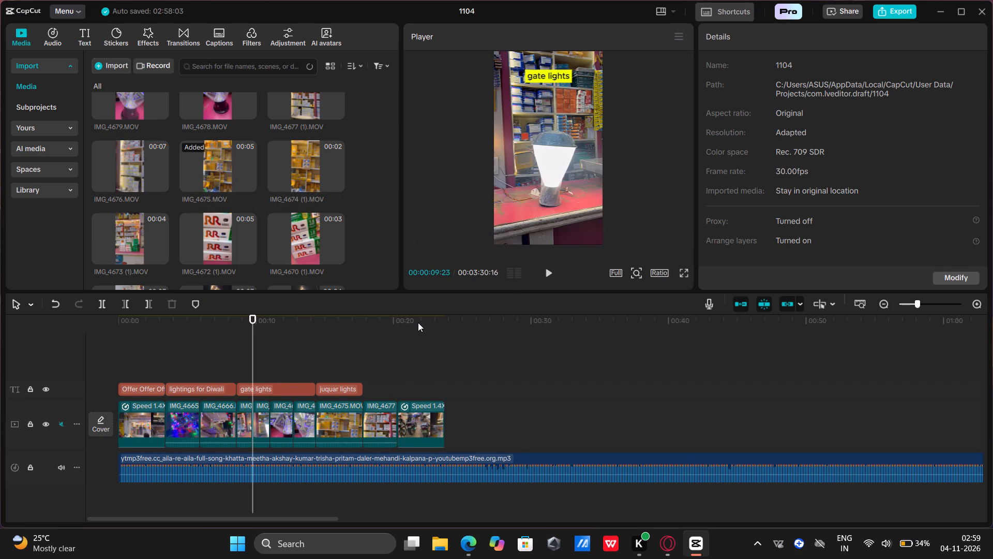
pyautogui.click(360, 359)
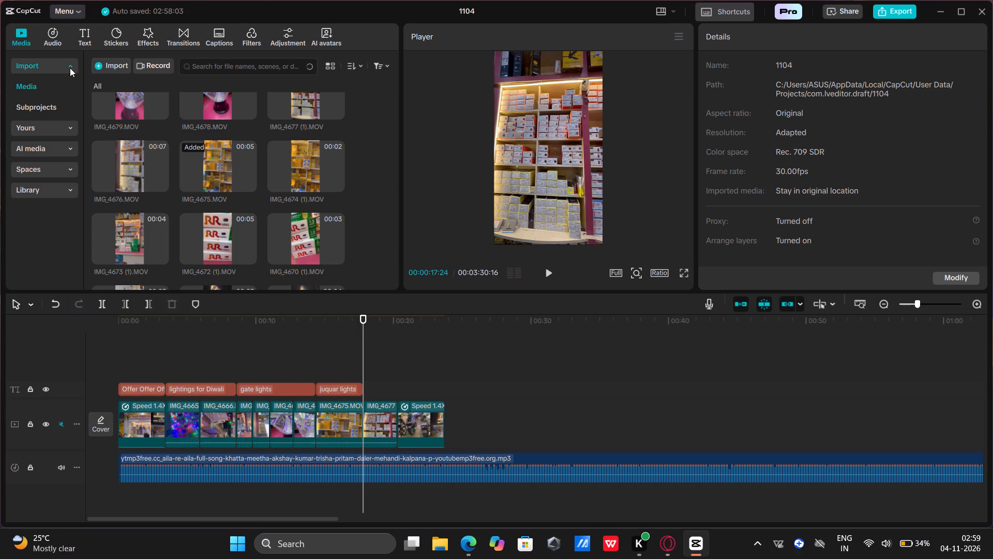
pyautogui.click(89, 36)
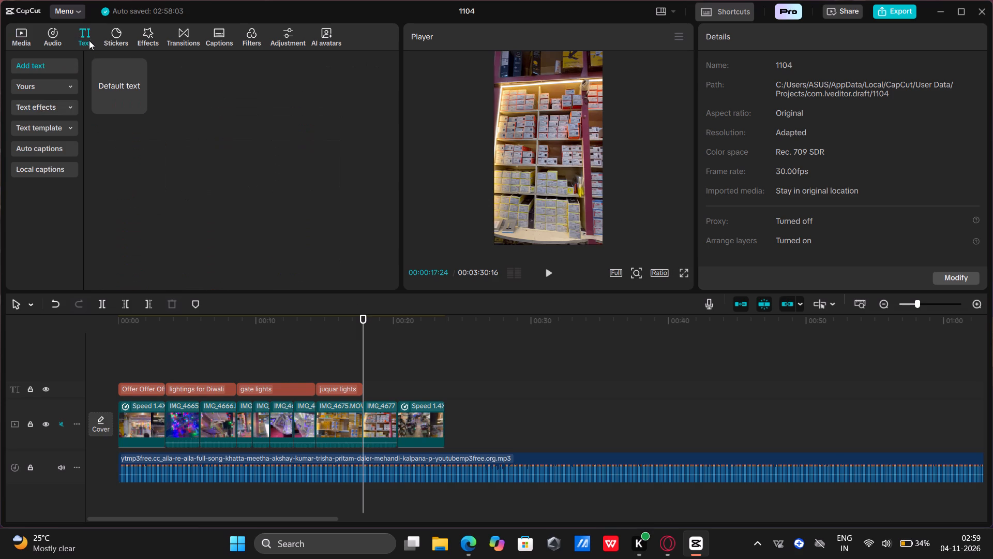
pyautogui.click(141, 104)
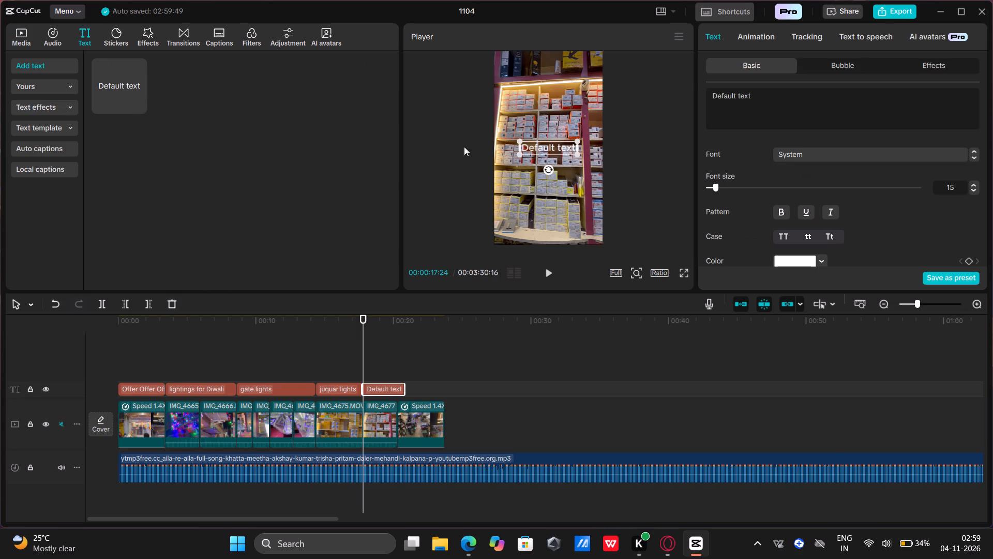
# Set the new title's text colour to black (000000).
pyautogui.scroll(-1, 908, 232)
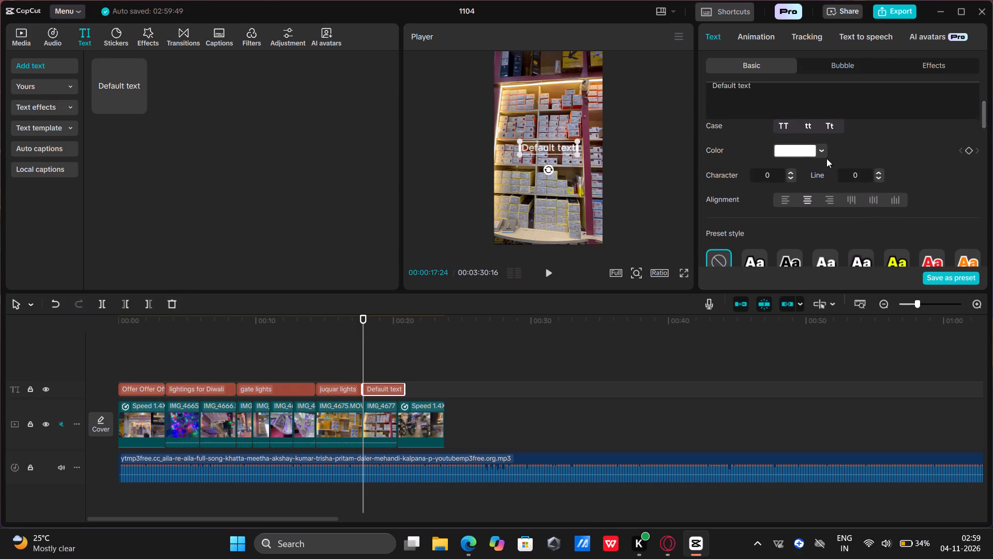
pyautogui.click(807, 148)
pyautogui.click(823, 312)
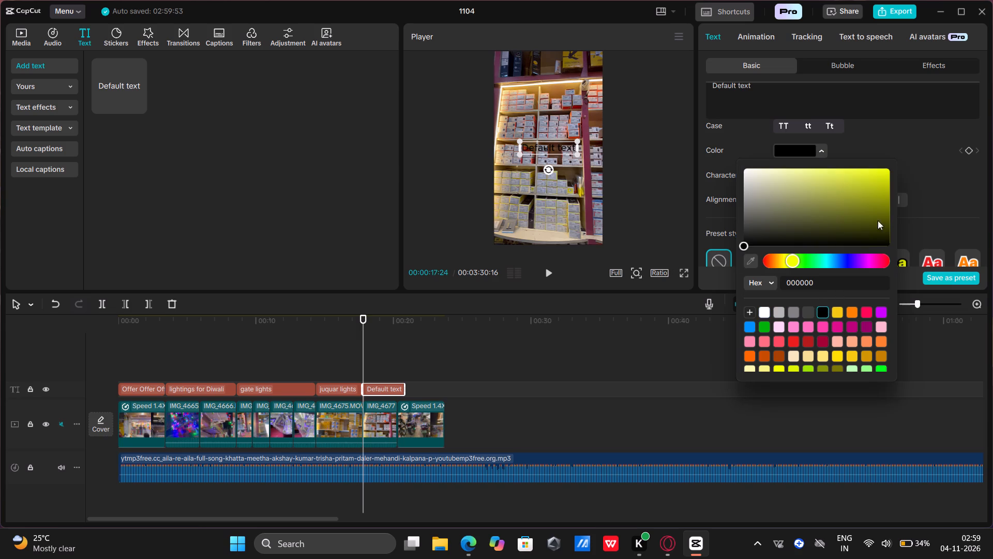
pyautogui.click(940, 146)
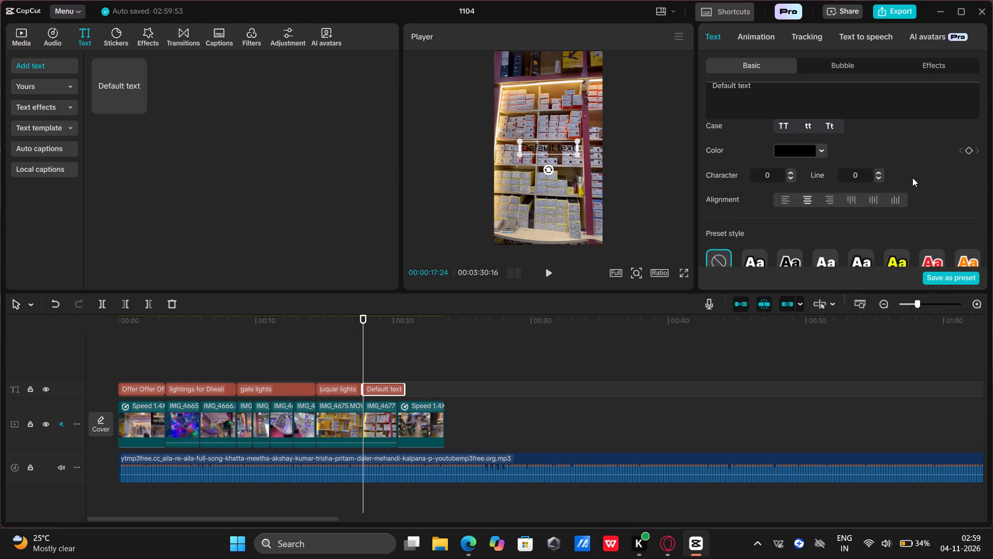
# Enable a background on the new title and colour it yellow (F0FF00).
pyautogui.scroll(-1, 912, 178)
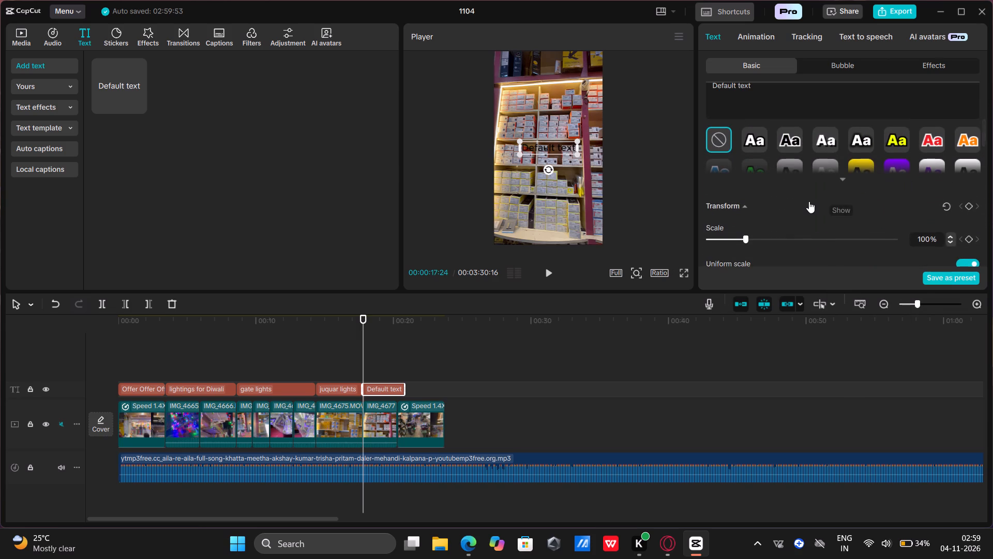
pyautogui.scroll(-2, 809, 201)
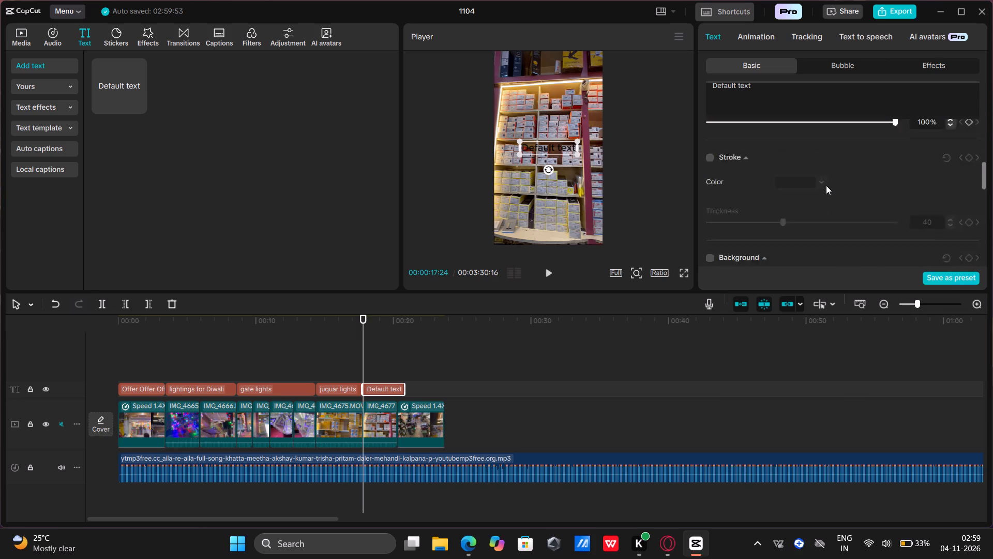
pyautogui.scroll(1, 826, 185)
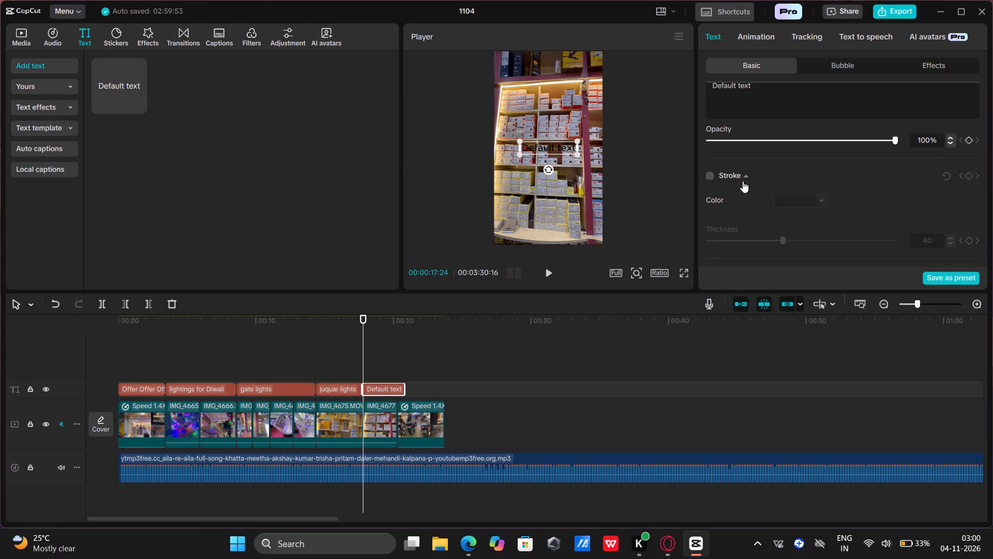
pyautogui.scroll(-1, 753, 181)
pyautogui.click(713, 142)
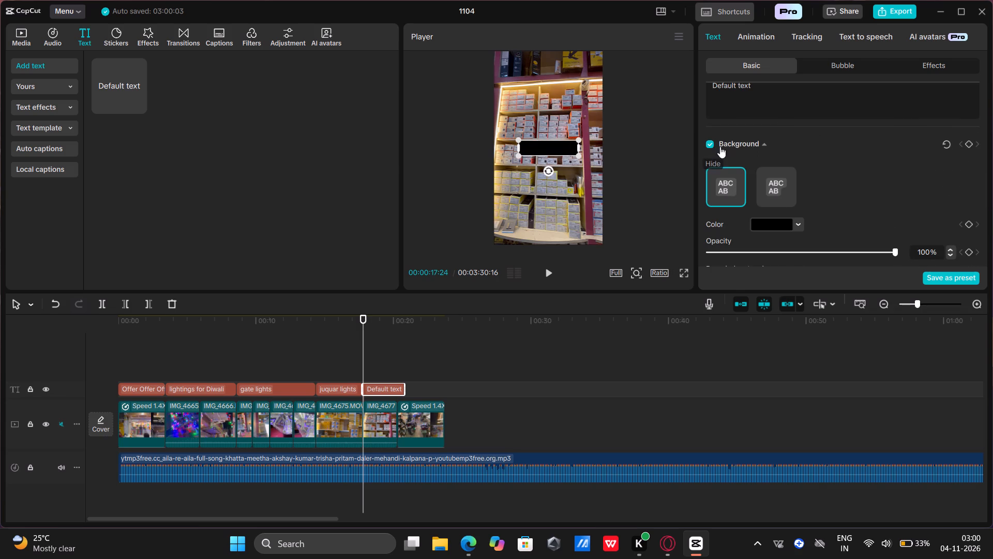
pyautogui.click(785, 226)
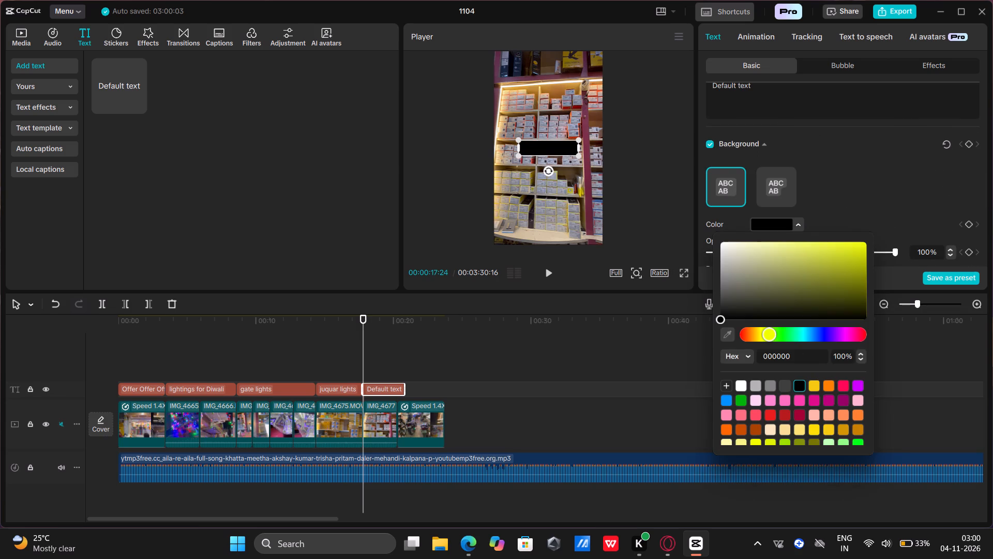
pyautogui.click(757, 440)
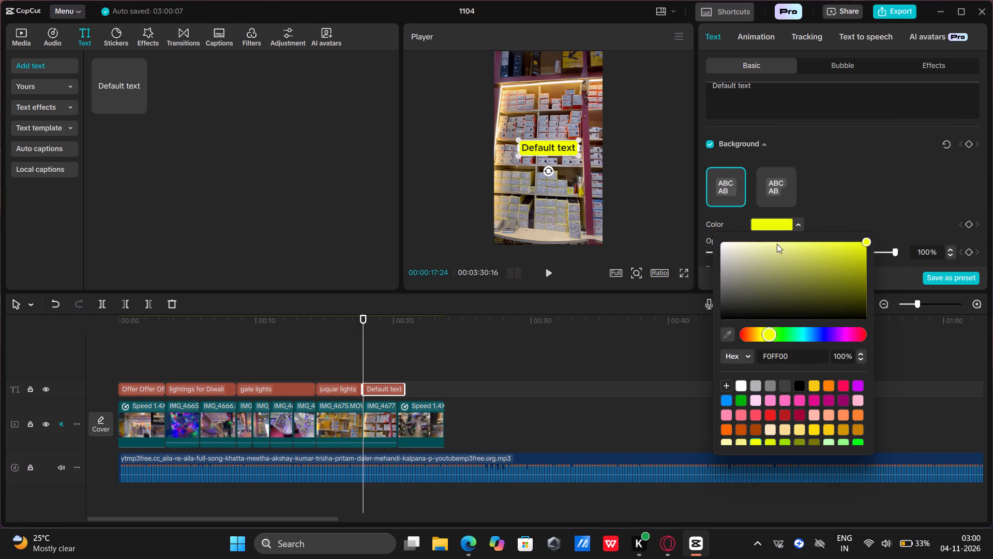
# Replace the new title's default wording with "goldmedal lights".
pyautogui.click(768, 109)
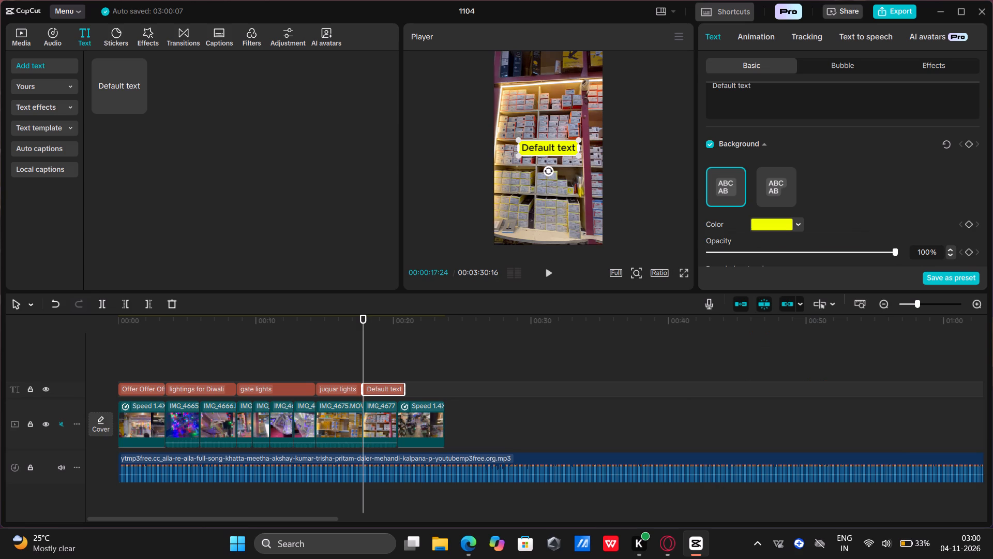
pyautogui.press('BackSpace')
pyautogui.press('BackSpace')
pyautogui.press('BackSpace')
pyautogui.press('BackSpace')
pyautogui.press('BackSpace')
pyautogui.press('BackSpace')
pyautogui.press('BackSpace')
pyautogui.press('BackSpace')
pyautogui.press('BackSpace')
pyautogui.press('BackSpace')
pyautogui.press('BackSpace')
pyautogui.press('BackSpace')
pyautogui.press('BackSpace')
pyautogui.press('BackSpace')
pyautogui.press('BackSpace')
pyautogui.press('BackSpace')
pyautogui.press('BackSpace')
pyautogui.press('BackSpace')
pyautogui.press('BackSpace')
pyautogui.press('BackSpace')
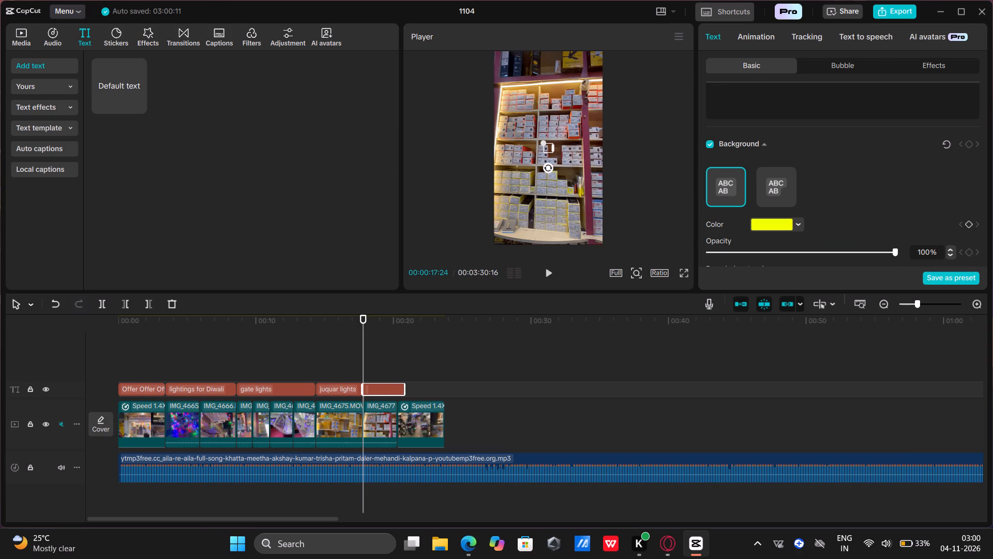
pyautogui.write('gold')
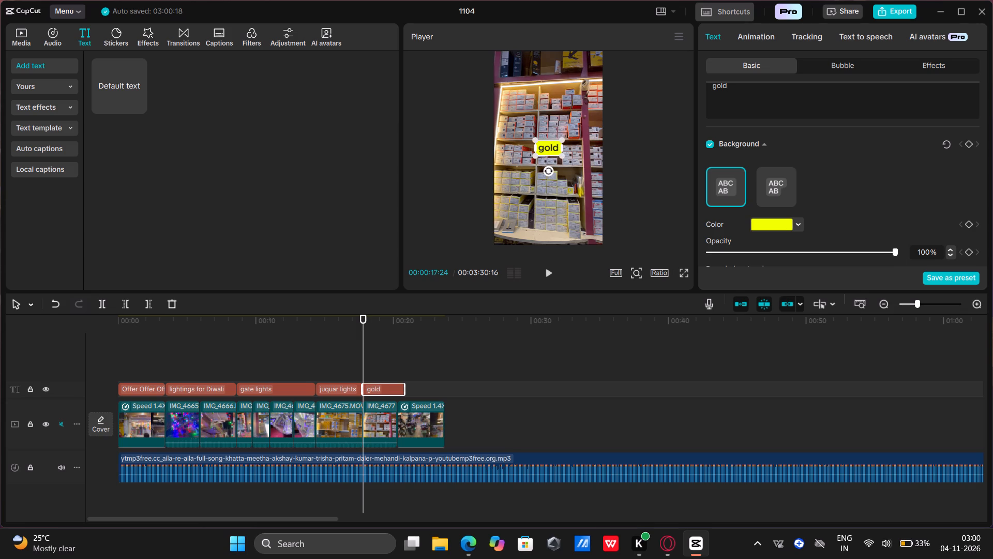
pyautogui.write('me')
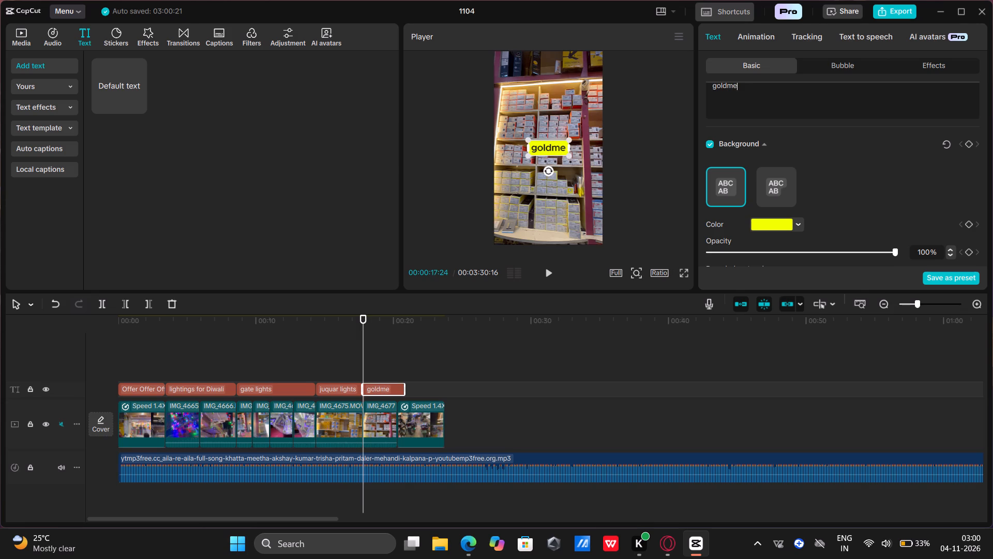
pyautogui.press('d')
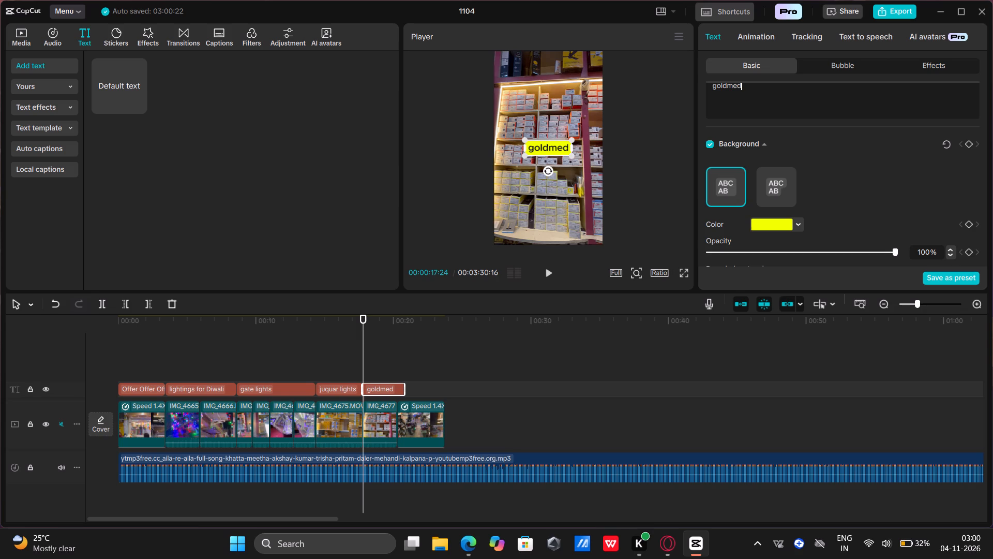
pyautogui.write('al')
pyautogui.press('space')
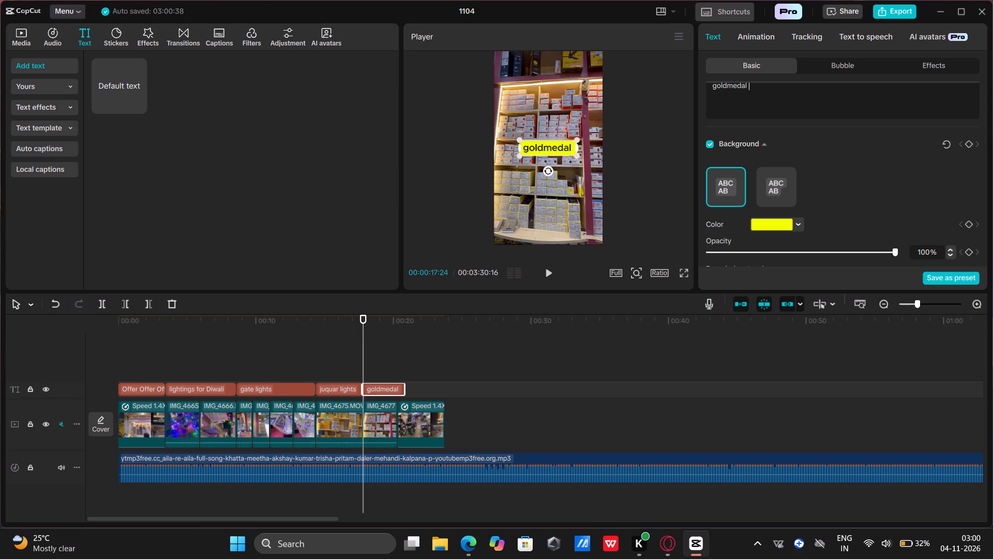
pyautogui.write('lights')
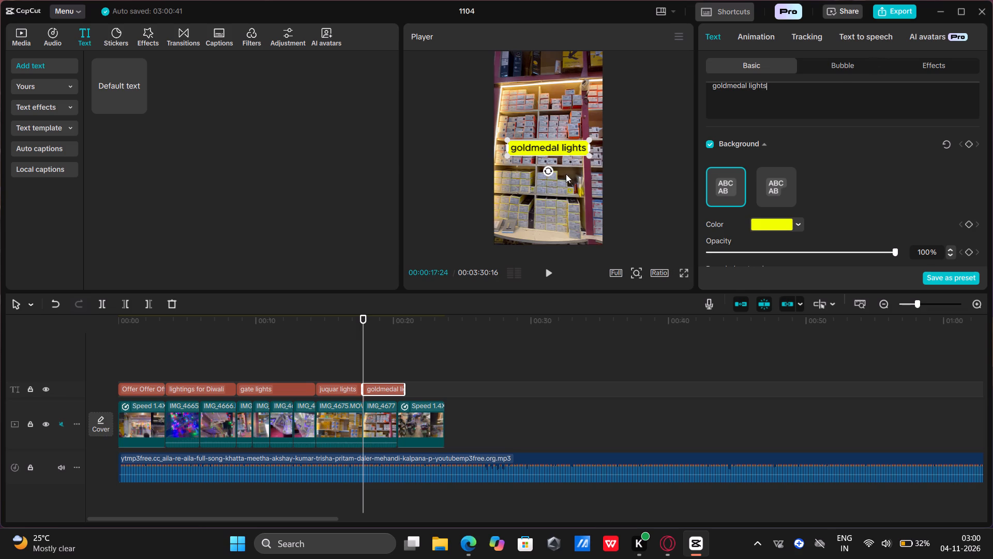
# Shrink the "goldmedal lights" title slightly and move it up near the top of the frame, keeping it horizontally centred.
pyautogui.moveTo(588, 153); pyautogui.dragTo(577, 148)
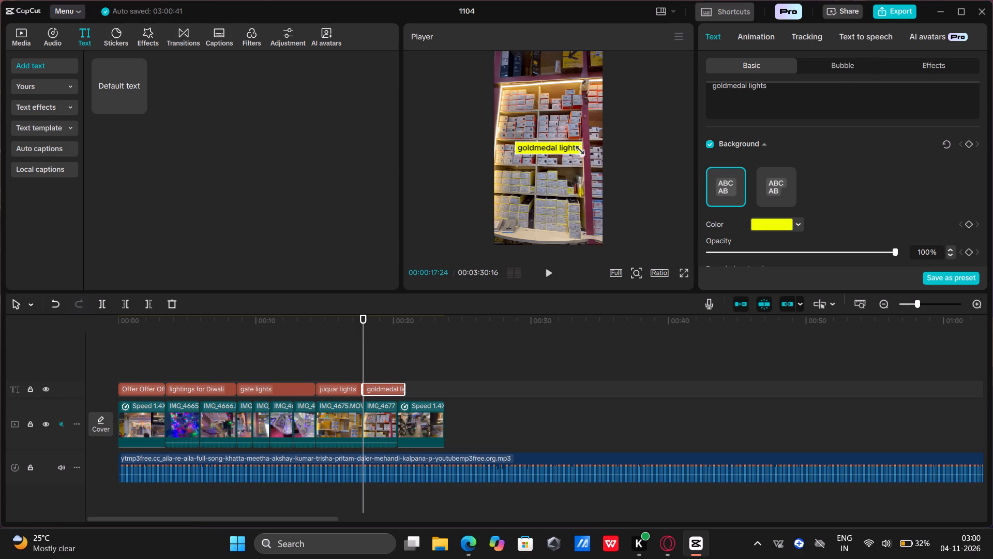
pyautogui.moveTo(577, 148); pyautogui.dragTo(576, 148)
pyautogui.moveTo(544, 146); pyautogui.dragTo(543, 89)
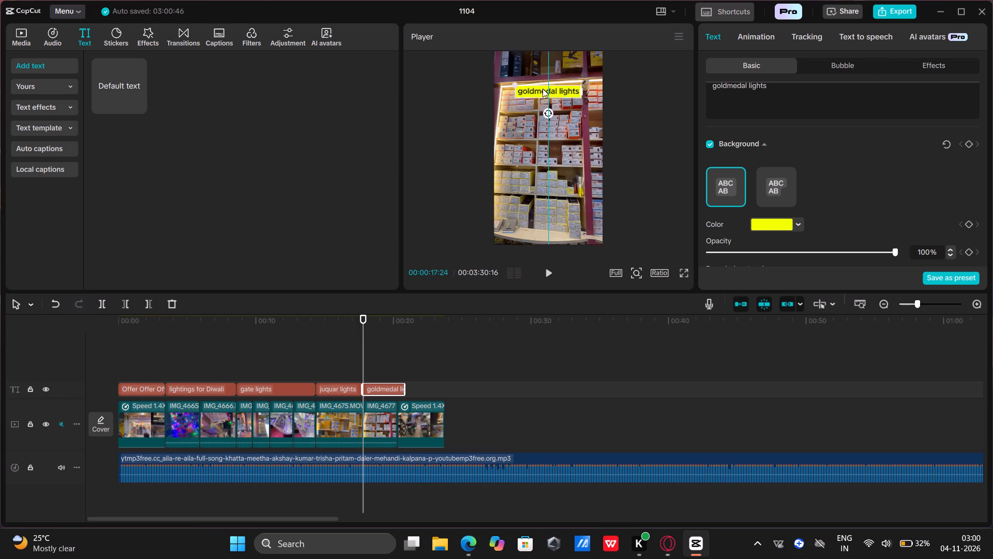
pyautogui.moveTo(543, 89); pyautogui.dragTo(543, 87)
pyautogui.click(345, 354)
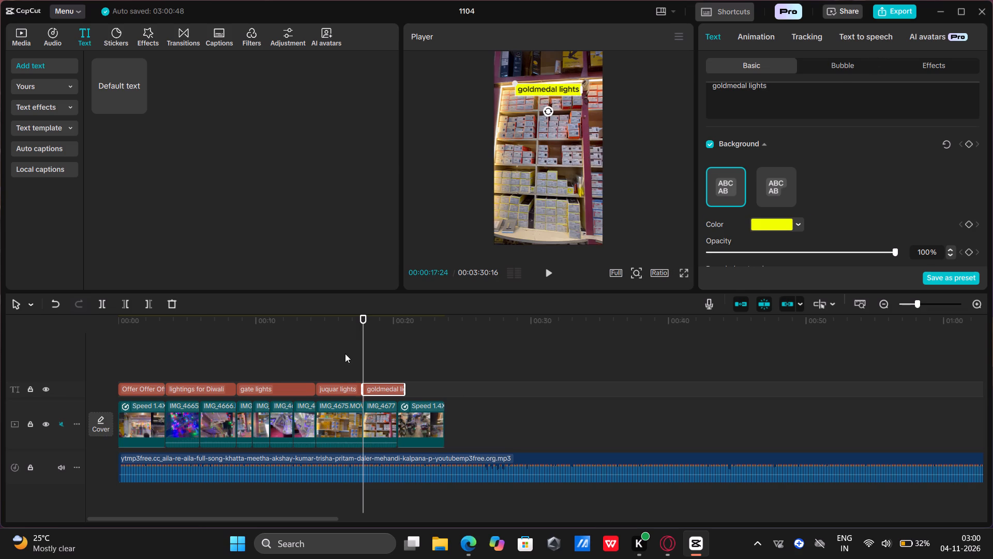
# Trim the end of the "goldmedal lights" title so it finishes with the IMG_4677 clip.
pyautogui.click(390, 383)
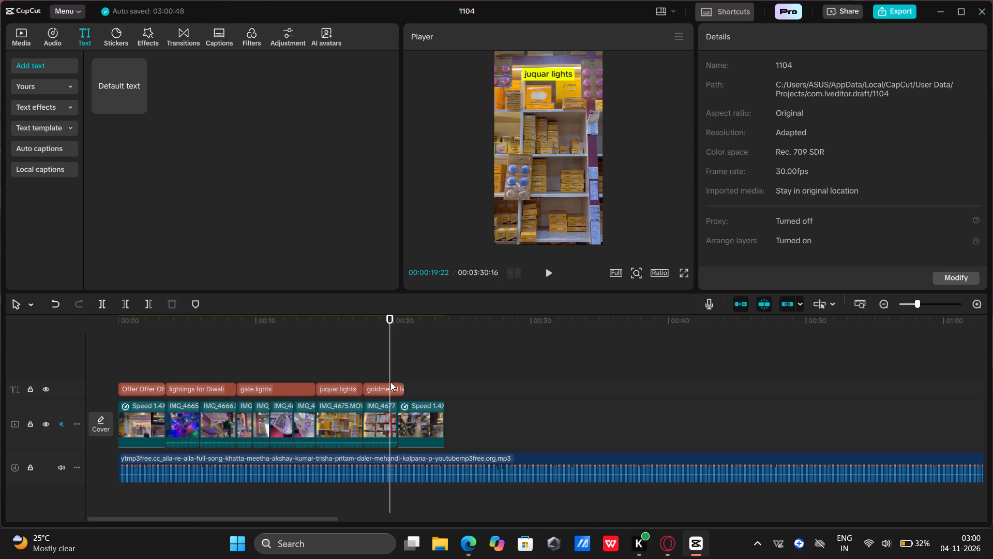
pyautogui.click(370, 395)
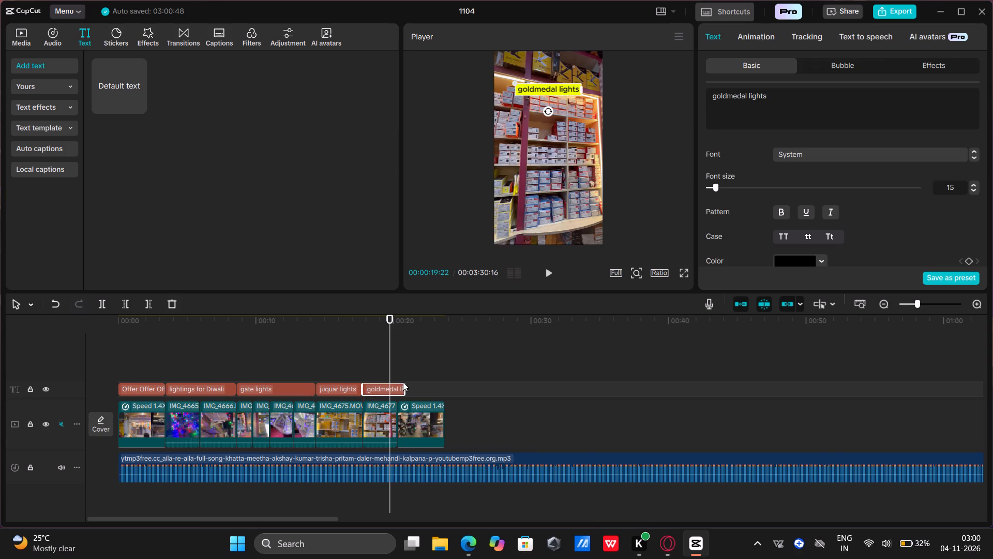
pyautogui.moveTo(403, 385); pyautogui.dragTo(397, 385)
# Add a default text title directly after the "goldmedal lights" title, starting at 00:00:20:09 over the last clip.
pyautogui.click(396, 357)
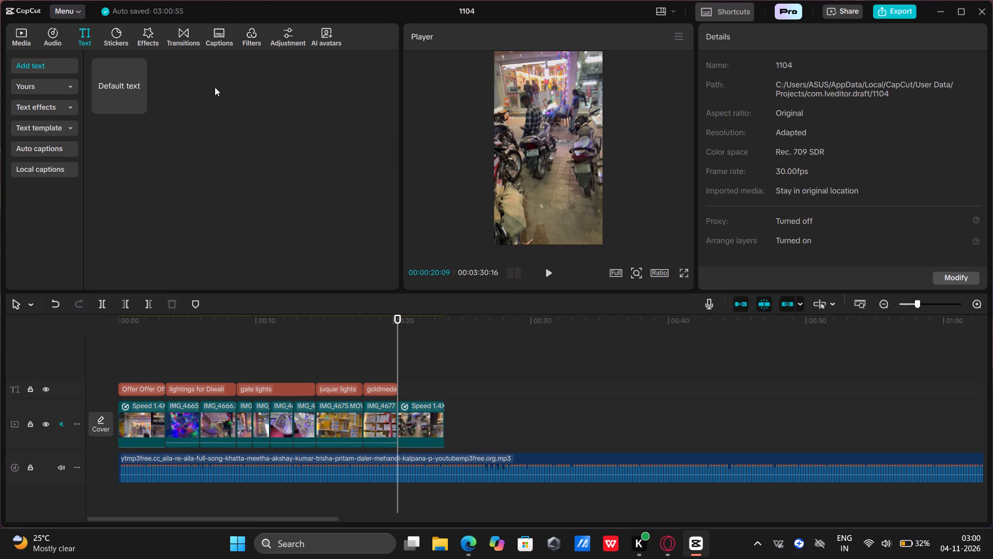
pyautogui.click(130, 96)
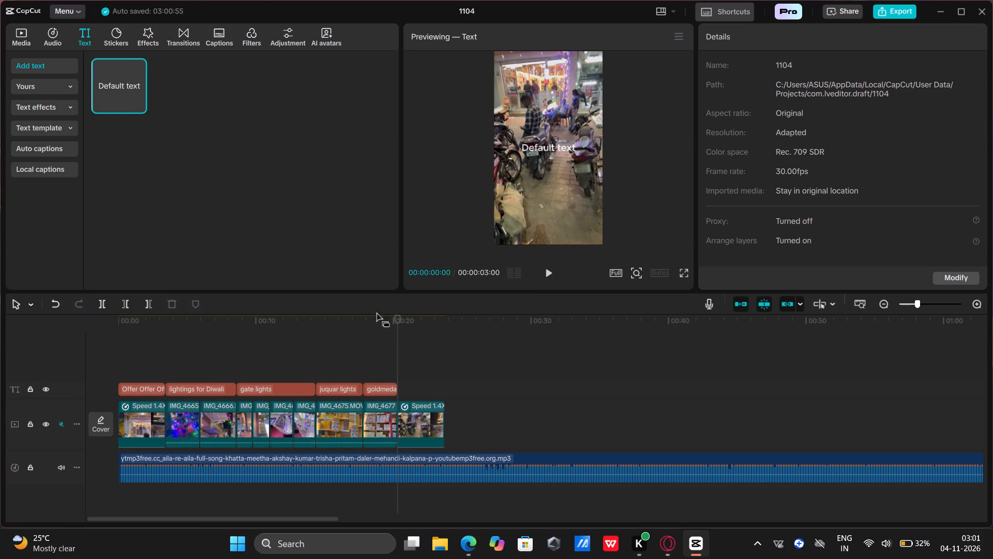
pyautogui.click(551, 149)
pyautogui.click(550, 148)
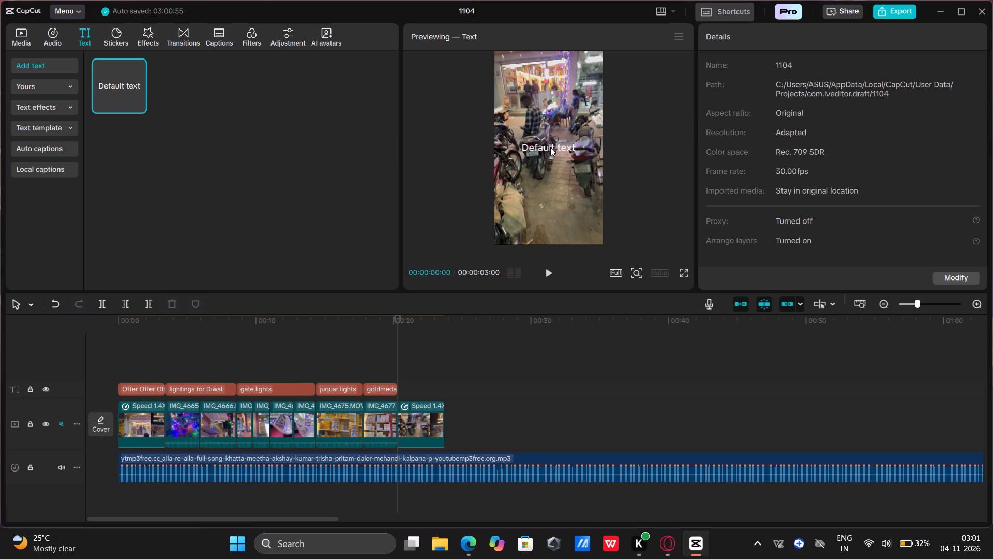
pyautogui.click(550, 147)
pyautogui.click(138, 102)
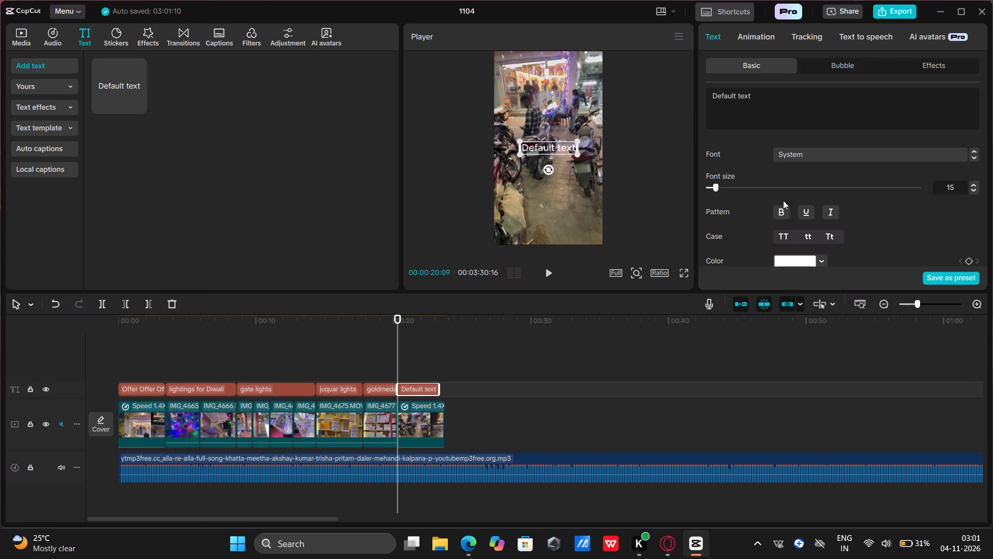
# Enable a background on the new title and colour it yellow (F0FF00).
pyautogui.scroll(-1, 795, 249)
pyautogui.scroll(1, 826, 175)
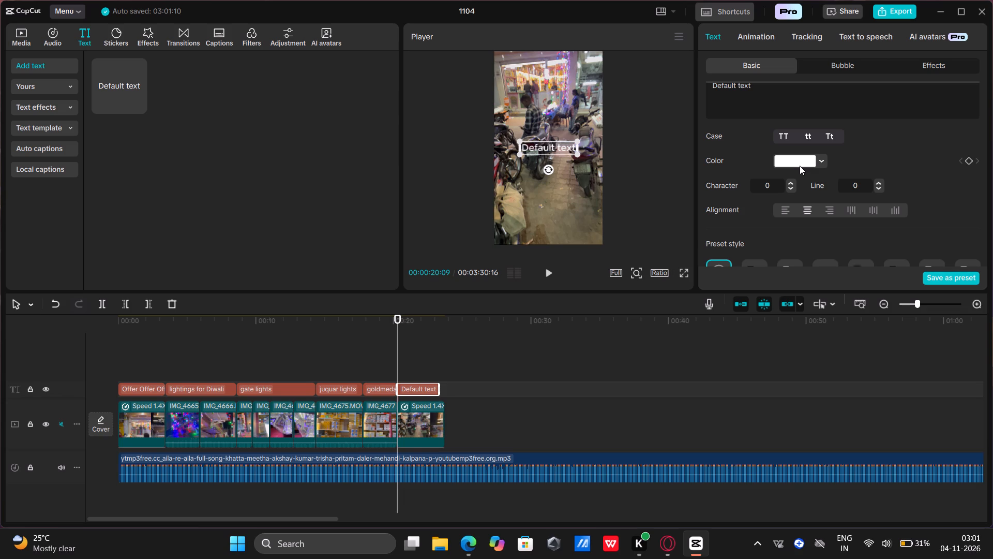
pyautogui.scroll(-2, 798, 163)
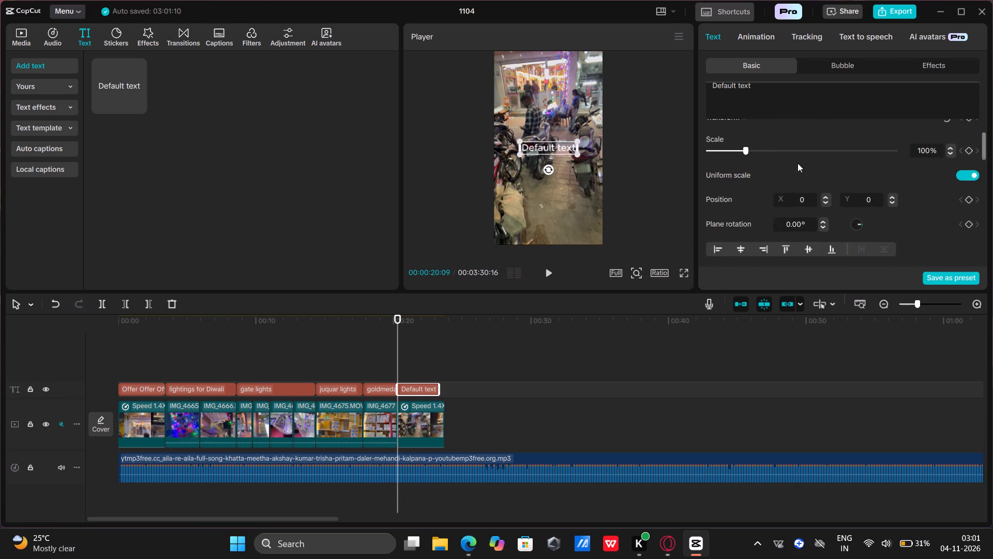
pyautogui.scroll(-2, 798, 163)
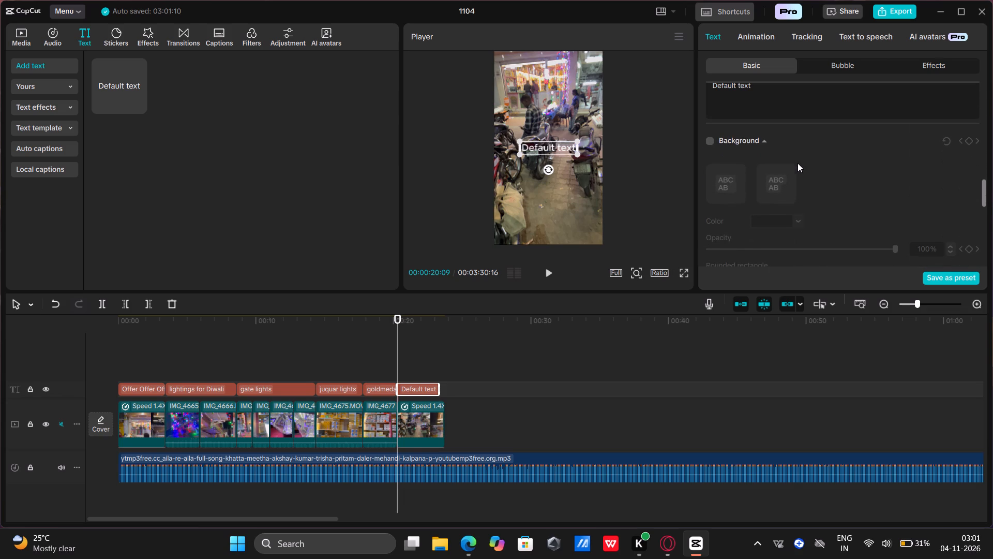
pyautogui.click(711, 139)
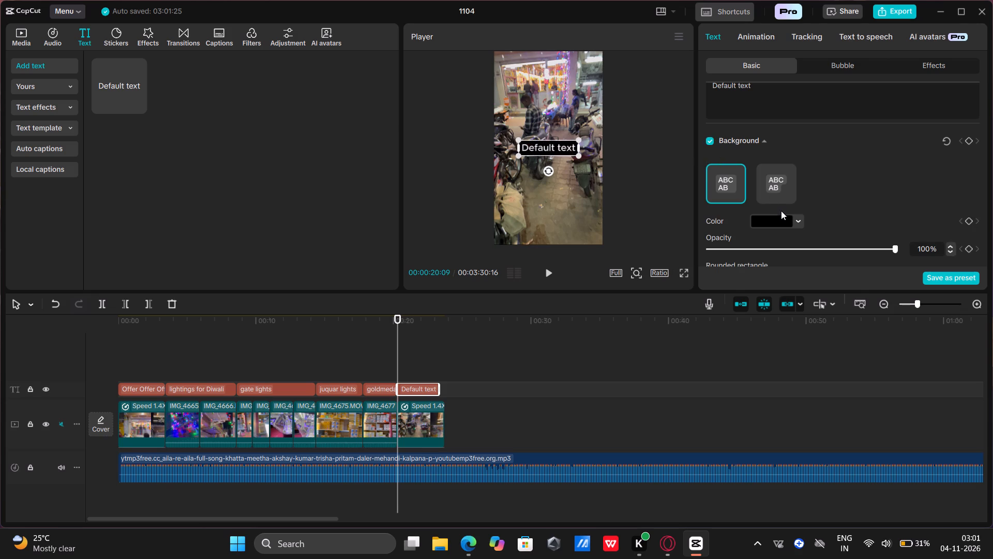
pyautogui.click(778, 214)
pyautogui.click(780, 218)
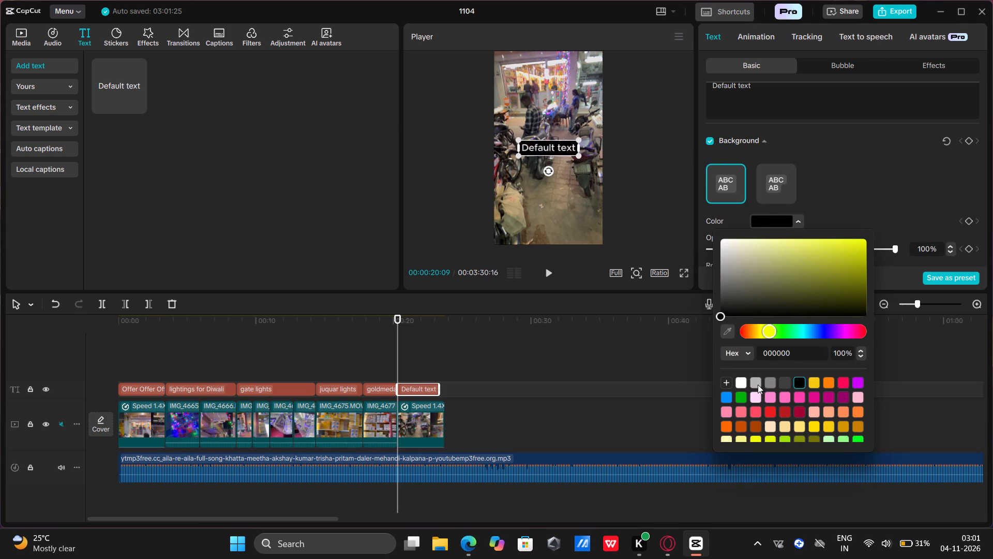
pyautogui.click(757, 439)
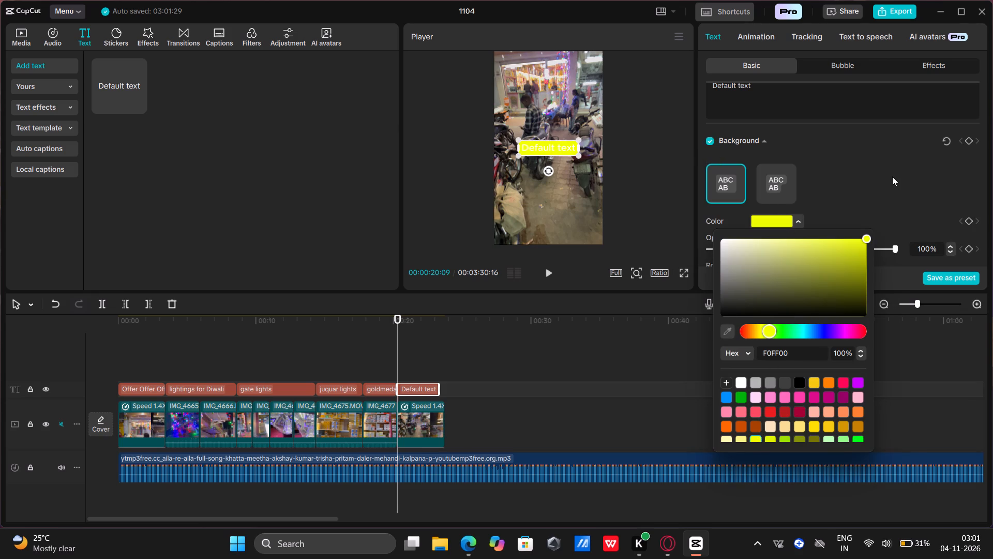
pyautogui.click(892, 176)
# Set the new title's text colour to black (000000).
pyautogui.scroll(2, 857, 146)
pyautogui.scroll(1, 795, 156)
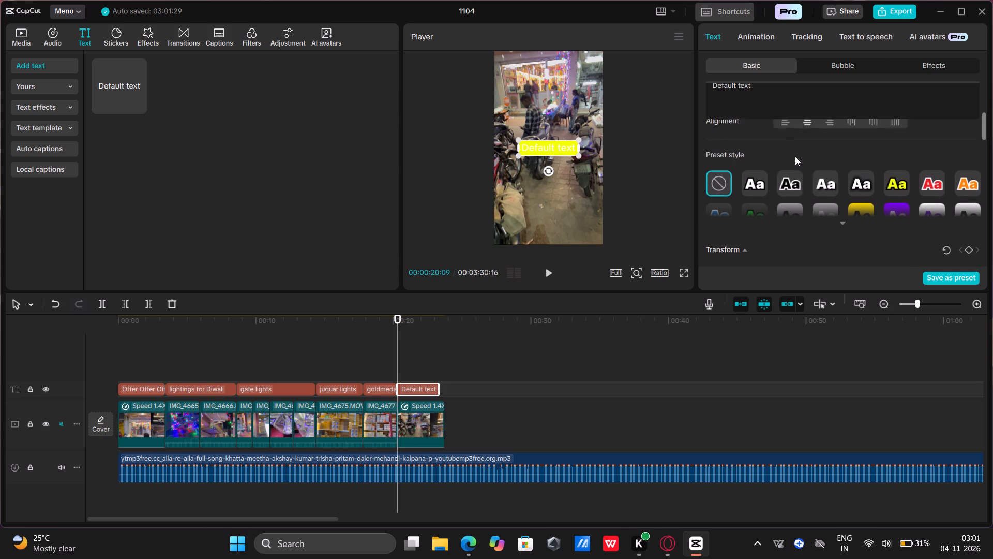
pyautogui.scroll(1, 795, 156)
pyautogui.click(796, 169)
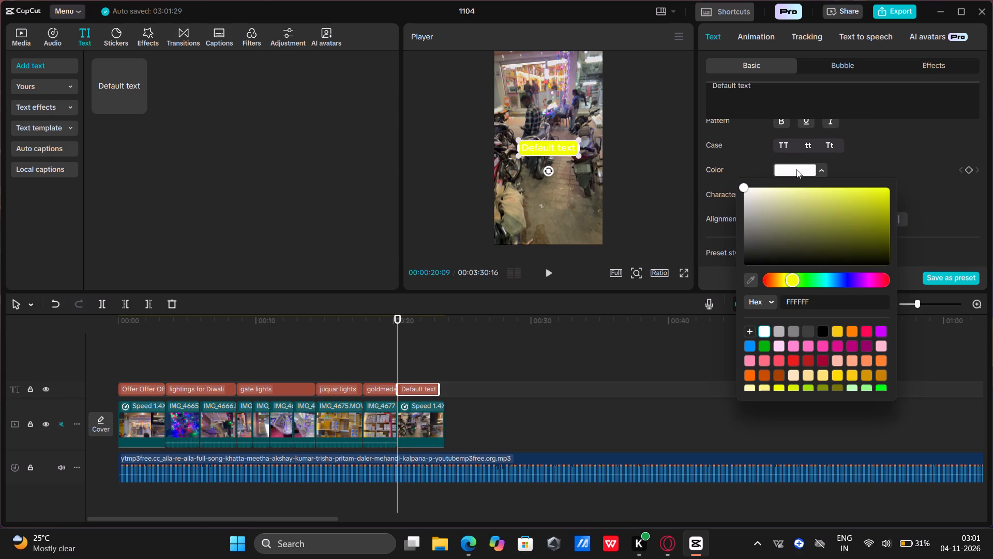
pyautogui.click(826, 330)
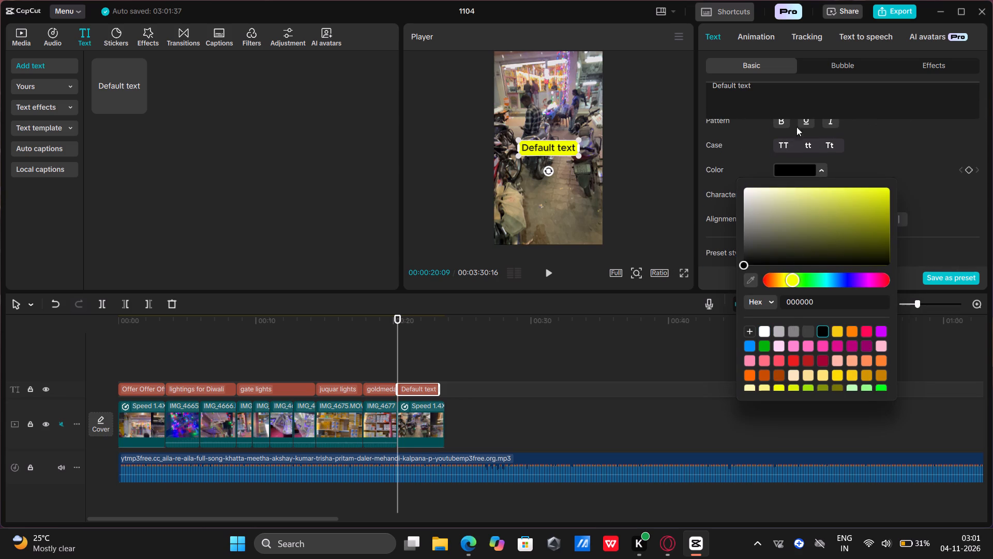
# Replace the new title's default wording with "national redio and eletric ,".
pyautogui.click(758, 81)
pyautogui.click(755, 89)
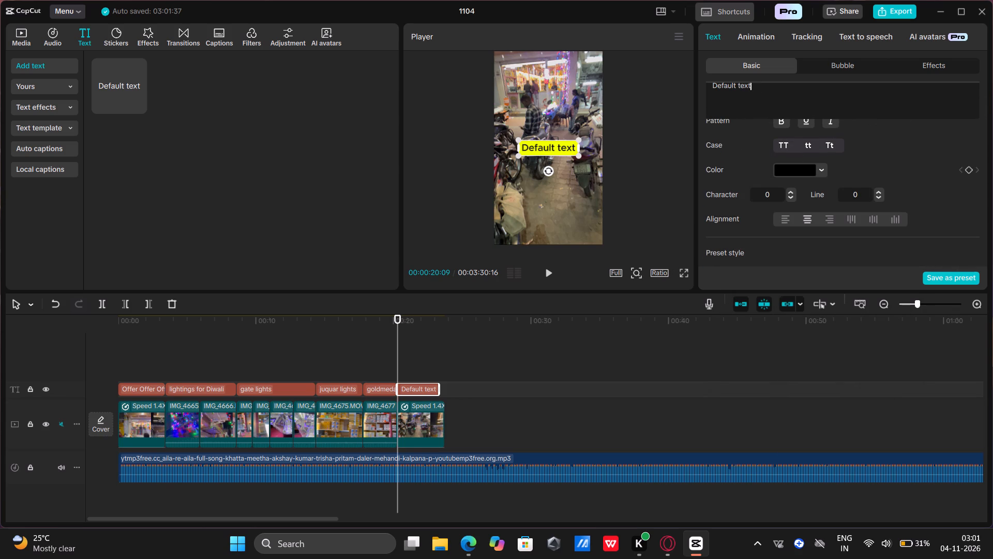
pyautogui.press('BackSpace')
pyautogui.press('BackSpace')
pyautogui.press('BackSpace')
pyautogui.press('BackSpace')
pyautogui.press('BackSpace')
pyautogui.press('BackSpace')
pyautogui.press('BackSpace')
pyautogui.press('BackSpace')
pyautogui.press('BackSpace')
pyautogui.press('BackSpace')
pyautogui.press('BackSpace')
pyautogui.press('BackSpace')
pyautogui.press('BackSpace')
pyautogui.press('BackSpace')
pyautogui.press('BackSpace')
pyautogui.press('BackSpace')
pyautogui.press('BackSpace')
pyautogui.press('BackSpace')
pyautogui.press('BackSpace')
pyautogui.press('BackSpace')
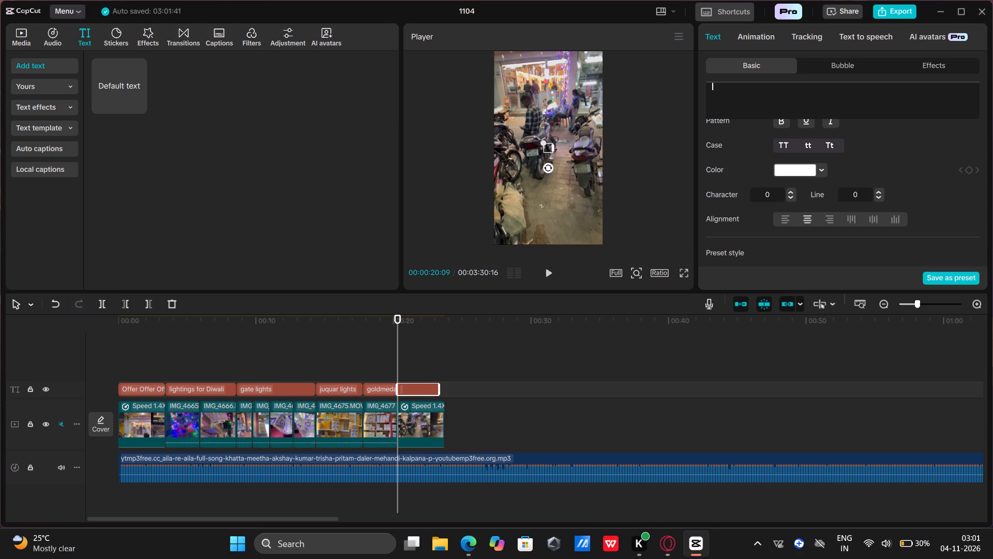
pyautogui.write('natio')
pyautogui.write('nal')
pyautogui.press('space')
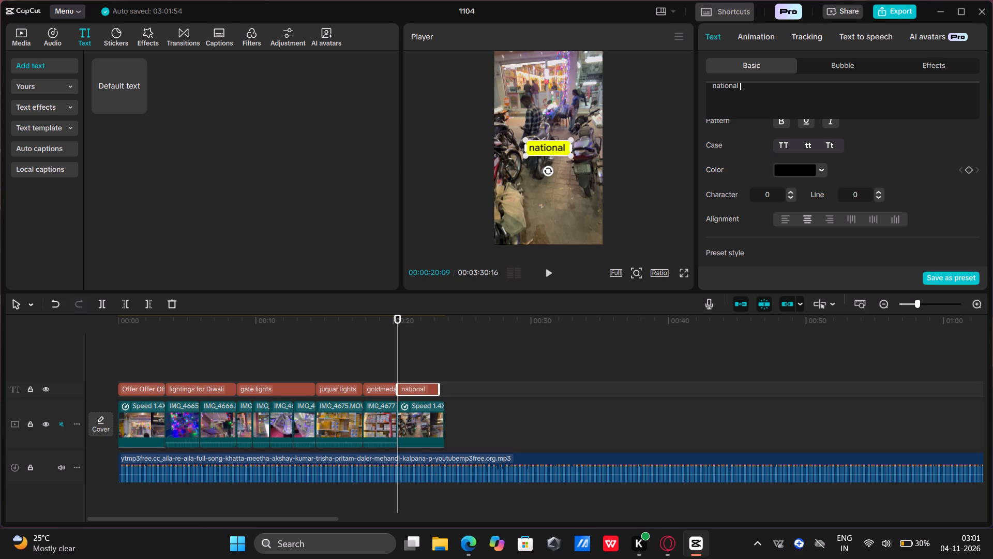
pyautogui.write('redio')
pyautogui.press('space')
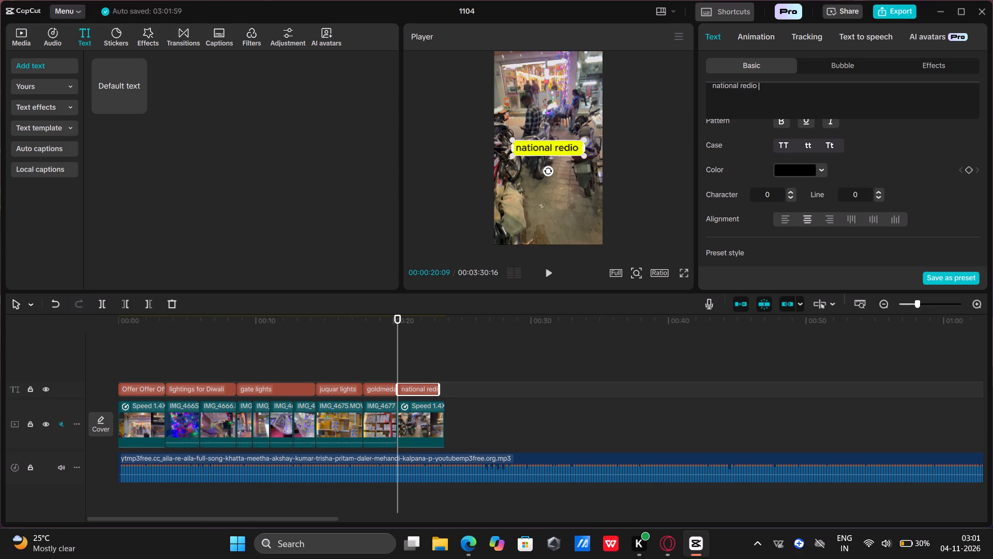
pyautogui.write('and')
pyautogui.press('space')
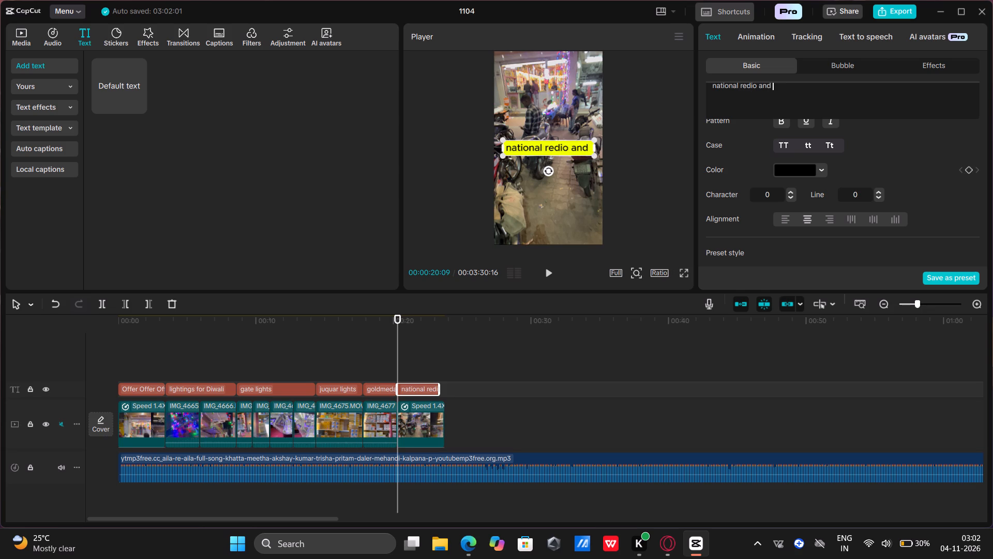
pyautogui.write('ele')
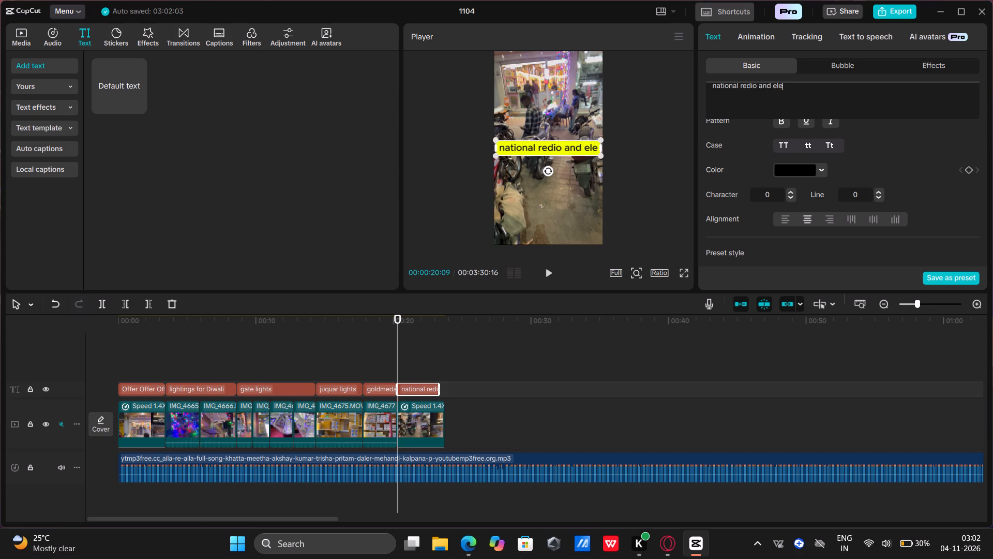
pyautogui.press('t')
pyautogui.write('ric')
pyautogui.press('space')
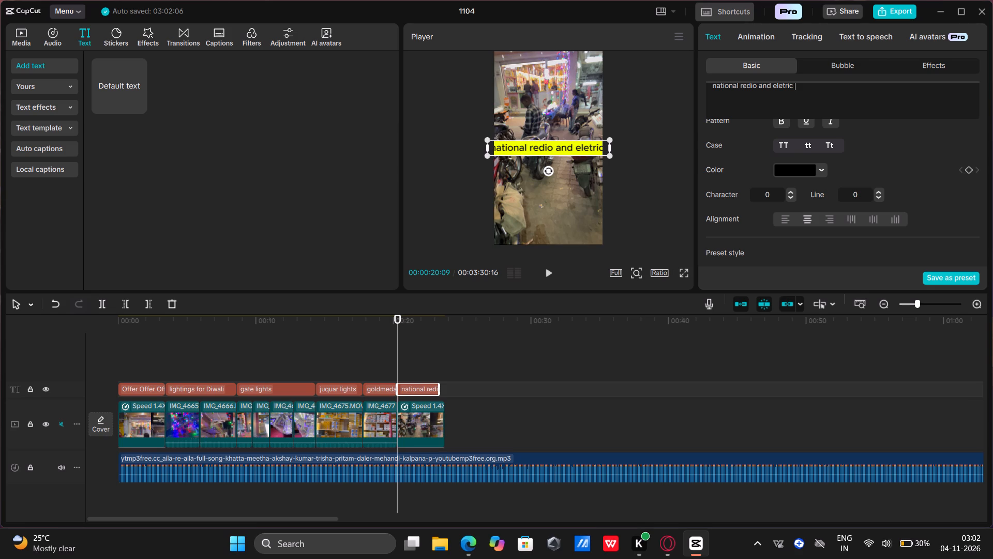
pyautogui.press(',')
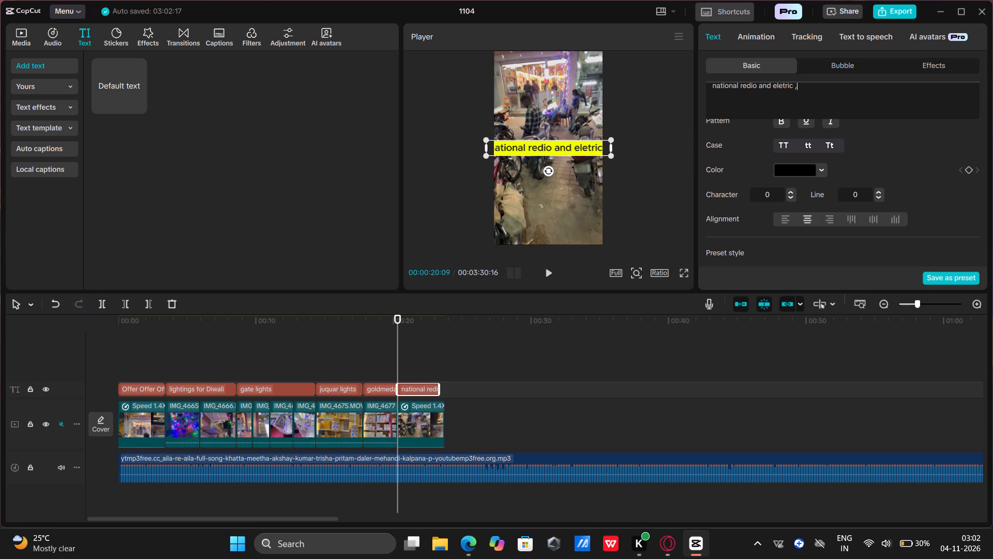
# Shrink the "national redio and eletric ," title to fit within the frame width and move it above centre, keeping it horizontally centred.
pyautogui.moveTo(607, 152); pyautogui.dragTo(606, 150)
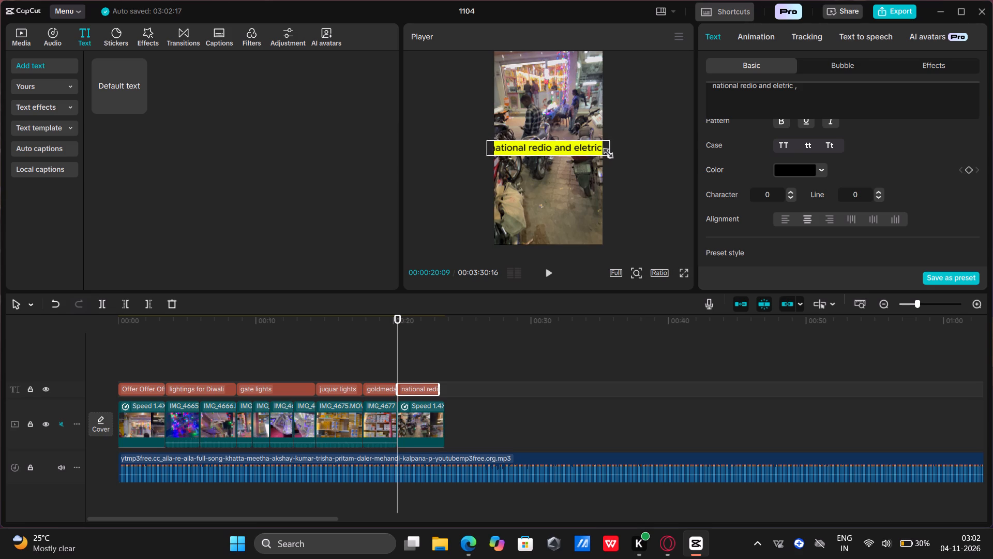
pyautogui.moveTo(606, 150); pyautogui.dragTo(575, 142)
pyautogui.moveTo(565, 144); pyautogui.dragTo(564, 115)
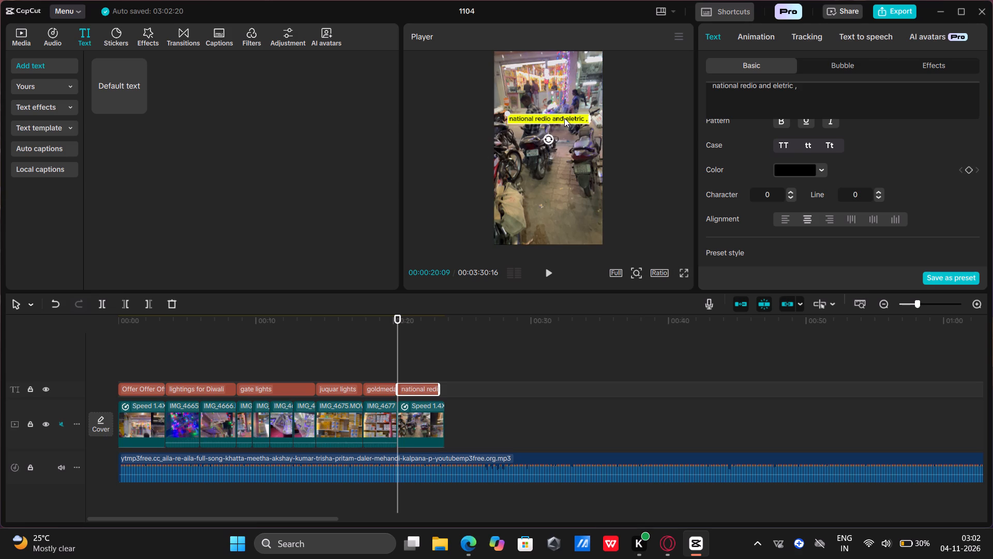
pyautogui.click(568, 118)
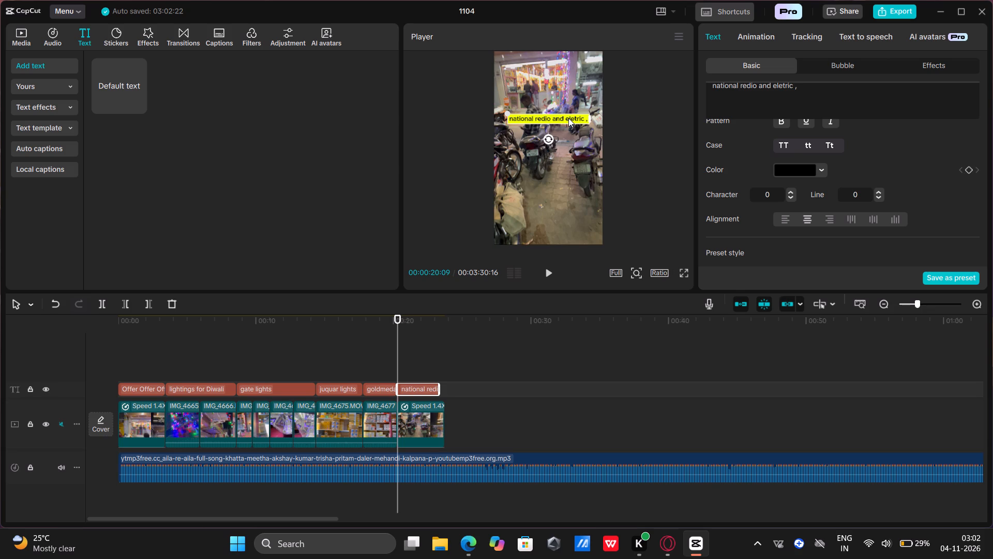
pyautogui.click(568, 118)
# Remove the trailing comma from the "national redio and eletric ," title.
pyautogui.click(807, 89)
pyautogui.press('Return')
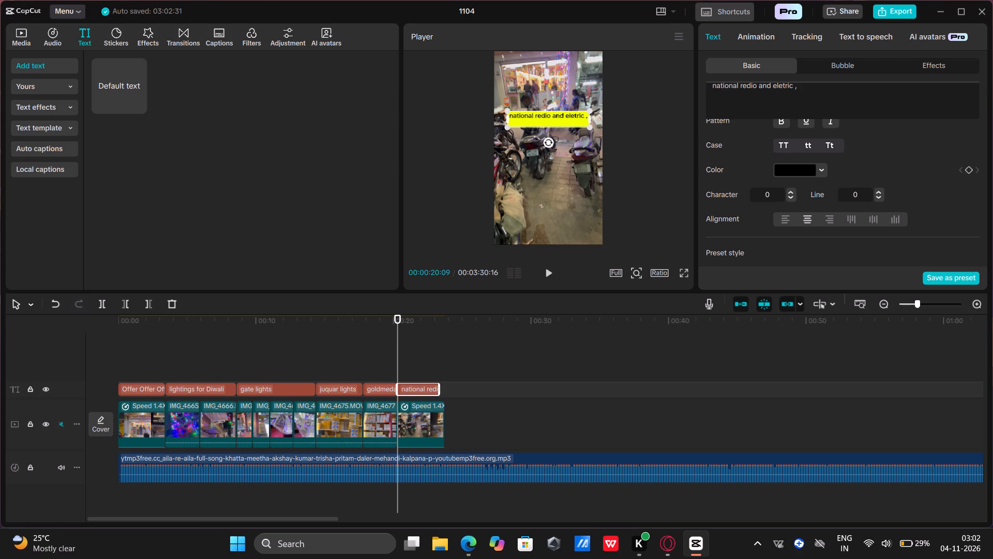
pyautogui.press('BackSpace')
pyautogui.press('BackSpace')
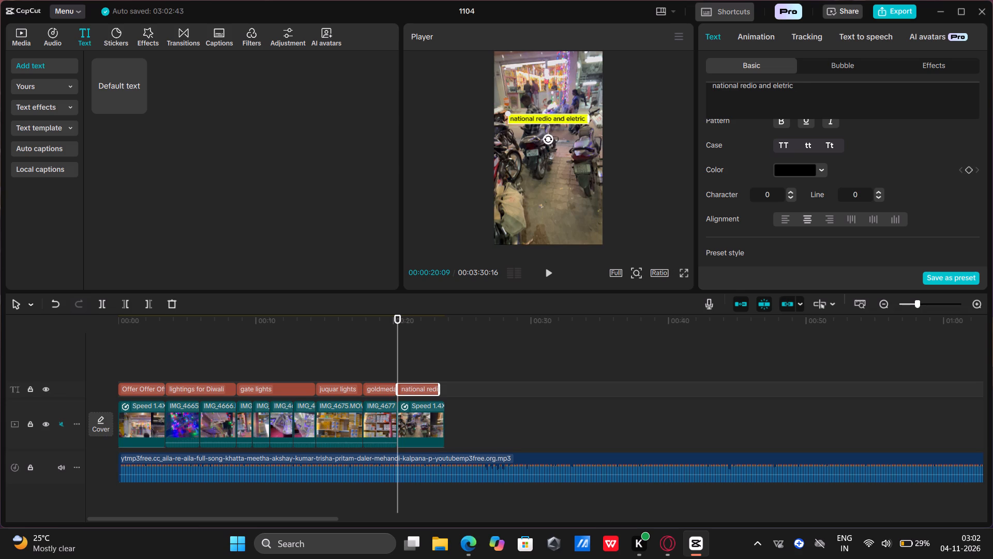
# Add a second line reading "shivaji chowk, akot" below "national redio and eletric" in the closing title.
pyautogui.press('Return')
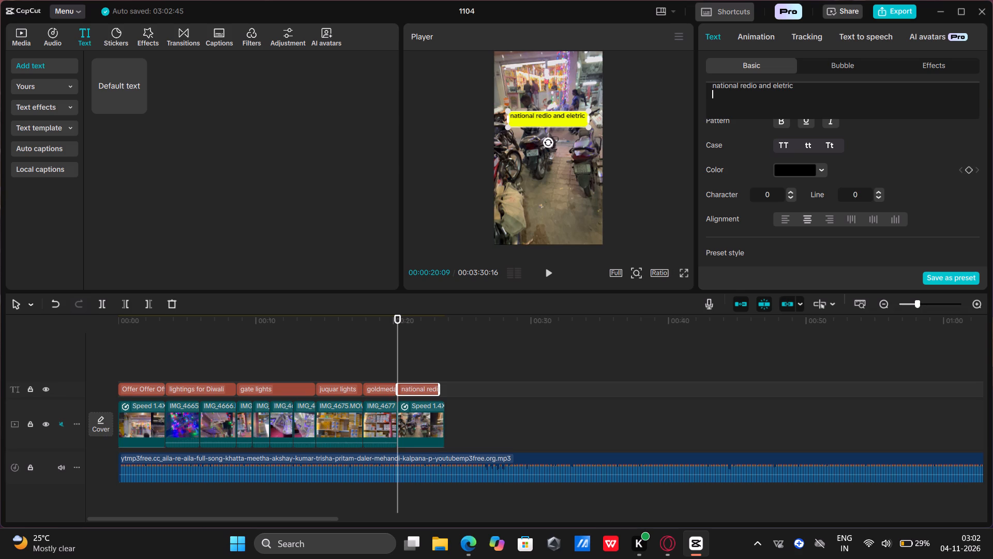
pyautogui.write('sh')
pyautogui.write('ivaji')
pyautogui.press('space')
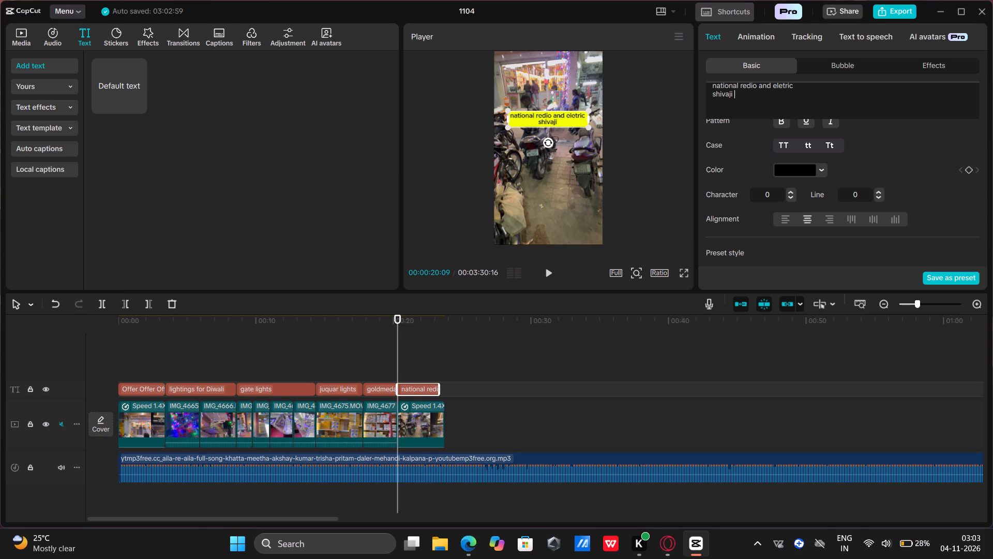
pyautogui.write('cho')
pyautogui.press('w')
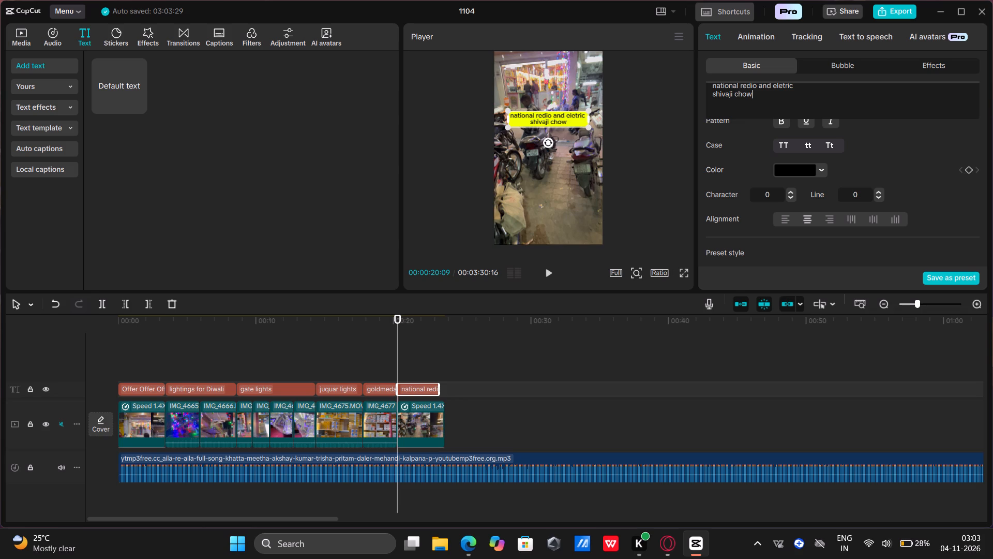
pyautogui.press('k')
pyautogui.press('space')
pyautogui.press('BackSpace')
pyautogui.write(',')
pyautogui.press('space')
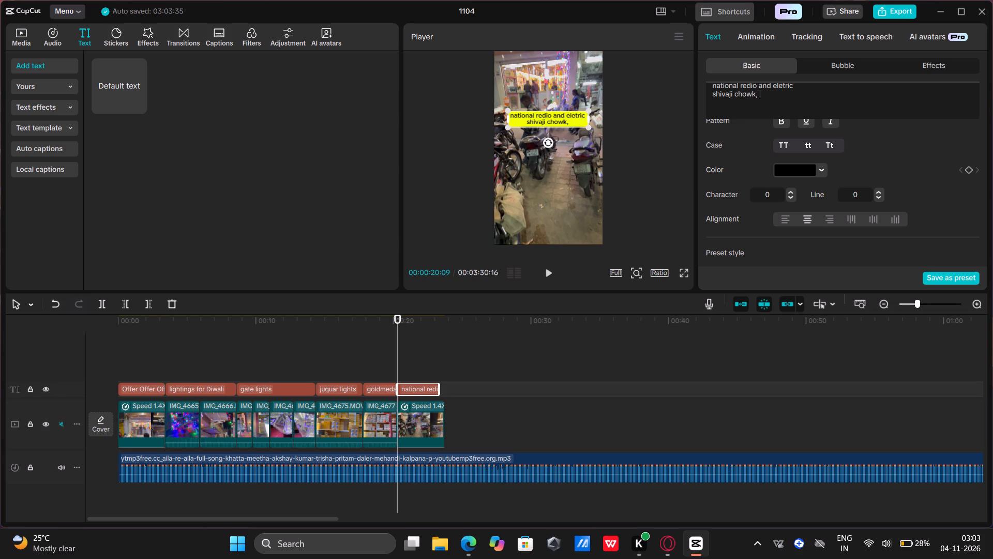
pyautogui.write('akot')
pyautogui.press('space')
# Look through the closing title's text effects, bubble, basic styling, animation and tracking options.
pyautogui.click(939, 62)
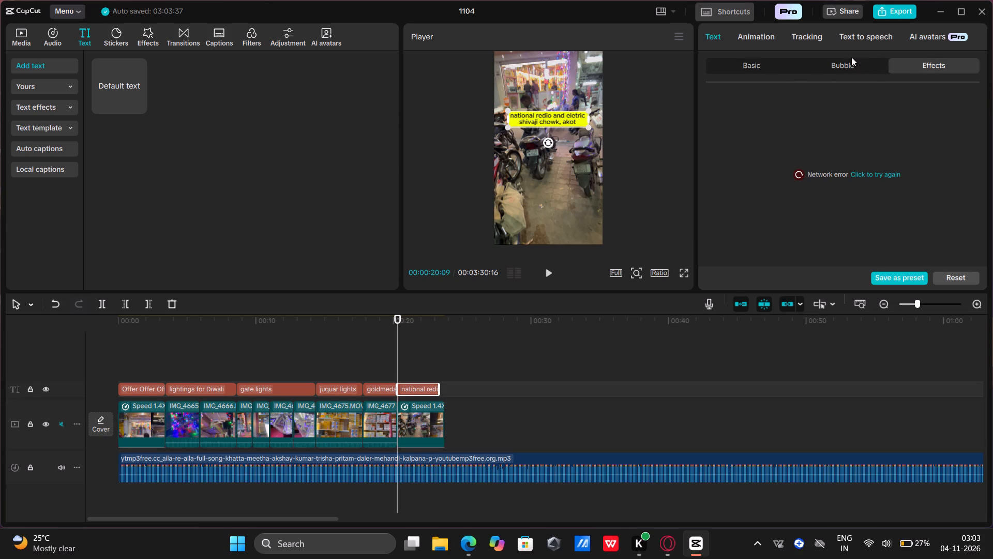
pyautogui.click(851, 57)
pyautogui.click(847, 65)
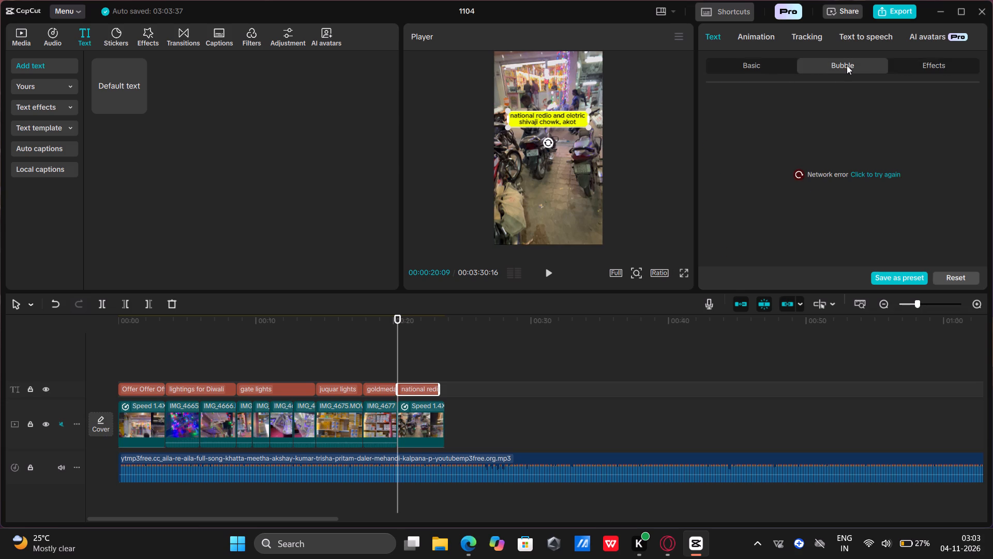
pyautogui.click(766, 63)
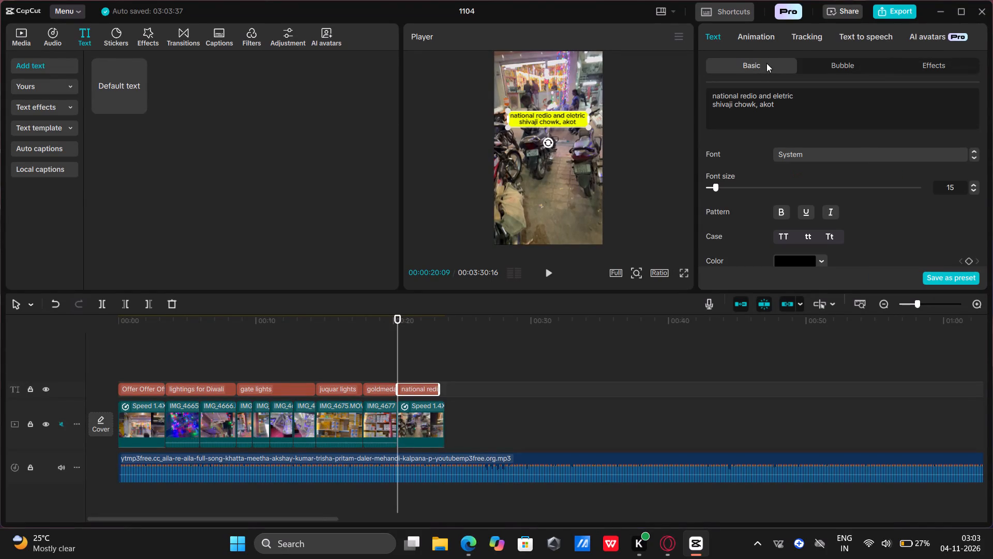
pyautogui.scroll(-1, 864, 148)
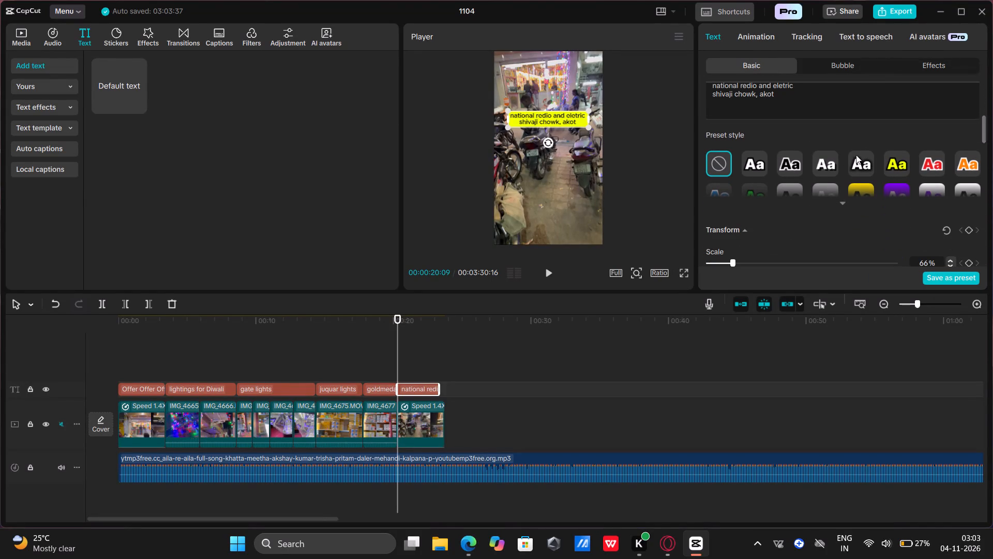
pyautogui.scroll(-1, 833, 194)
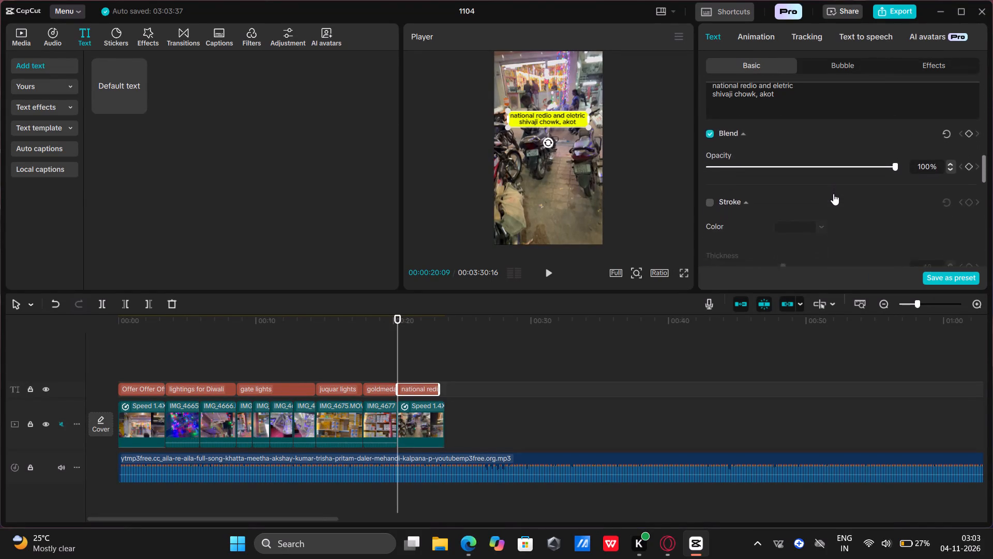
pyautogui.scroll(-4, 833, 194)
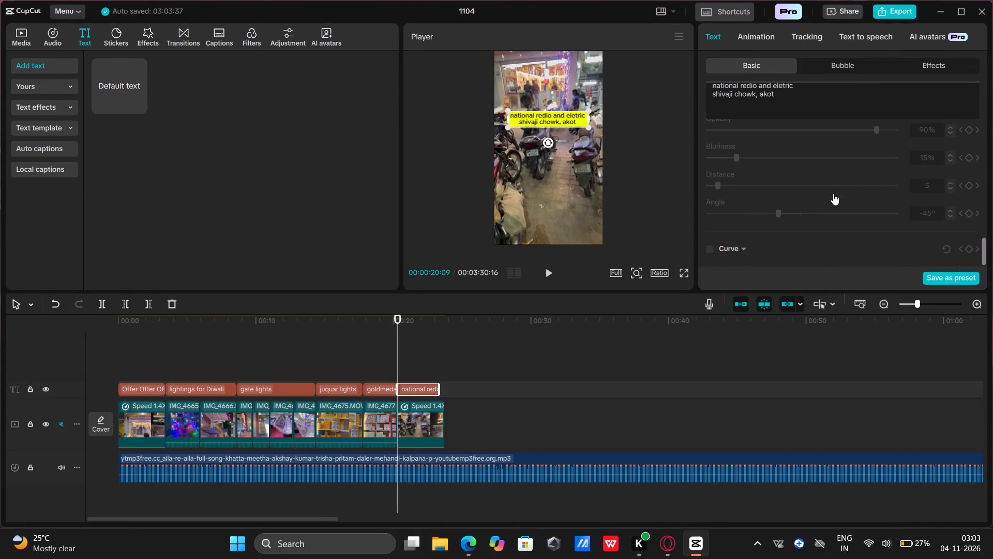
pyautogui.scroll(-3, 833, 194)
pyautogui.scroll(7, 833, 194)
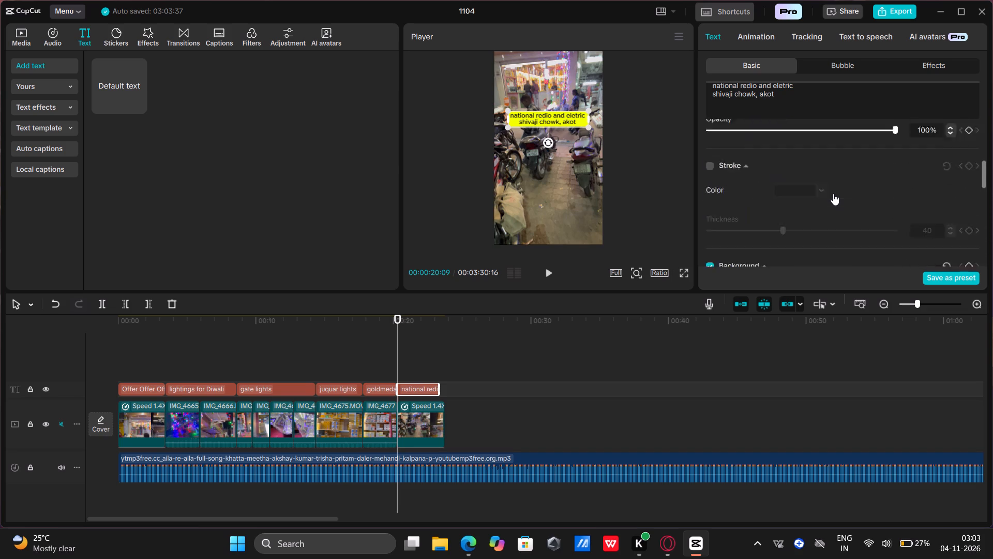
pyautogui.scroll(3, 833, 194)
pyautogui.scroll(-1, 833, 194)
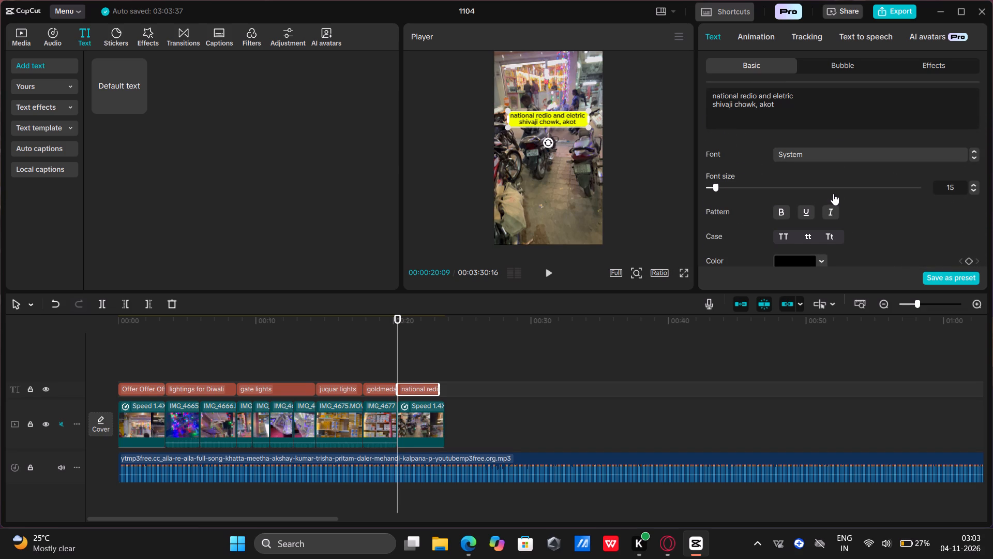
pyautogui.scroll(-1, 833, 194)
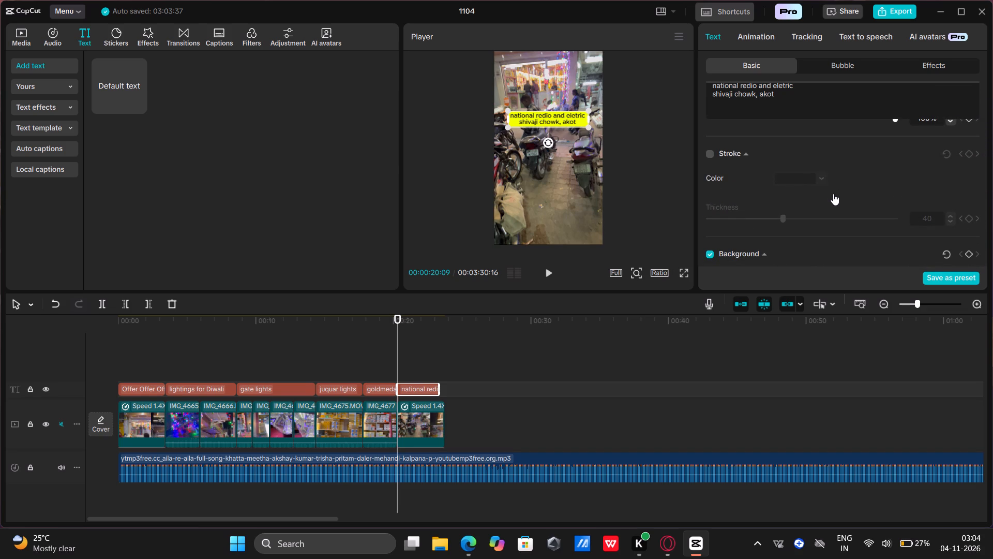
pyautogui.scroll(-1, 833, 194)
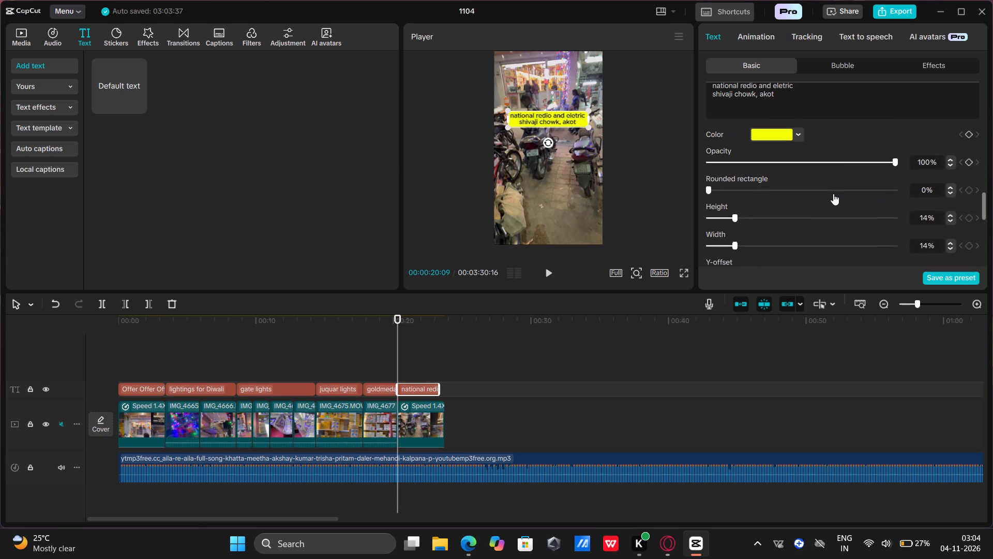
pyautogui.click(761, 32)
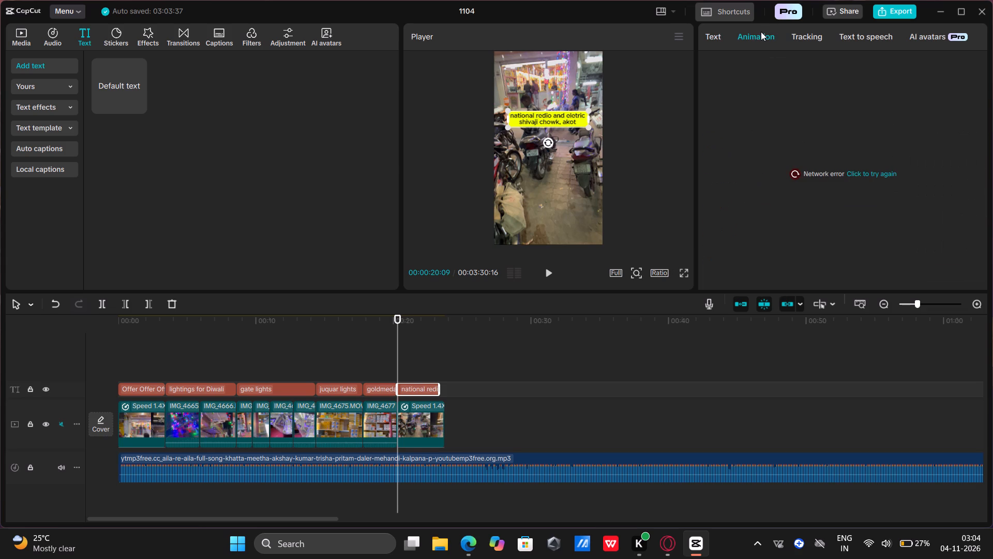
pyautogui.click(814, 37)
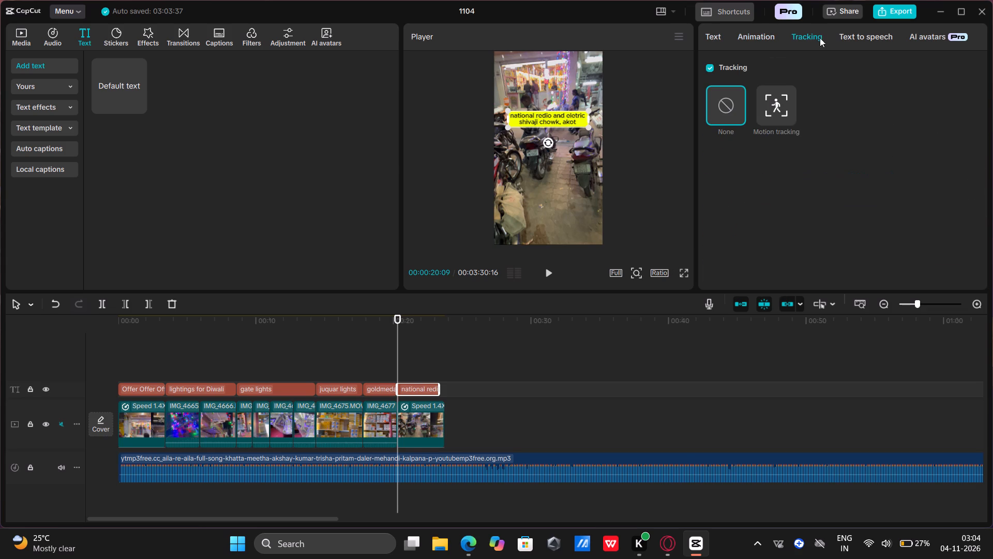
pyautogui.click(713, 37)
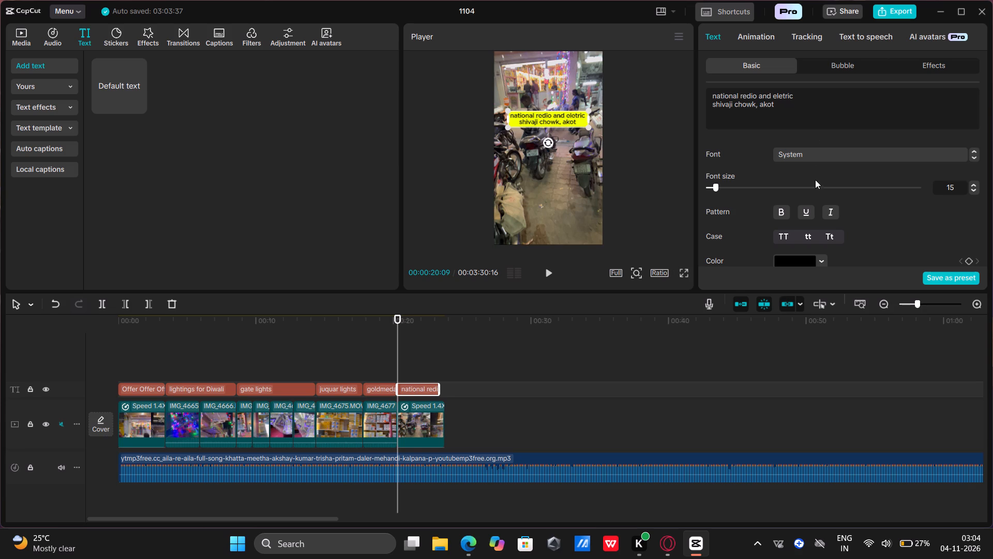
pyautogui.scroll(3, 861, 81)
pyautogui.scroll(-1, 901, 226)
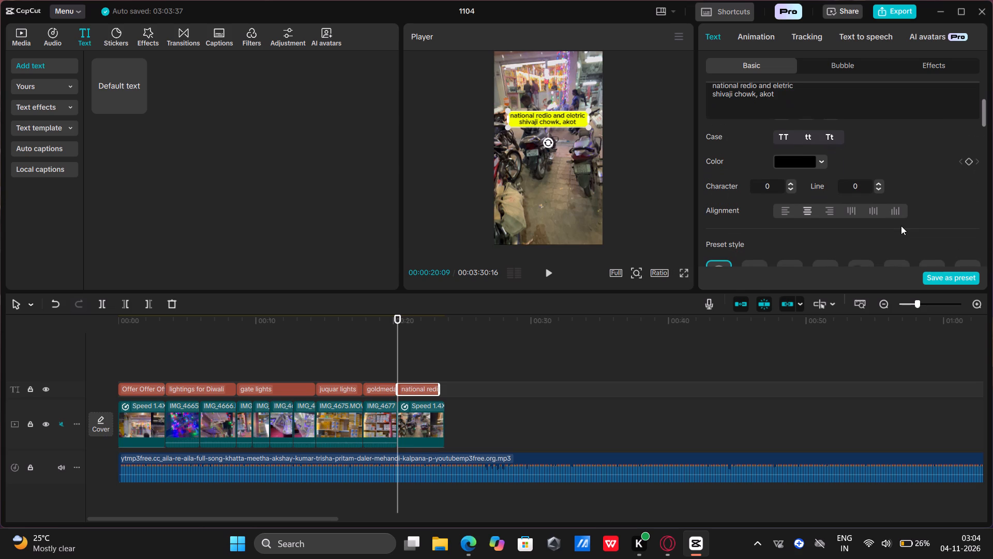
# Insert a new first line reading "Locktion" above "national redio and eletric" in the closing title.
pyautogui.click(557, 110)
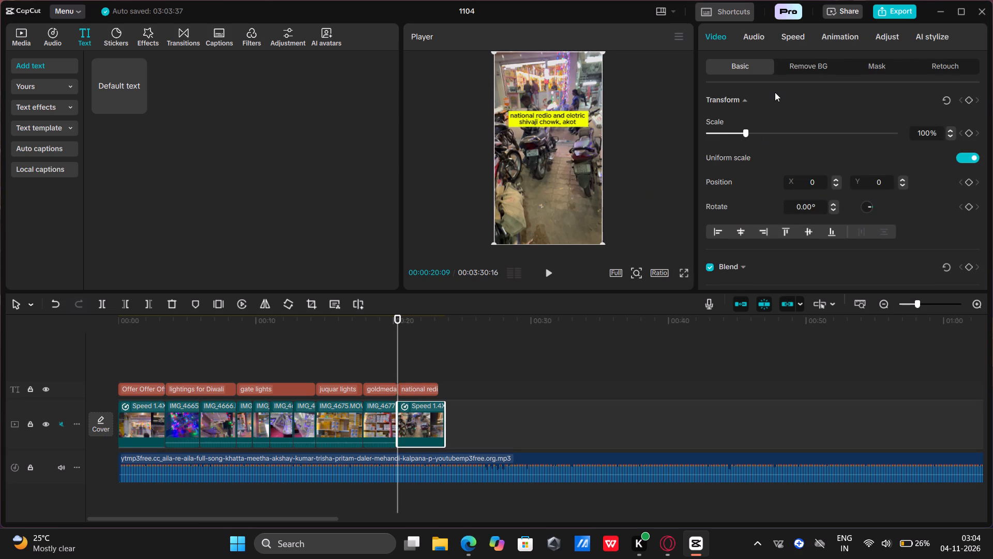
pyautogui.click(569, 118)
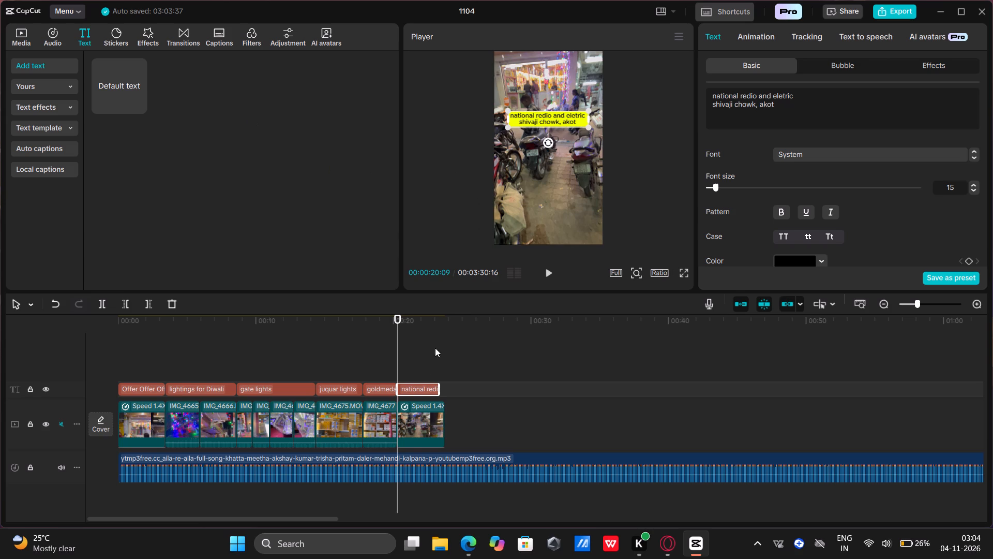
pyautogui.click(411, 388)
pyautogui.click(715, 101)
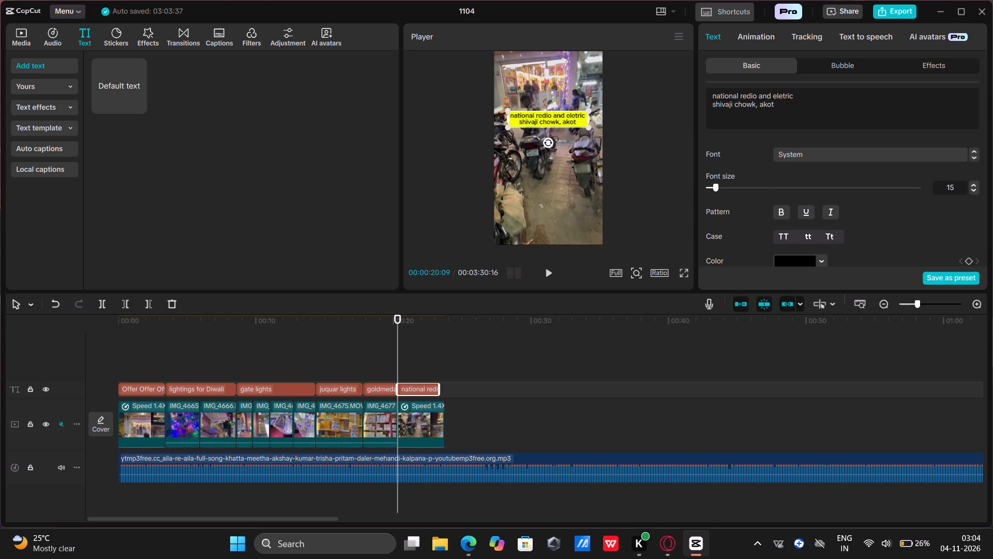
pyautogui.click(713, 98)
pyautogui.click(713, 98)
pyautogui.press('Return')
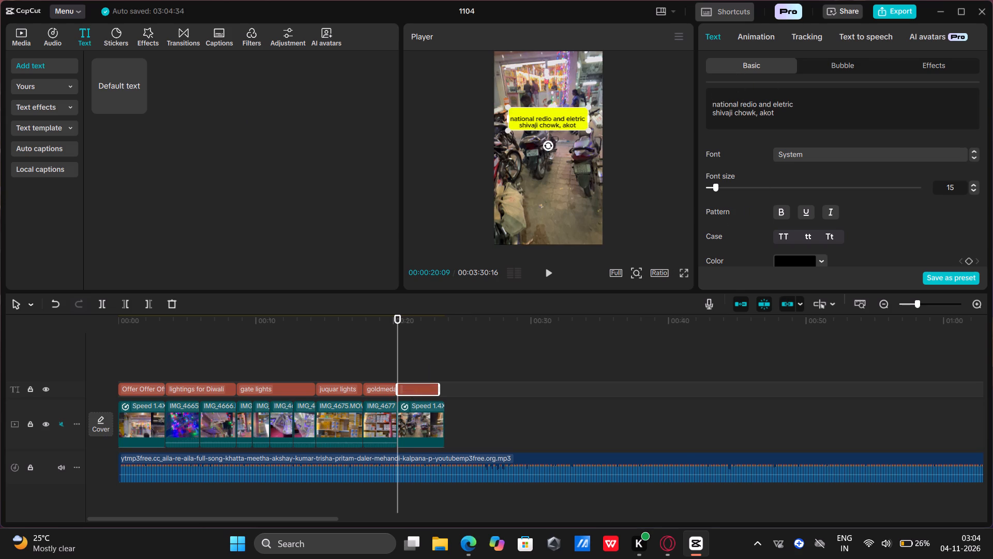
pyautogui.click(729, 94)
pyautogui.write('lo')
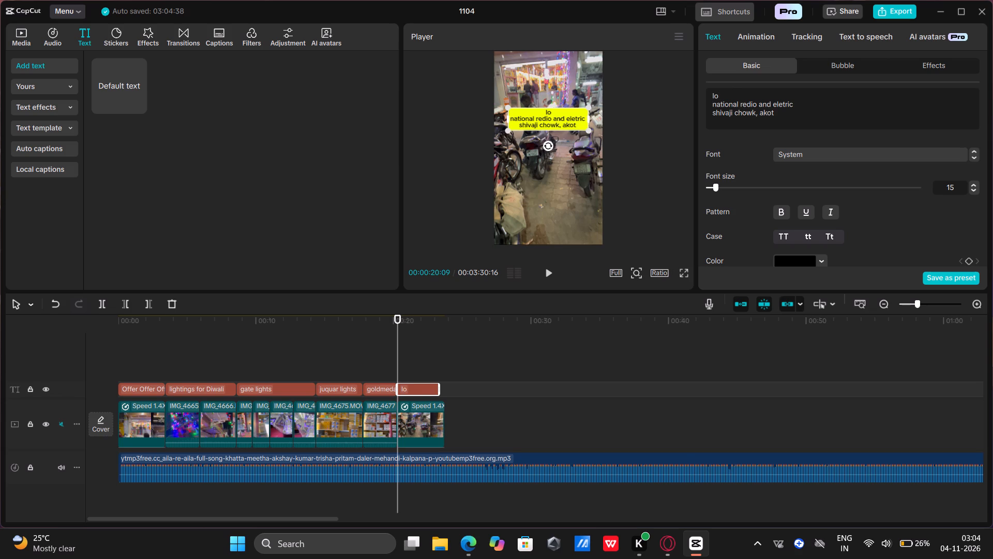
pyautogui.press('BackSpace')
pyautogui.press('BackSpace')
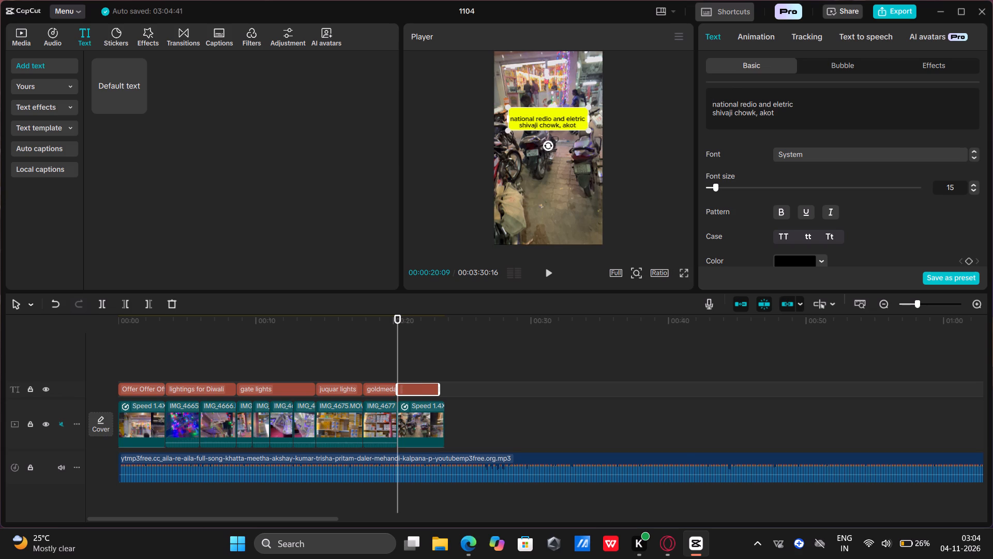
pyautogui.hotkey('shift', 'l')
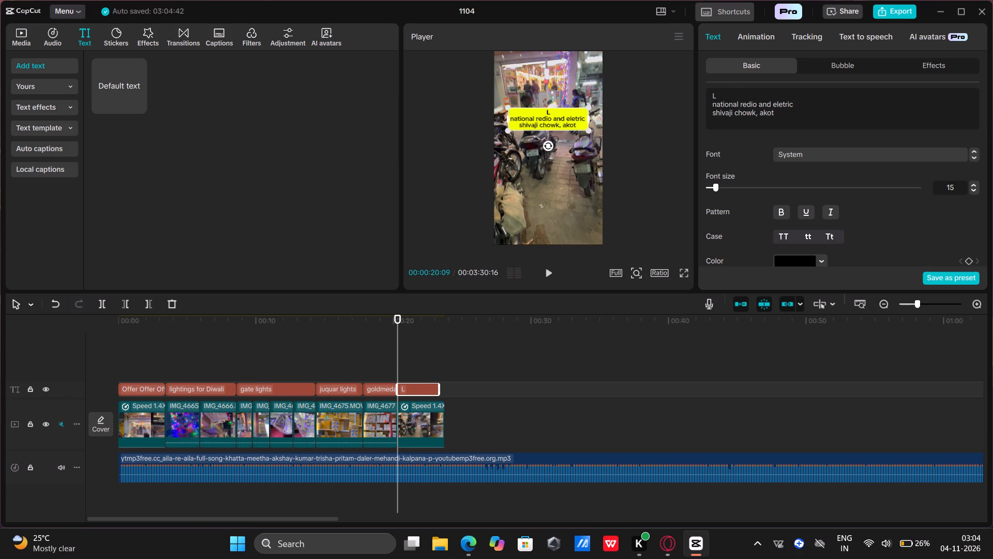
pyautogui.write('oc')
pyautogui.press('k')
pyautogui.write('tion')
pyautogui.press('space')
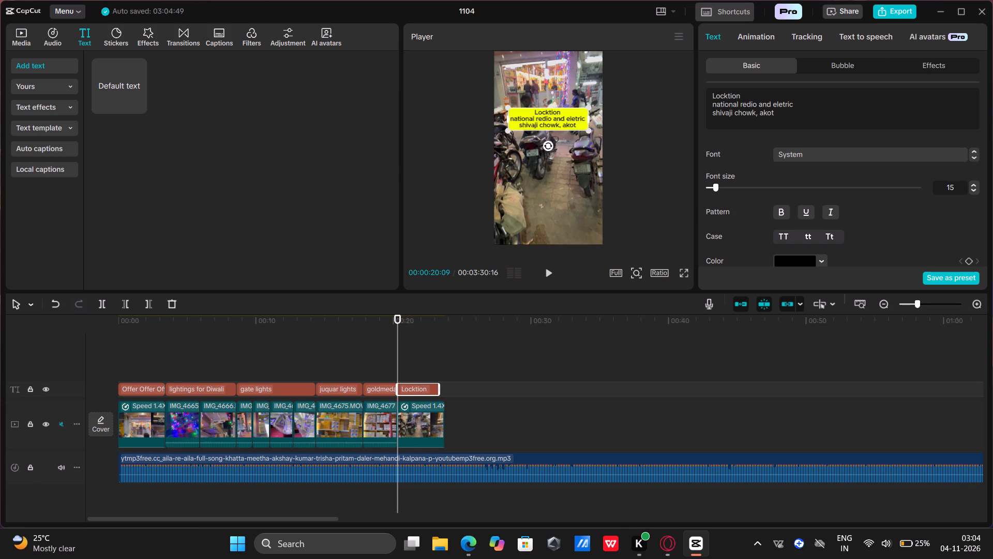
# Add " !!" after "Locktion" in the first line of the closing title.
pyautogui.press('BackSpace')
pyautogui.write('!!')
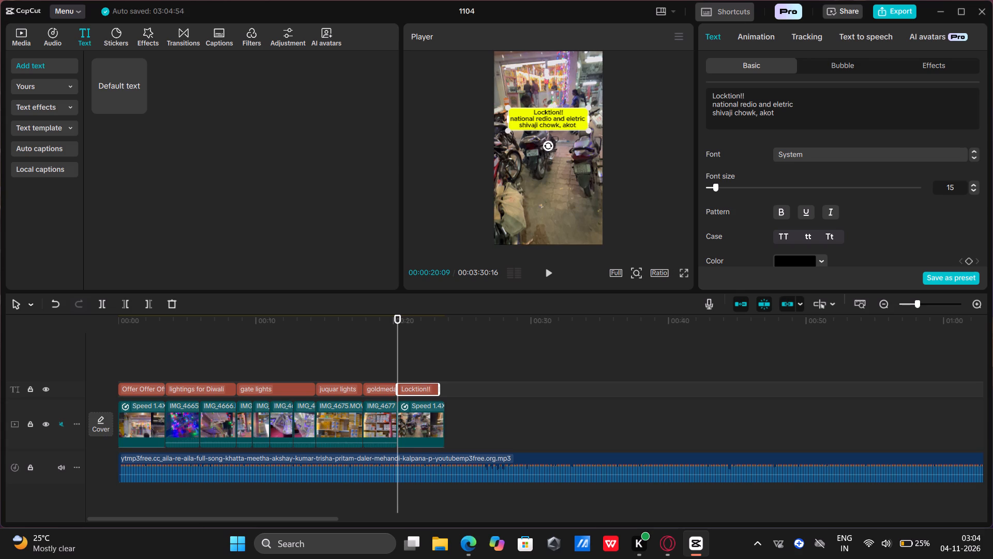
pyautogui.click(729, 94)
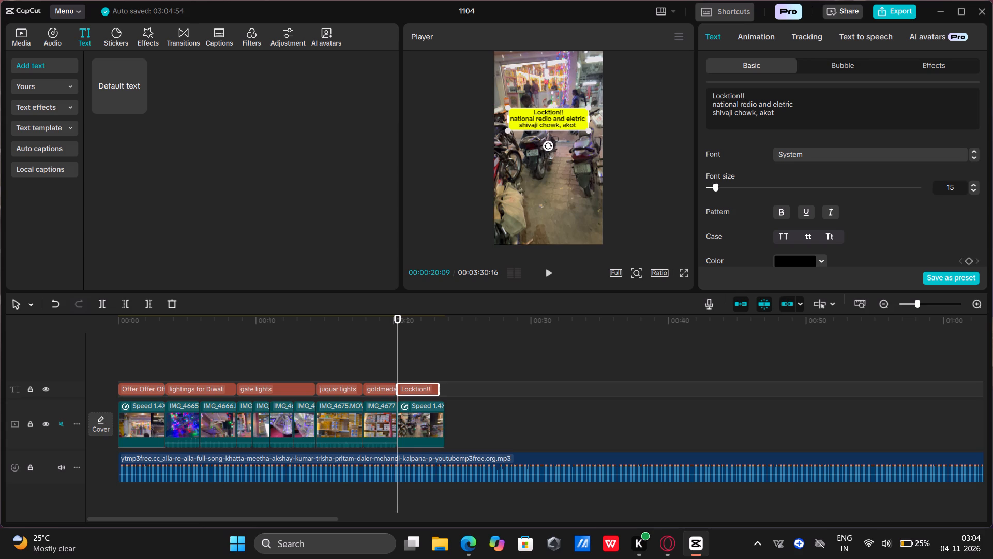
pyautogui.click(741, 95)
pyautogui.click(741, 95)
pyautogui.press('Return')
pyautogui.press('BackSpace')
pyautogui.press('space')
# Correct the spelling in the closing title's first line so it reads "Location !!".
pyautogui.press('BackSpace')
pyautogui.press('BackSpace')
pyautogui.press('BackSpace')
pyautogui.press('BackSpace')
pyautogui.press('BackSpace')
pyautogui.press('BackSpace')
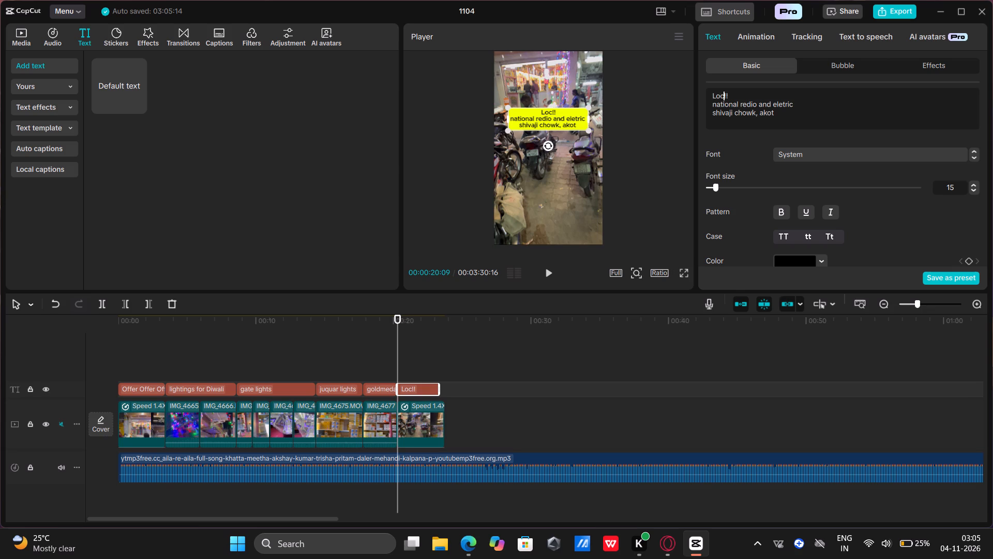
pyautogui.press('a')
pyautogui.write('tion')
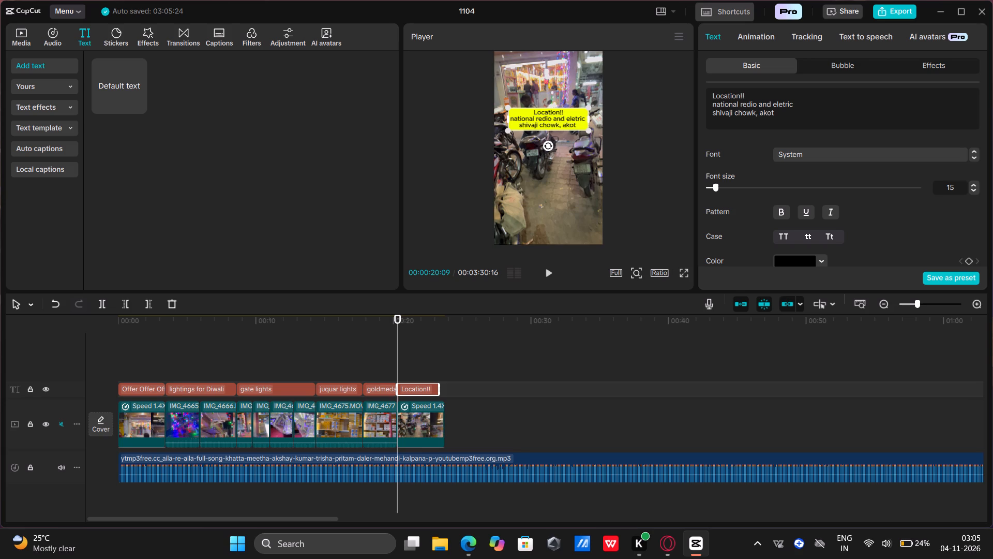
pyautogui.press('space')
# Move the "Location !!" title down to just below the middle of the video frame, centred horizontally.
pyautogui.click(590, 130)
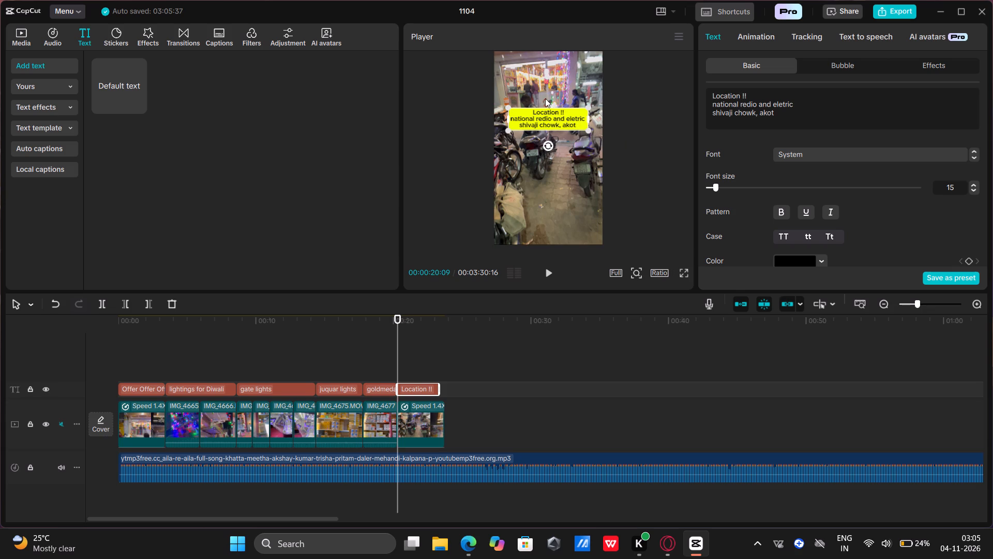
pyautogui.moveTo(545, 109); pyautogui.dragTo(547, 155)
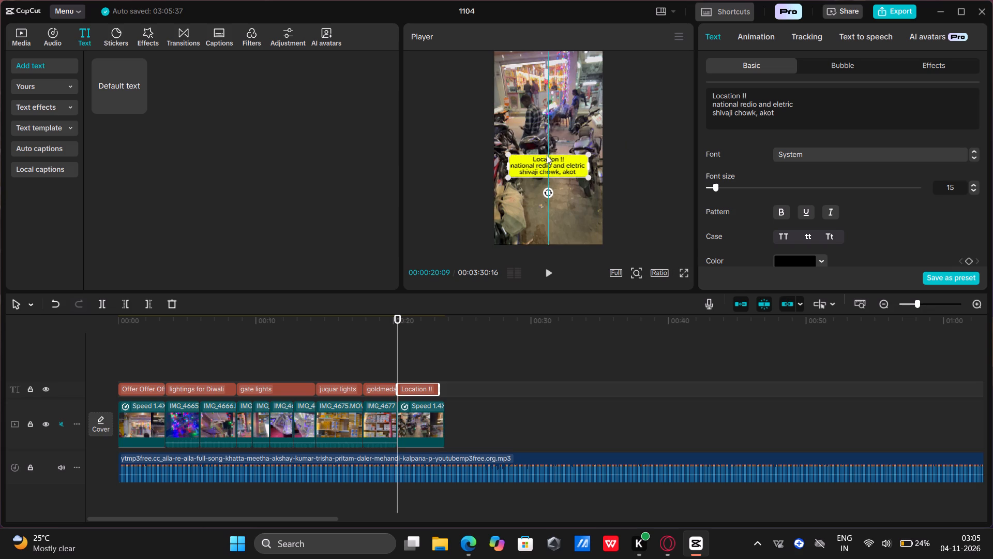
pyautogui.moveTo(547, 155); pyautogui.dragTo(549, 164)
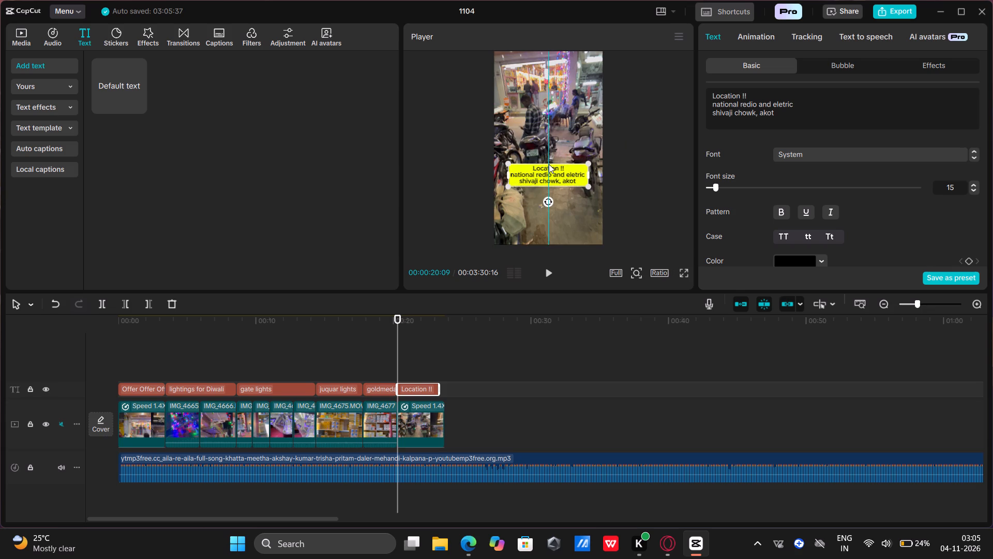
pyautogui.moveTo(549, 164); pyautogui.dragTo(547, 159)
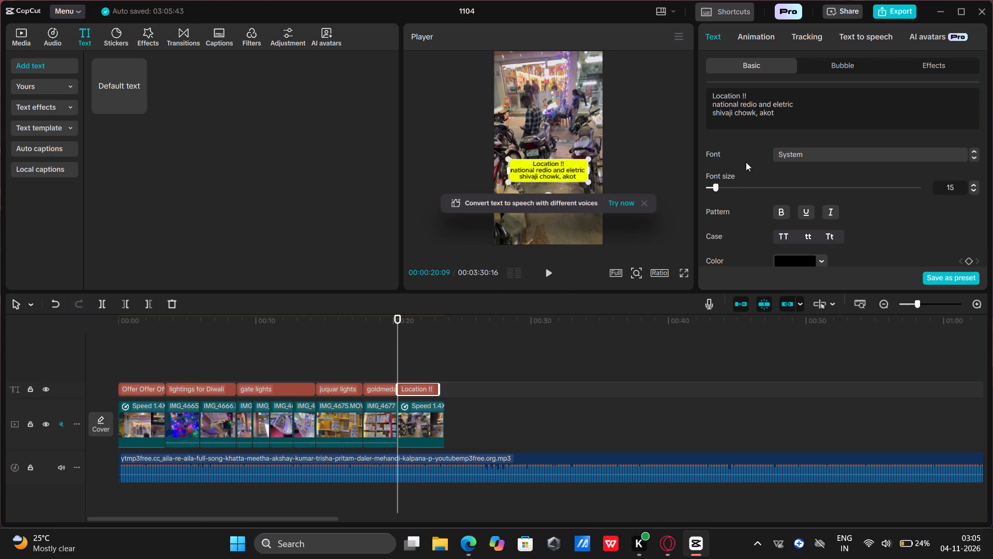
# Add a default text at the start of the closing clip, on a track above the "Location !!" title.
pyautogui.click(379, 358)
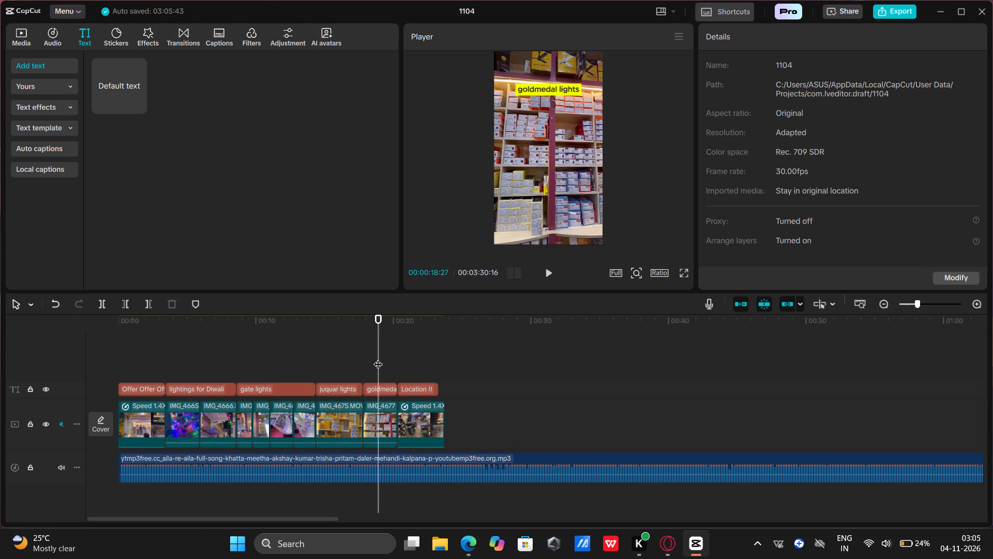
pyautogui.click(131, 107)
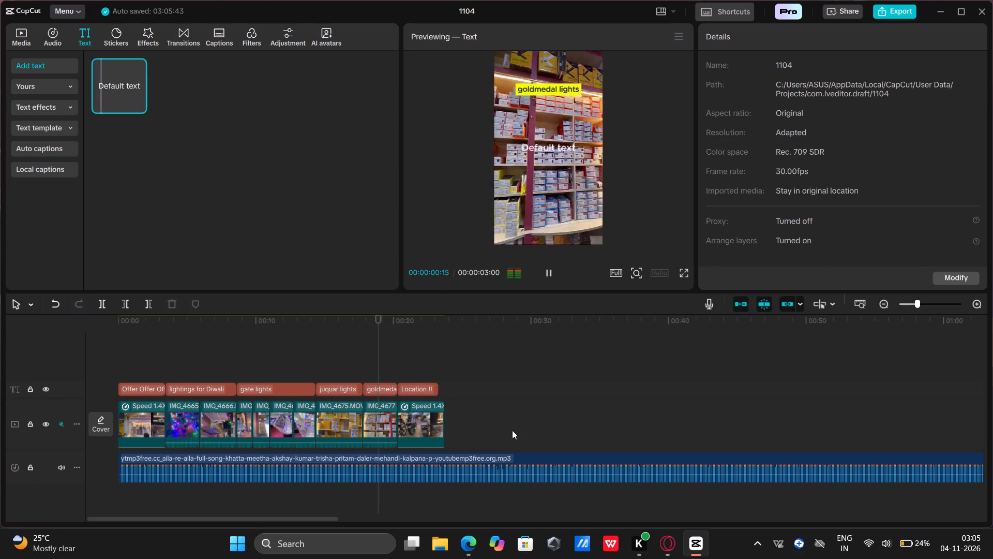
pyautogui.click(399, 346)
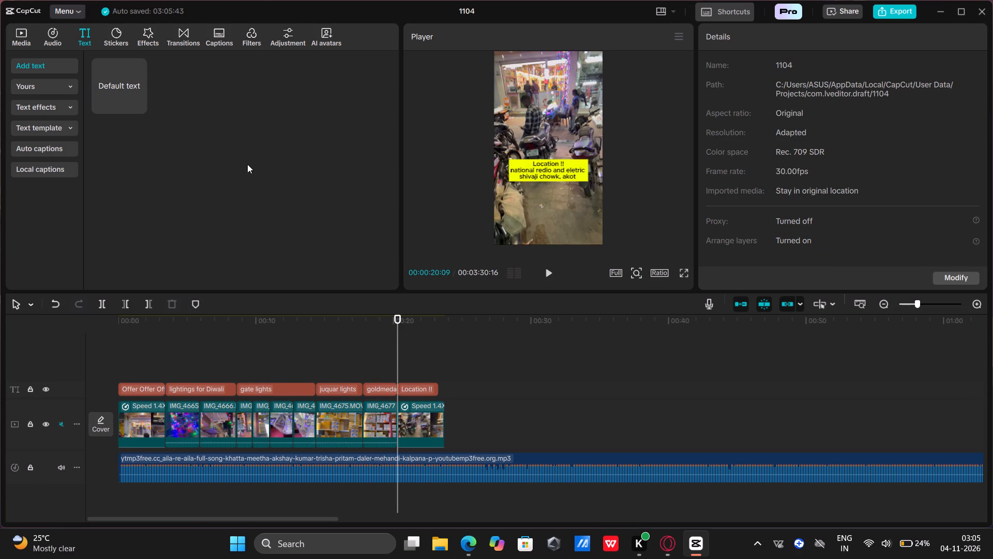
pyautogui.click(138, 104)
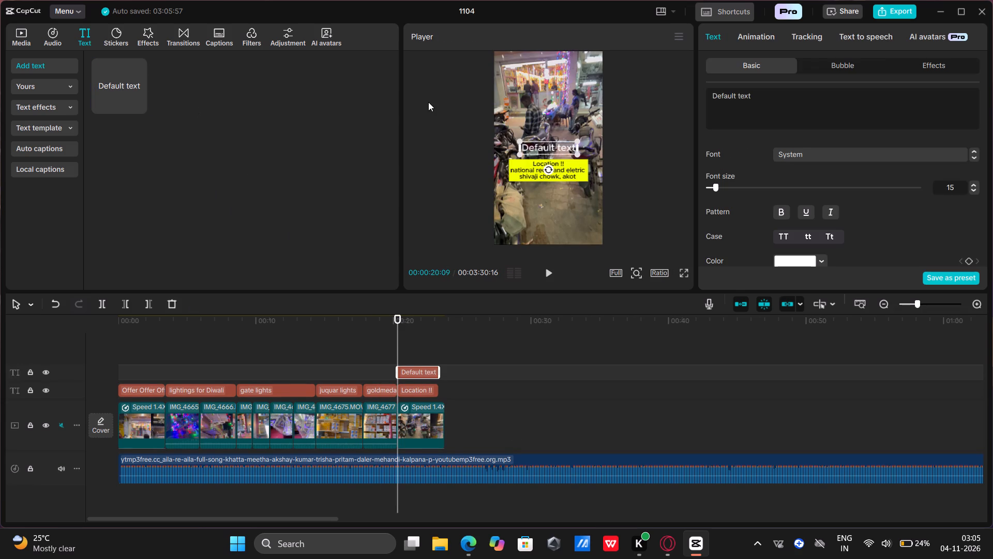
# Replace the new text's placeholder wording with "visit fast".
pyautogui.click(760, 97)
pyautogui.press('BackSpace')
pyautogui.press('BackSpace')
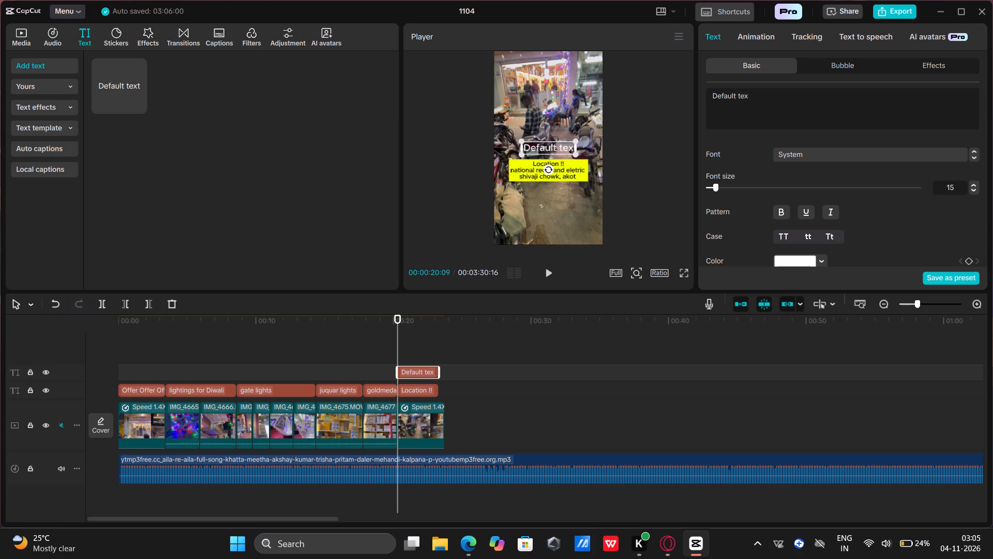
pyautogui.press('BackSpace')
pyautogui.press('BackSpace')
pyautogui.press('BackSpace')
pyautogui.press('BackSpace')
pyautogui.press('BackSpace')
pyautogui.press('BackSpace')
pyautogui.press('BackSpace')
pyautogui.press('BackSpace')
pyautogui.press('BackSpace')
pyautogui.press('BackSpace')
pyautogui.press('BackSpace')
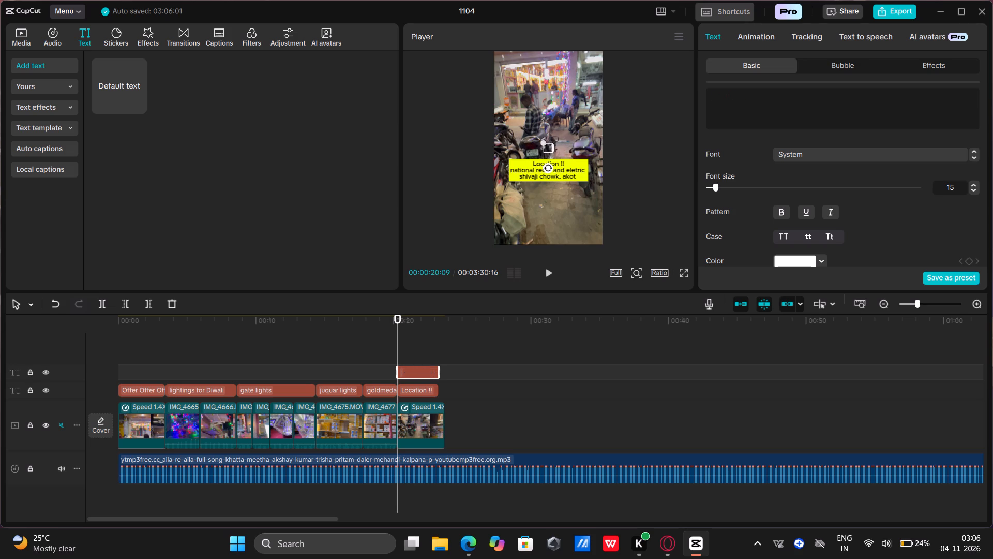
pyautogui.write('visit')
pyautogui.press('space')
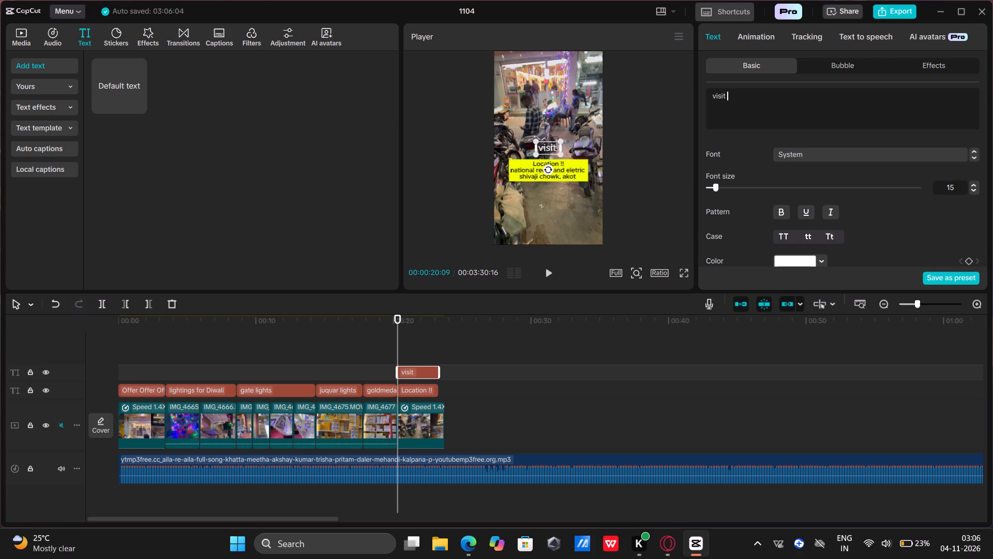
pyautogui.write('fast')
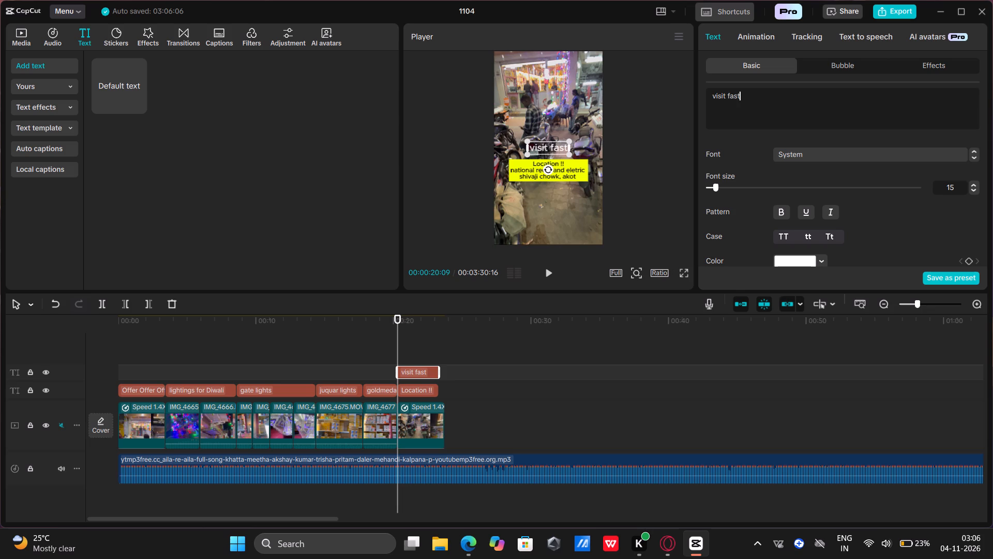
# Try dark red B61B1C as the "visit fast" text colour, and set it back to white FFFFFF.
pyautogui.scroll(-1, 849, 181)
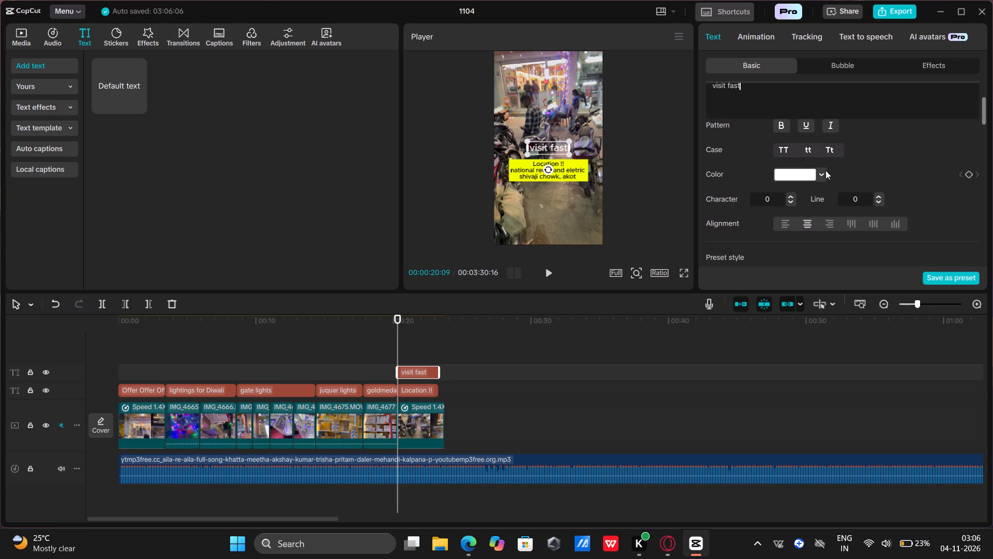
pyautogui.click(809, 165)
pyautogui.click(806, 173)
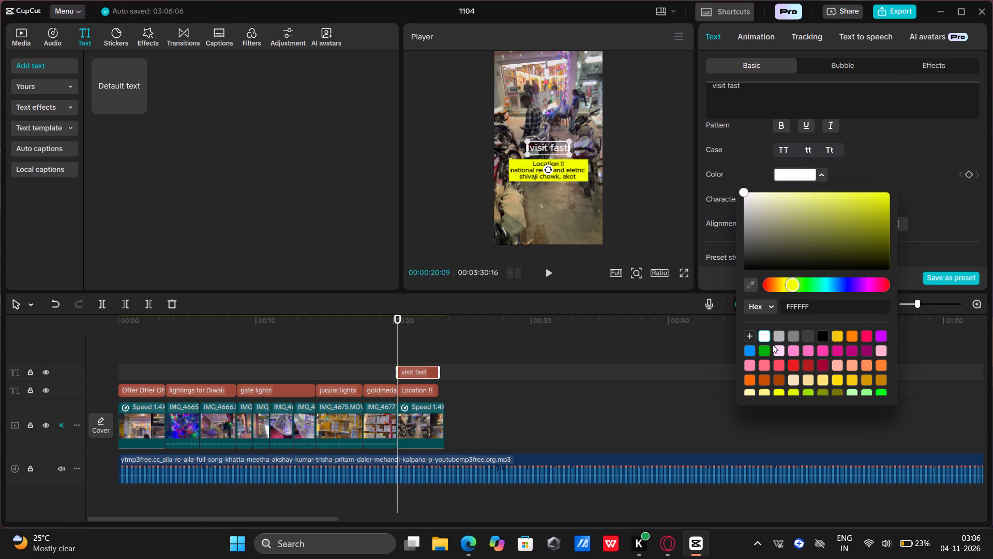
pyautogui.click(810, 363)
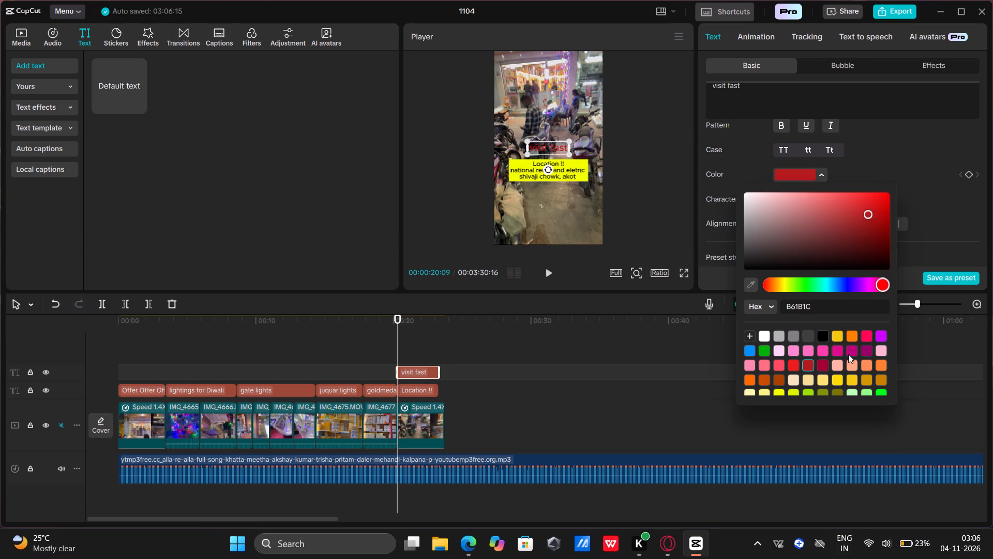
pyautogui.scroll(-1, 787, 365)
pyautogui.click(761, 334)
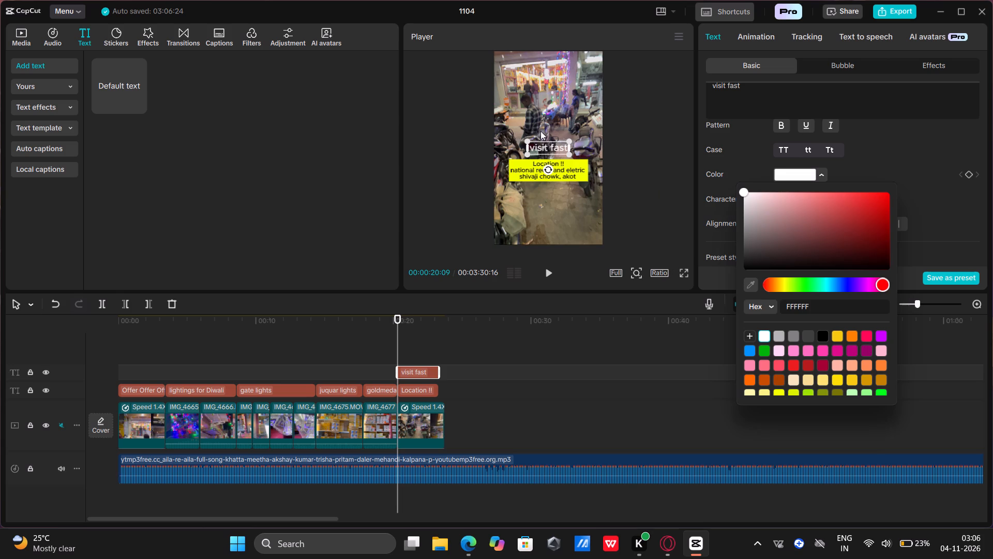
# Move the "visit fast" text up near the top of the video frame, centred horizontally.
pyautogui.moveTo(545, 145); pyautogui.dragTo(542, 122)
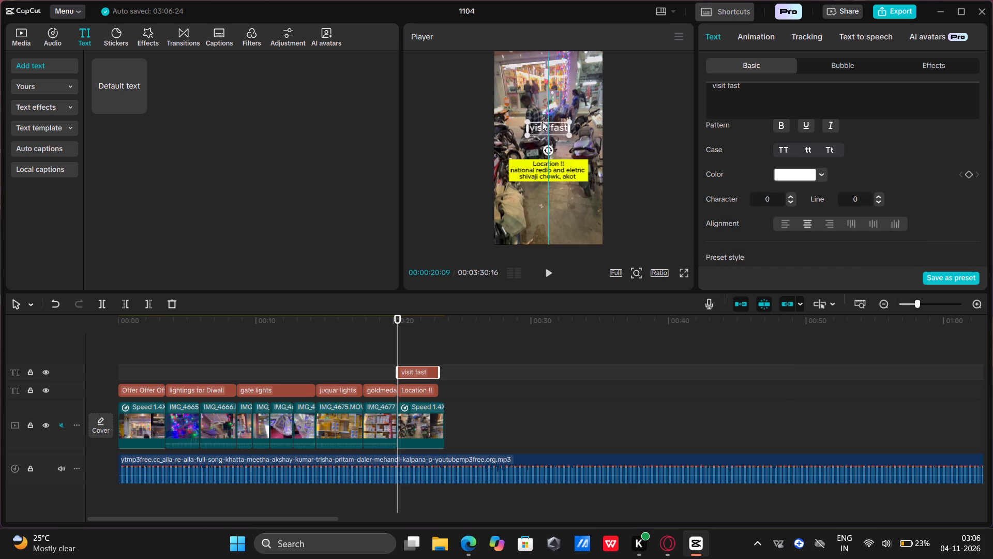
pyautogui.moveTo(542, 122); pyautogui.dragTo(544, 78)
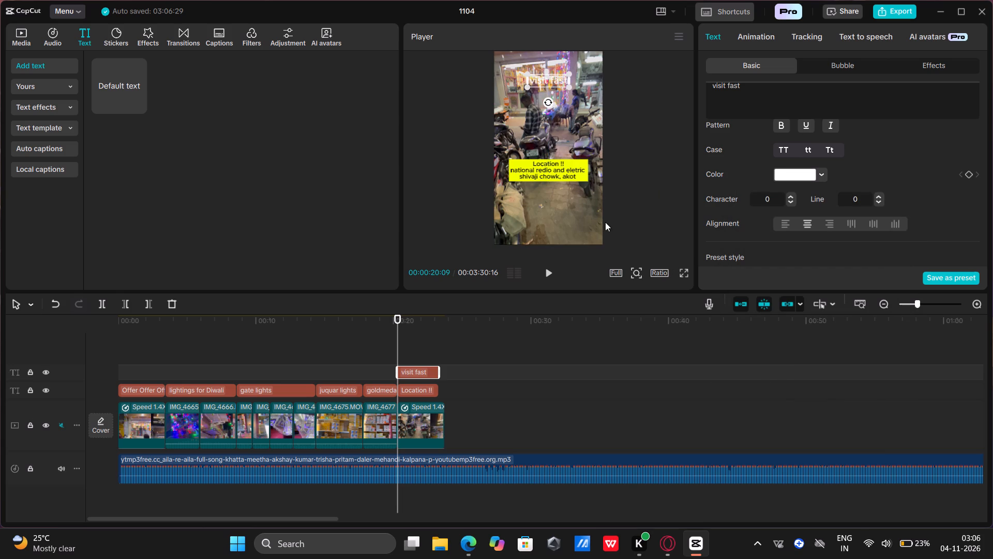
# Play back the closing section and extend the "Location !!" and "visit fast" titles to the end of the last video clip.
pyautogui.click(546, 270)
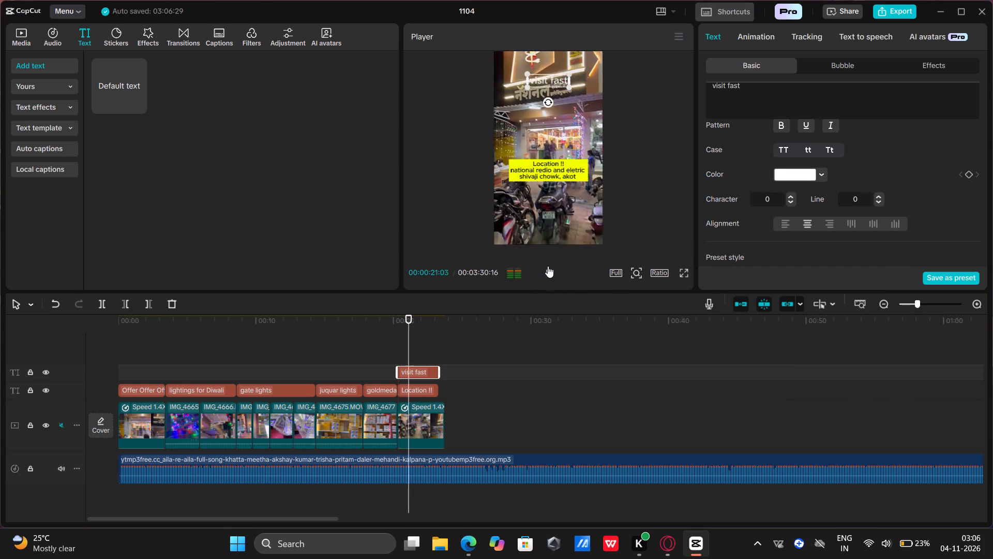
pyautogui.click(505, 333)
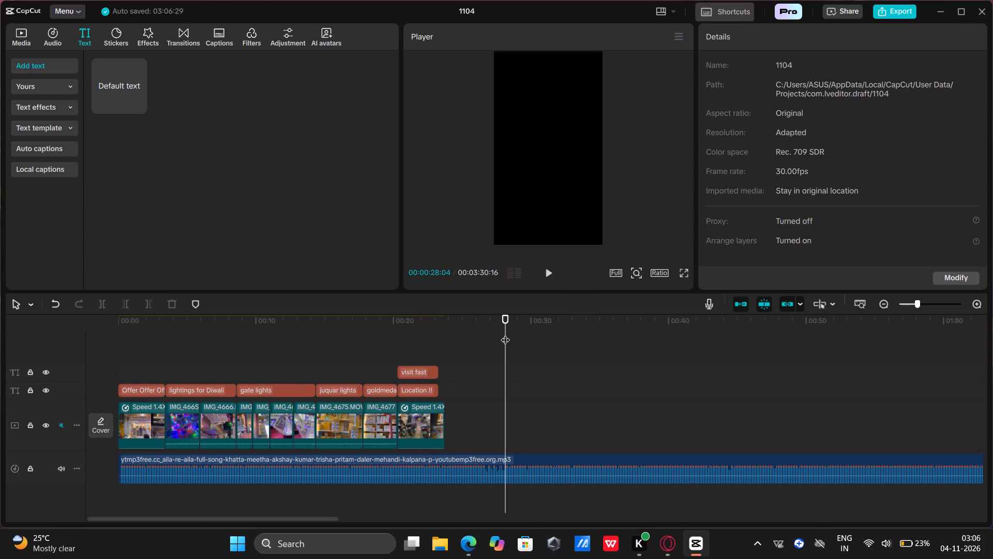
pyautogui.click(368, 353)
pyautogui.click(549, 276)
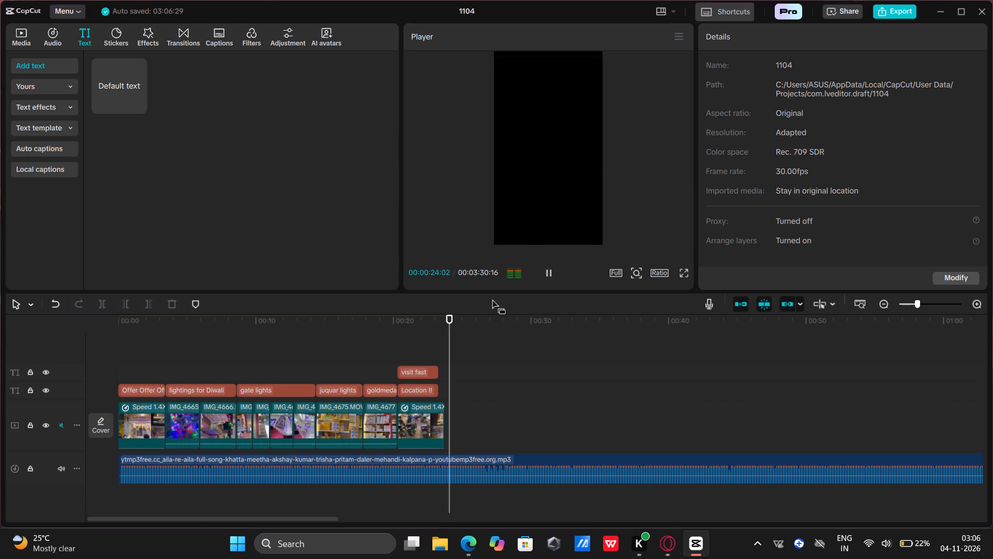
pyautogui.click(425, 387)
pyautogui.moveTo(436, 387); pyautogui.dragTo(443, 387)
pyautogui.click(426, 374)
pyautogui.moveTo(435, 367); pyautogui.dragTo(442, 368)
# Give the "visit fast" text a solid black background behind its white lettering.
pyautogui.click(418, 361)
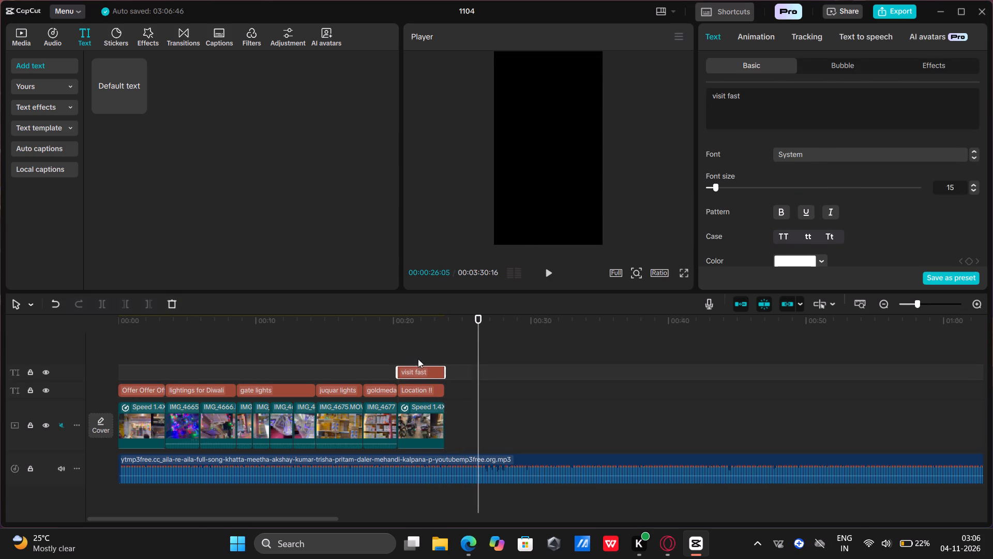
pyautogui.click(547, 80)
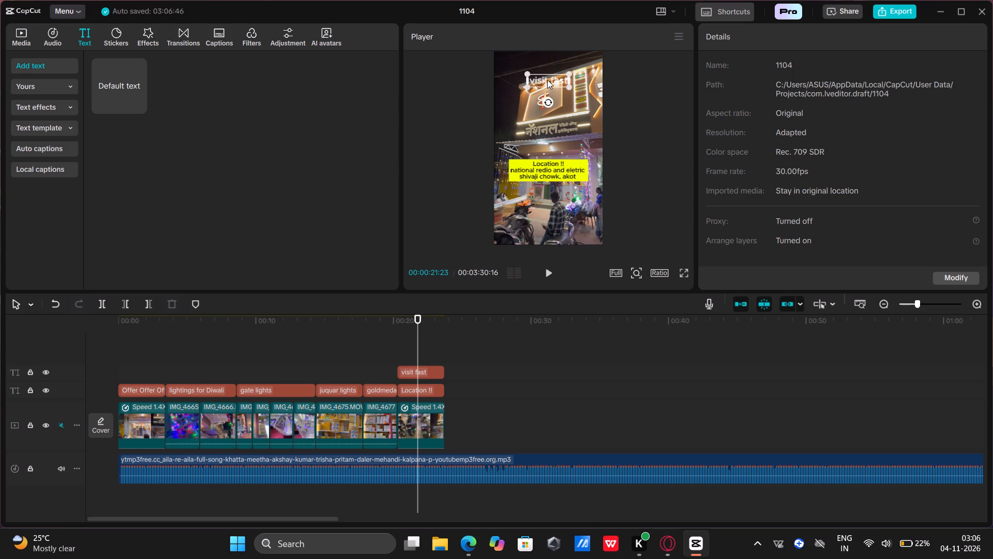
pyautogui.scroll(-1, 778, 240)
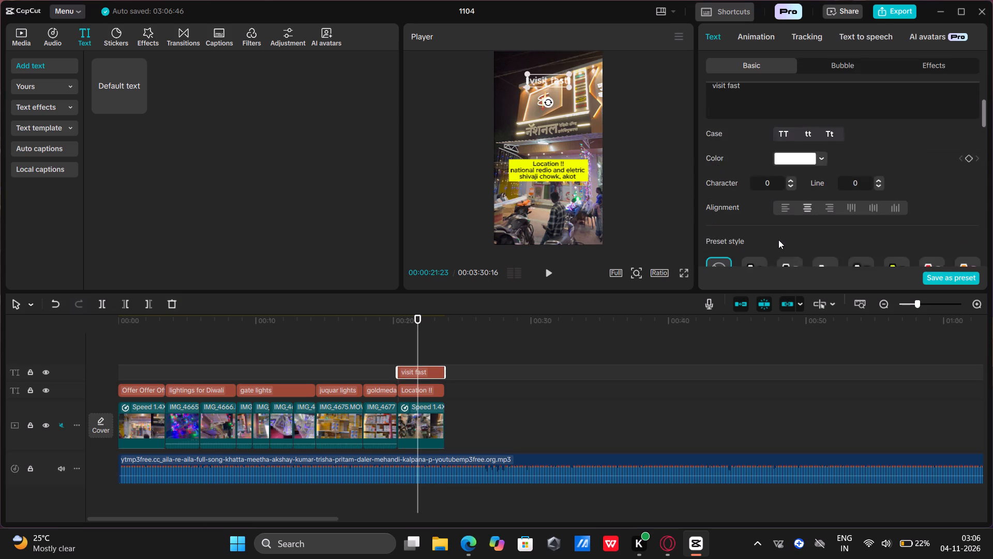
pyautogui.scroll(-1, 778, 240)
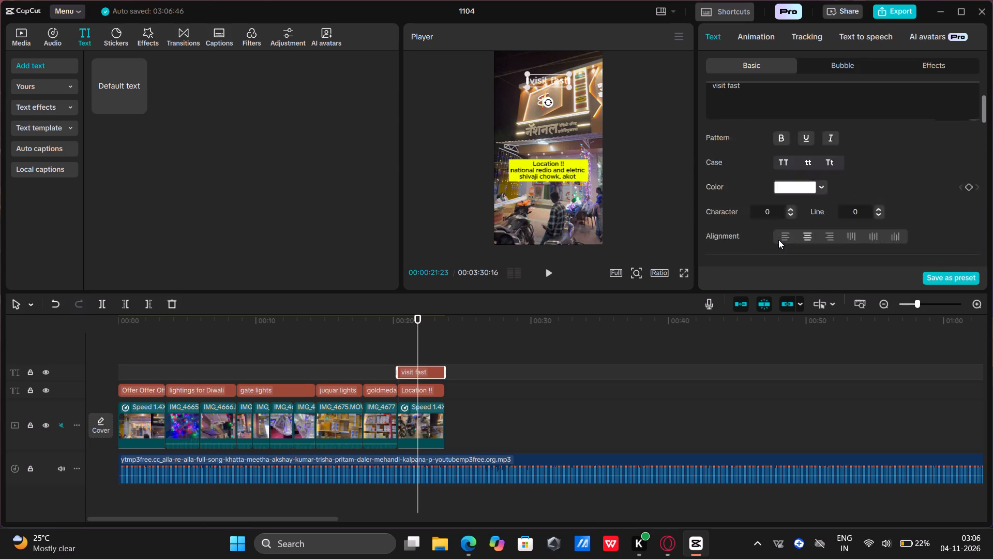
pyautogui.scroll(-2, 778, 240)
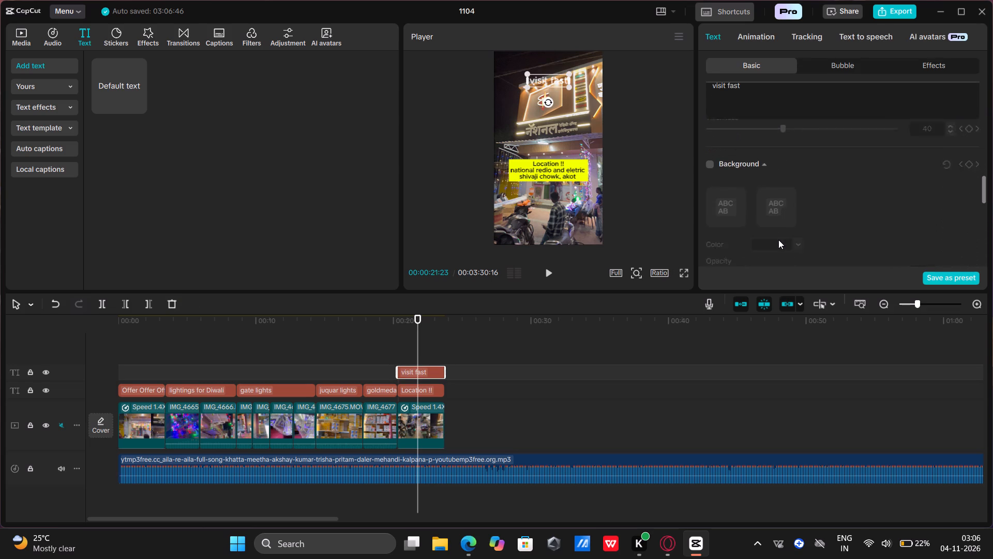
pyautogui.click(710, 130)
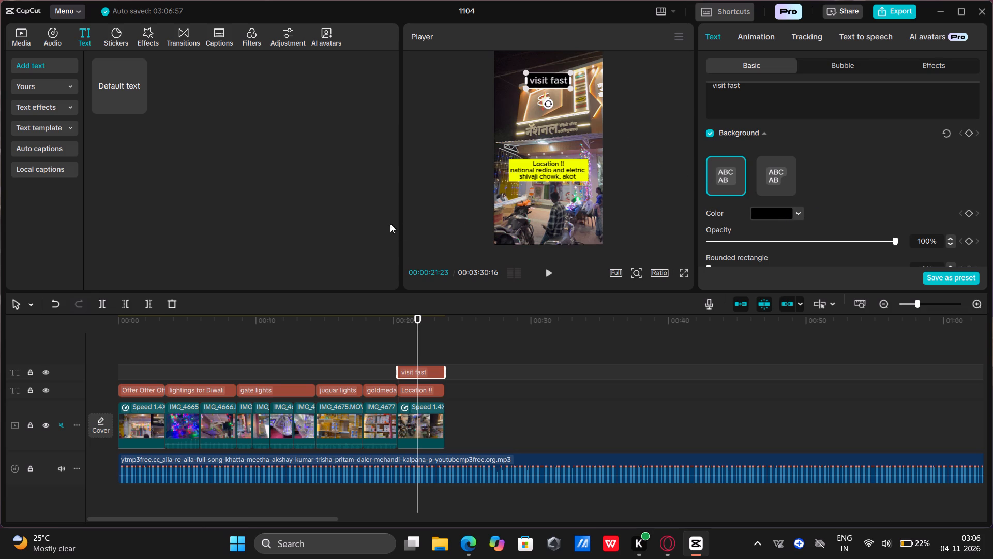
pyautogui.click(549, 79)
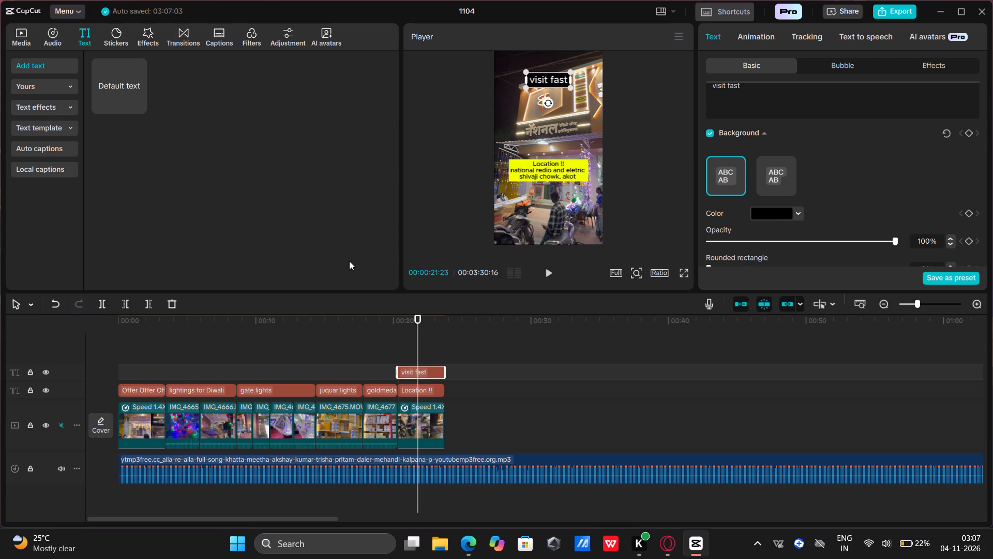
pyautogui.click(324, 180)
# Play back the closing section with the "visit fast" title, and the opening section from the start of the timeline.
pyautogui.click(392, 338)
pyautogui.click(389, 339)
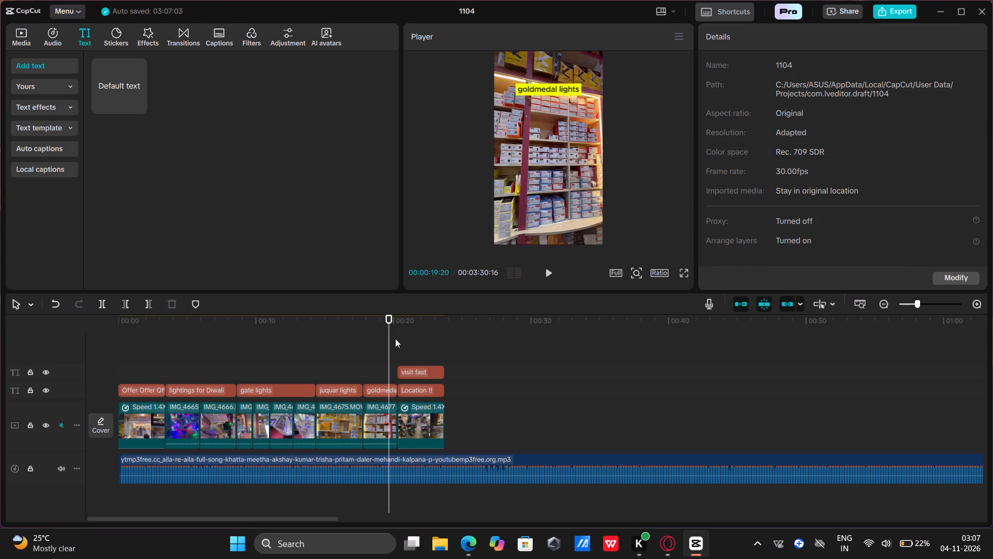
pyautogui.click(549, 278)
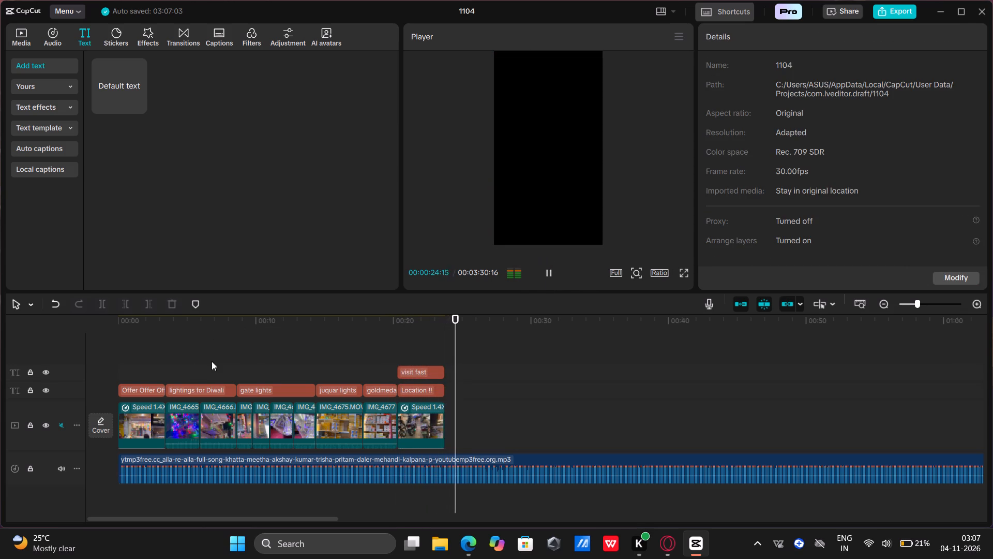
pyautogui.click(115, 352)
pyautogui.click(123, 353)
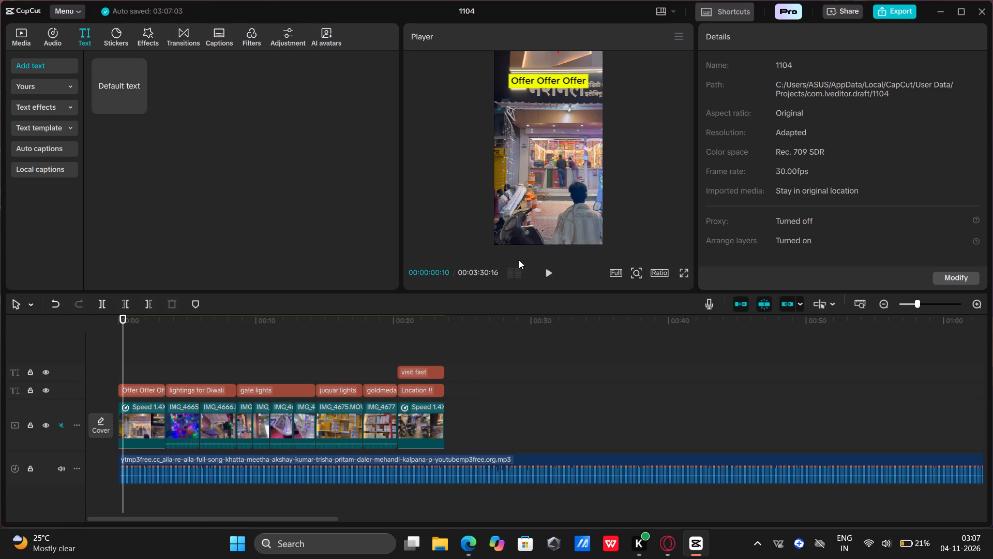
pyautogui.click(548, 277)
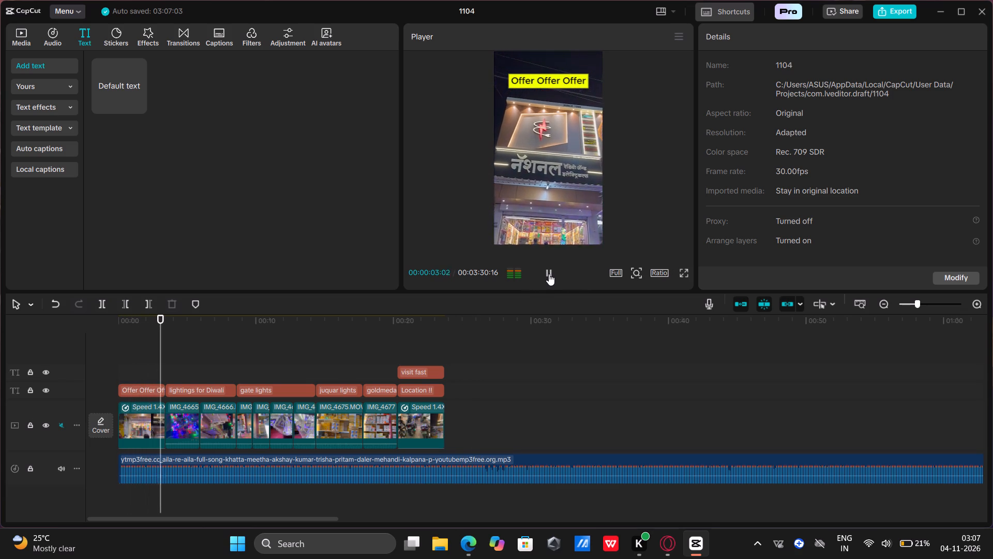
# Edit the opening title's wording to "Offer! Offer! Offer!", adding an exclamation mark after each word.
pyautogui.click(133, 397)
pyautogui.click(139, 391)
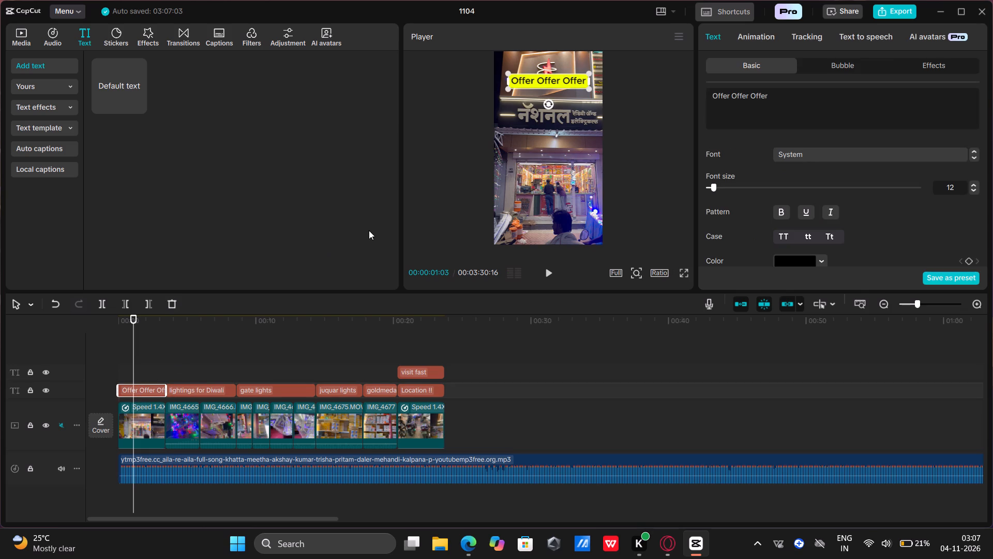
pyautogui.click(534, 76)
pyautogui.click(534, 82)
pyautogui.click(727, 99)
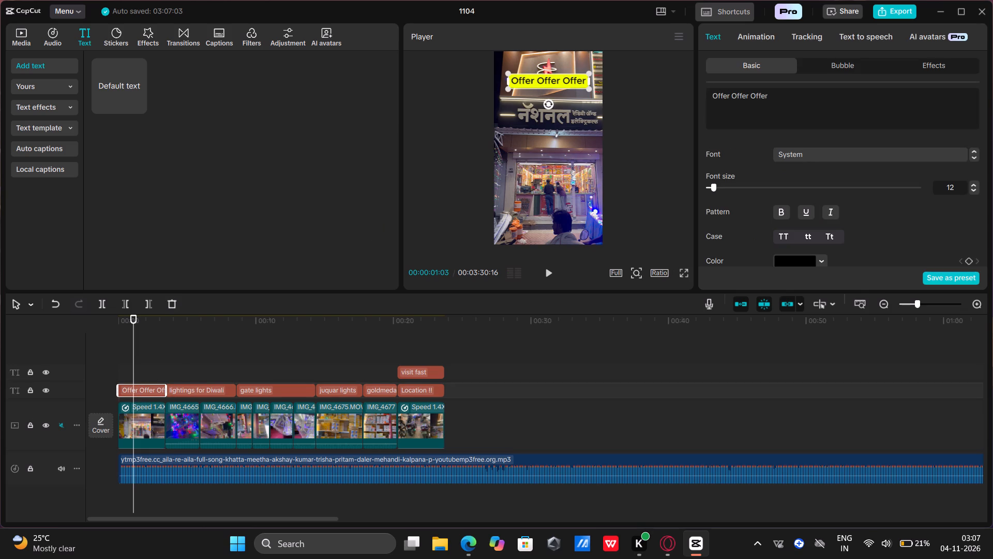
pyautogui.click(727, 98)
pyautogui.click(731, 97)
pyautogui.click(728, 97)
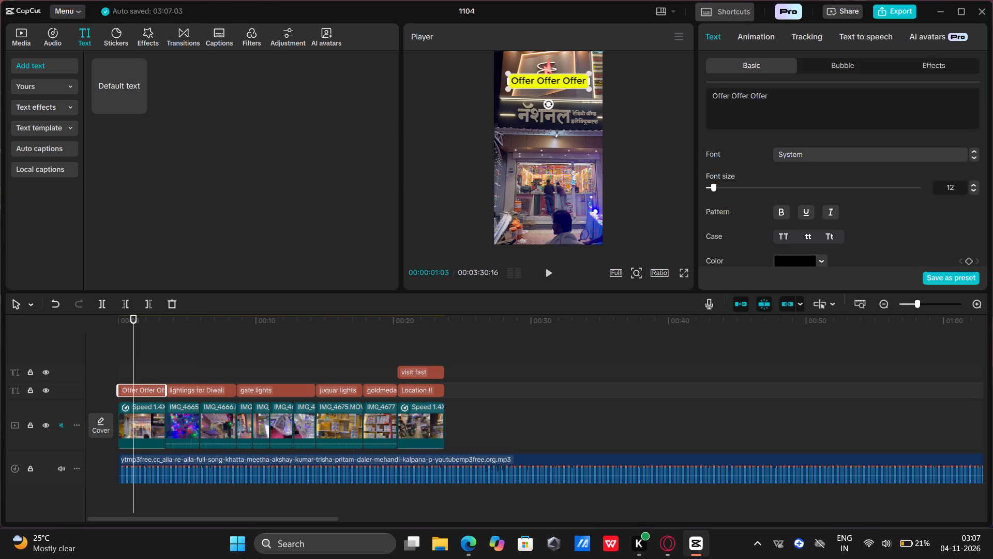
pyautogui.click(730, 97)
pyautogui.hotkey('shift', '!')
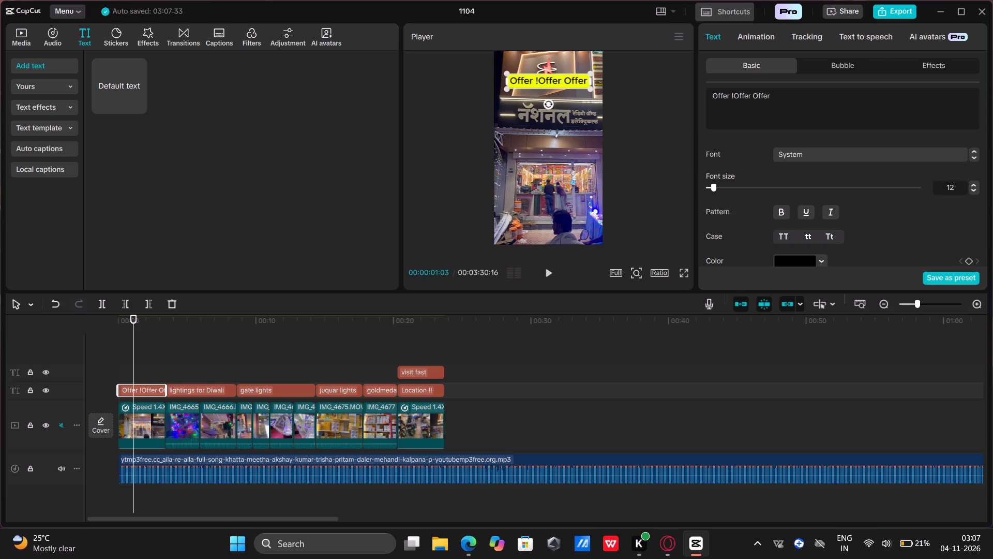
pyautogui.press('BackSpace')
pyautogui.press('BackSpace')
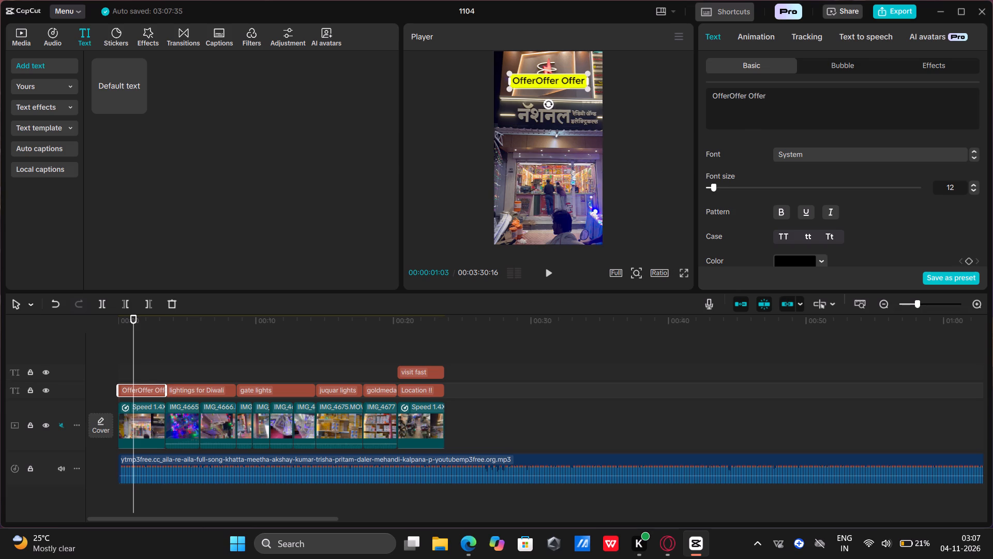
pyautogui.press('1')
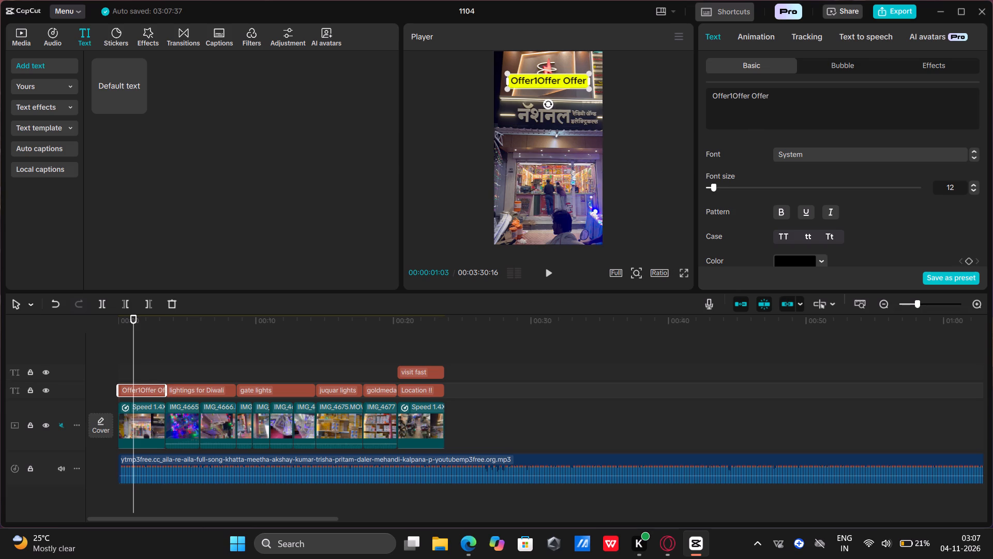
pyautogui.press('space')
pyautogui.press('BackSpace')
pyautogui.press('BackSpace')
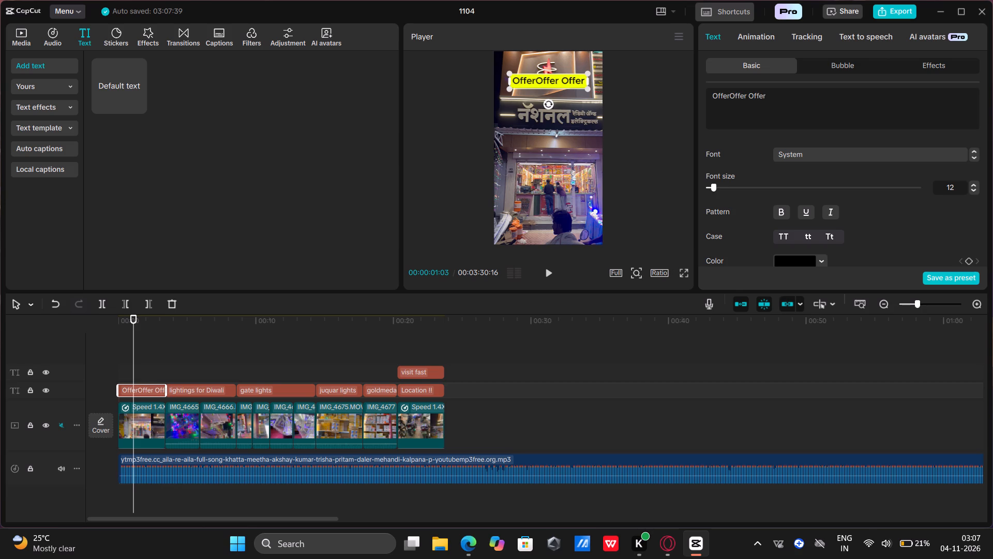
pyautogui.hotkey('shift', '!')
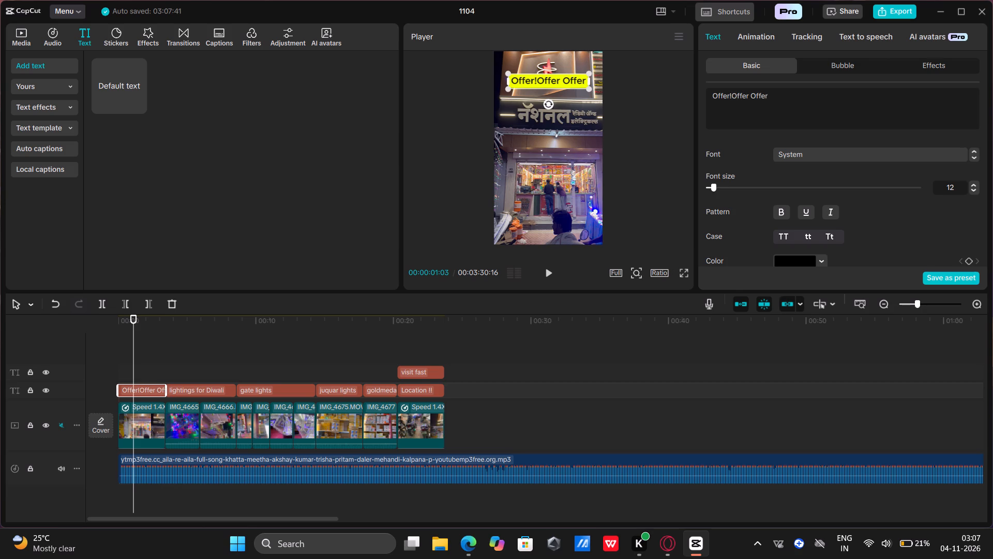
pyautogui.press('space')
pyautogui.click(751, 96)
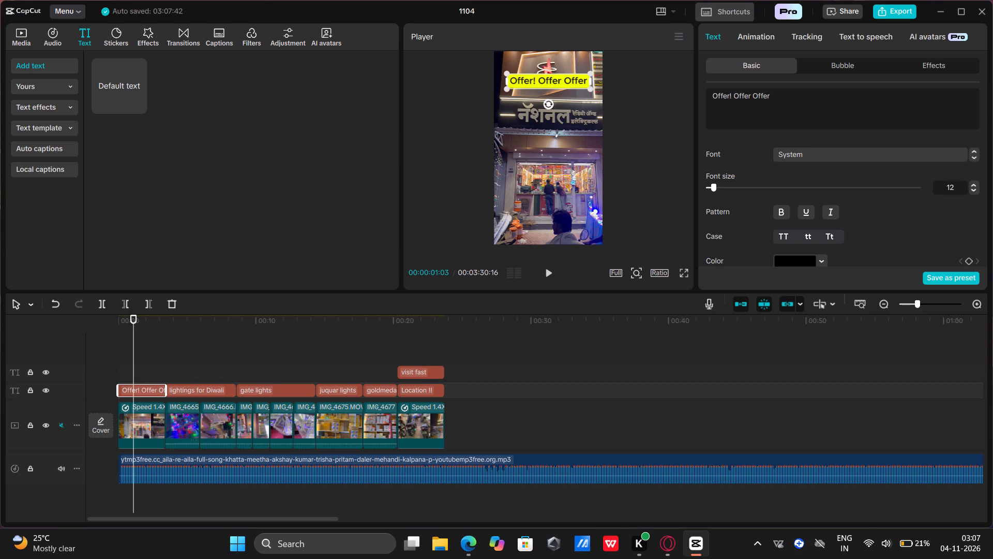
pyautogui.hotkey('shift', '!')
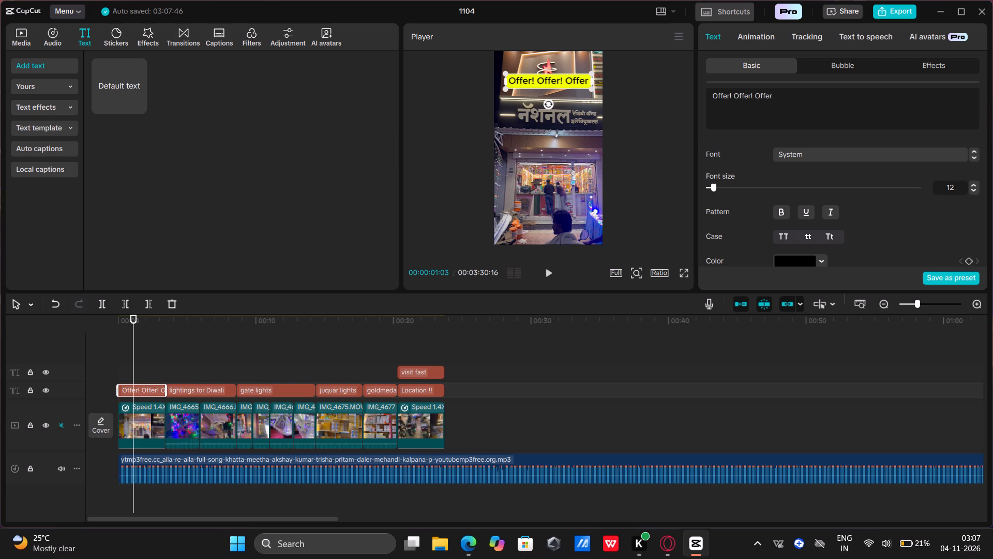
pyautogui.click(774, 97)
pyautogui.hotkey('shift', '!')
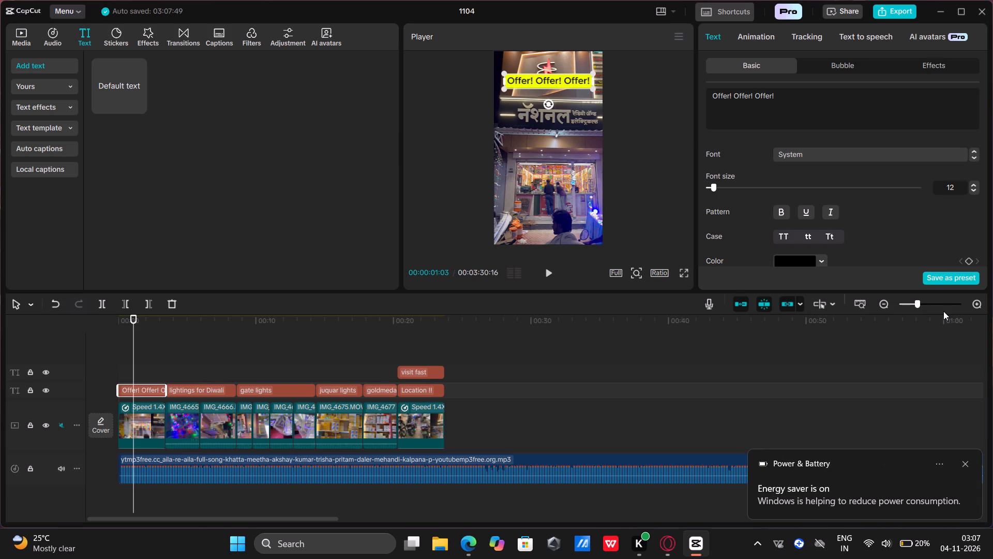
pyautogui.click(966, 468)
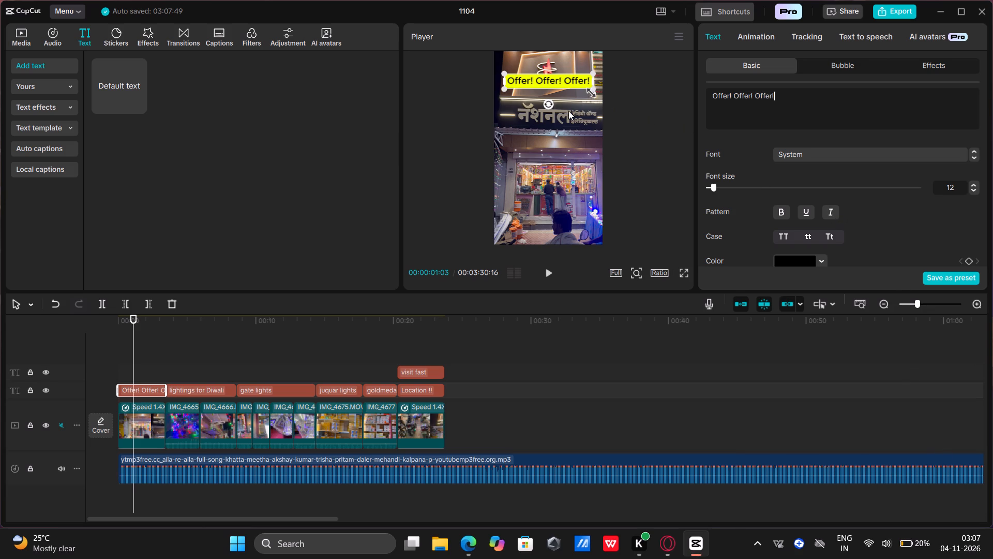
# Play the video from the opening title through the end of the last clip to review it.
pyautogui.click(547, 269)
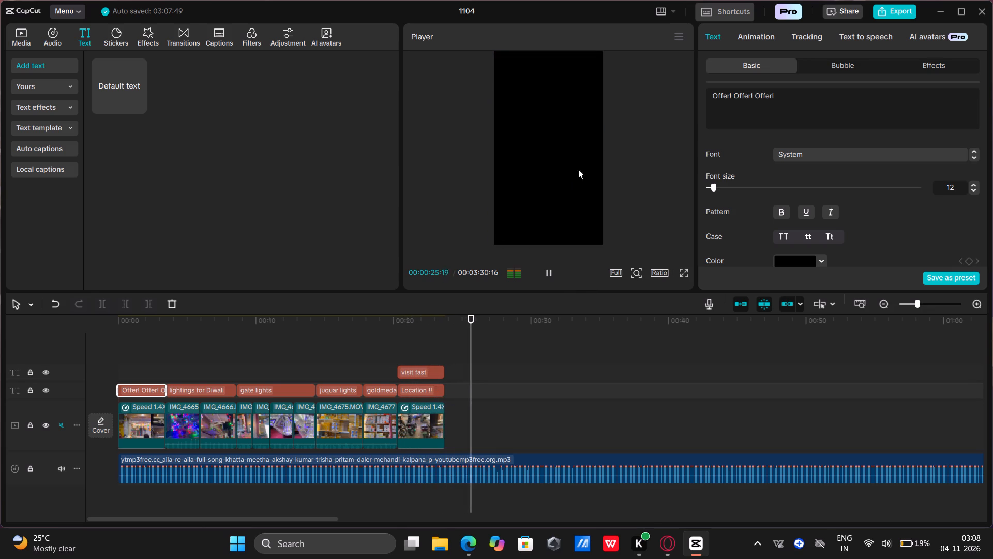
# Trim the song audio so that it ends with the last video clip, removing everything after that point.
pyautogui.click(897, 14)
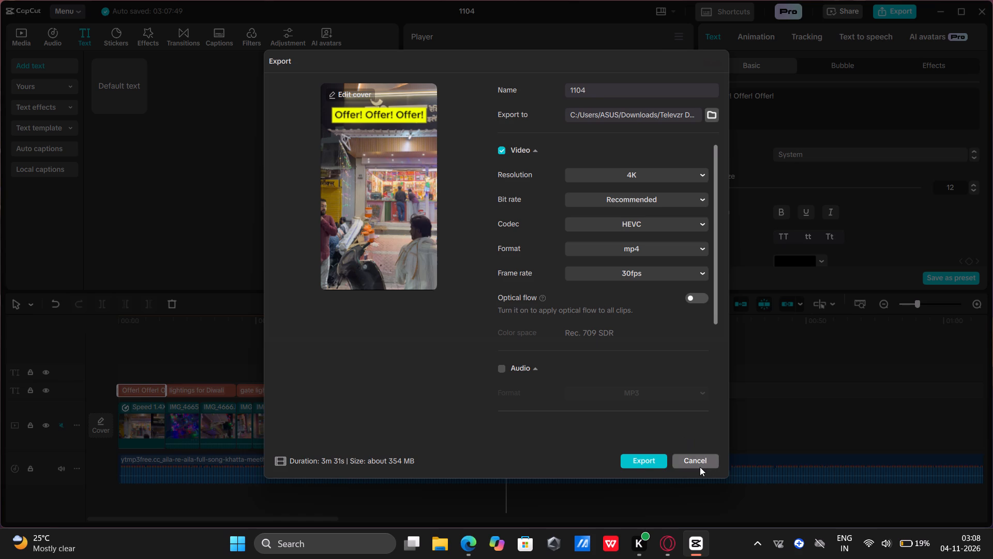
pyautogui.click(700, 467)
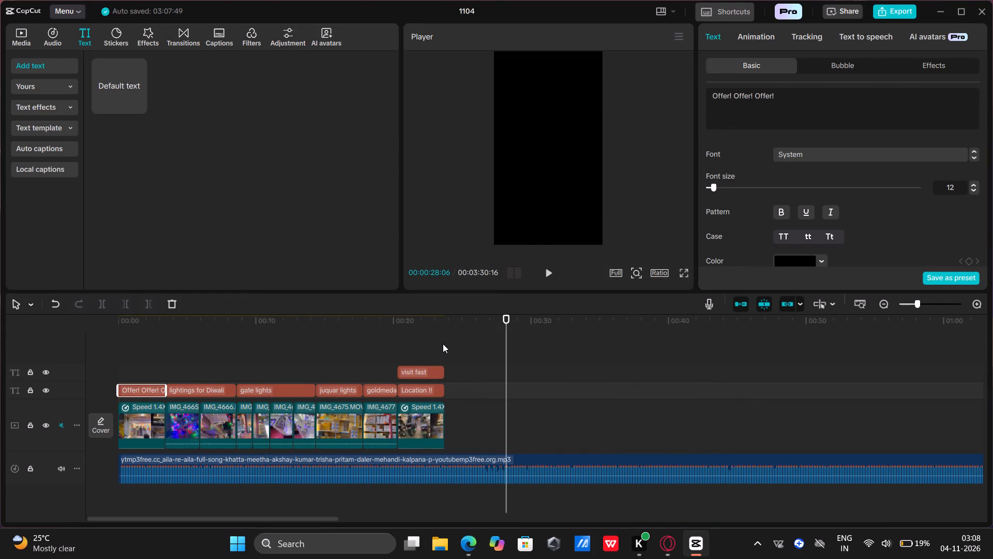
pyautogui.click(441, 345)
pyautogui.click(441, 345)
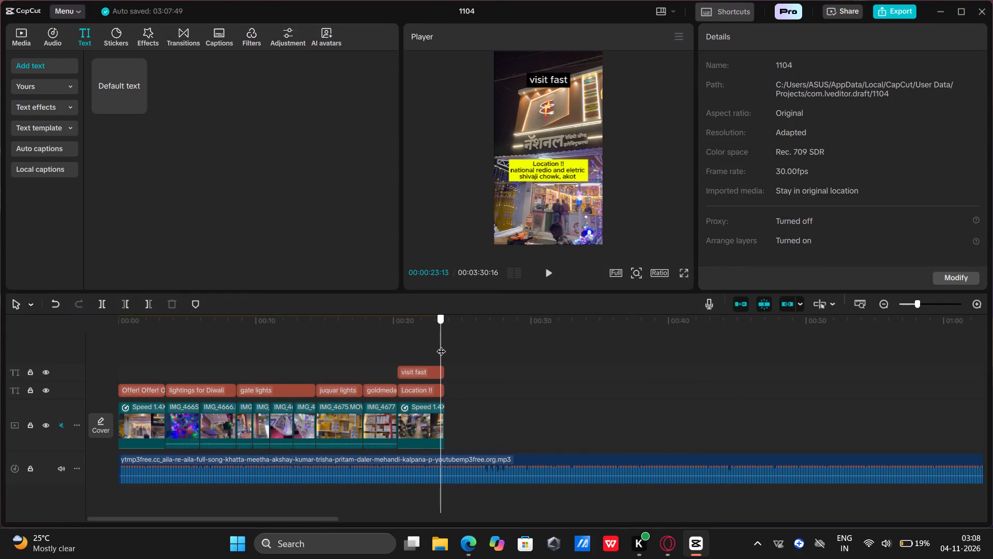
pyautogui.click(482, 472)
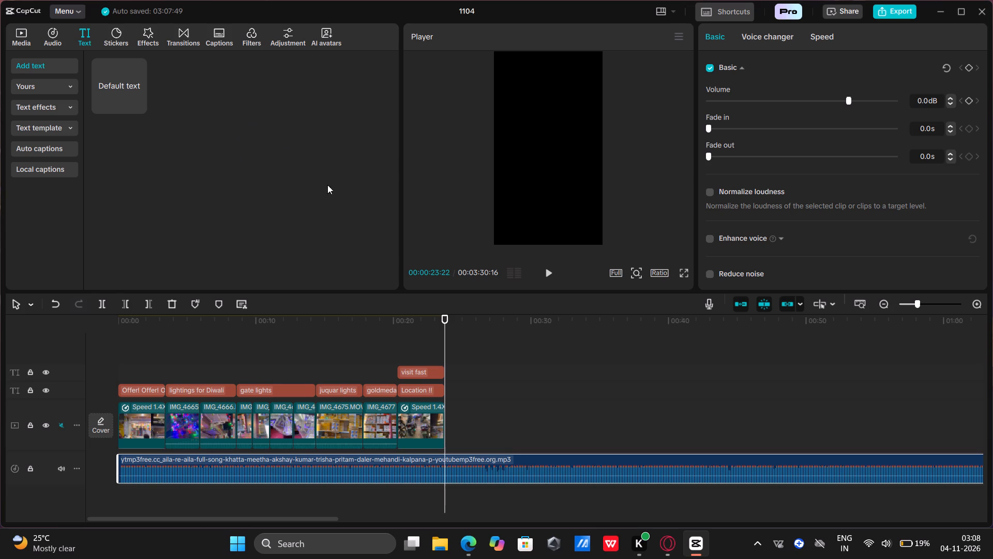
pyautogui.click(147, 308)
# Export the video as 1104 in 4K, HEVC, mp4 at 30fps, and close the export window without sharing.
pyautogui.click(908, 4)
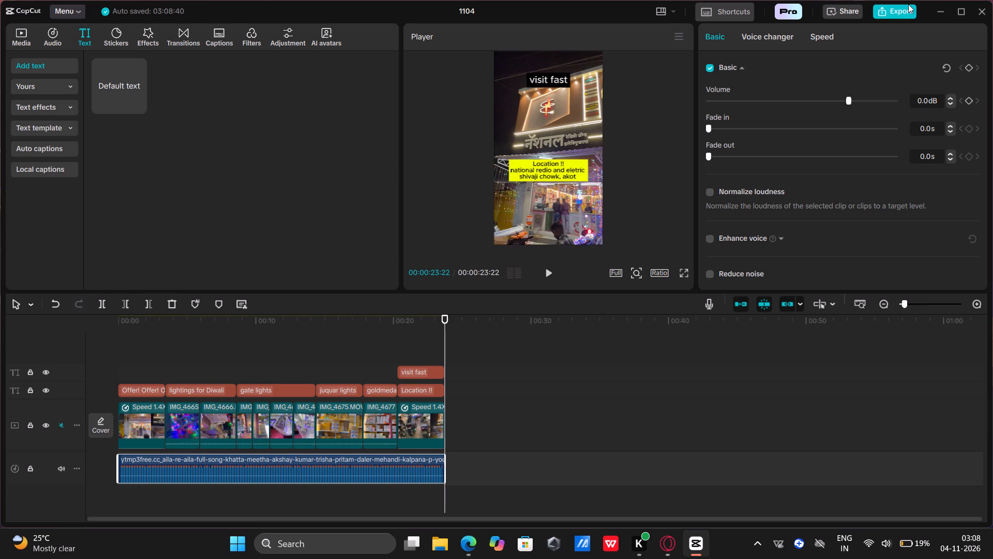
pyautogui.click(904, 16)
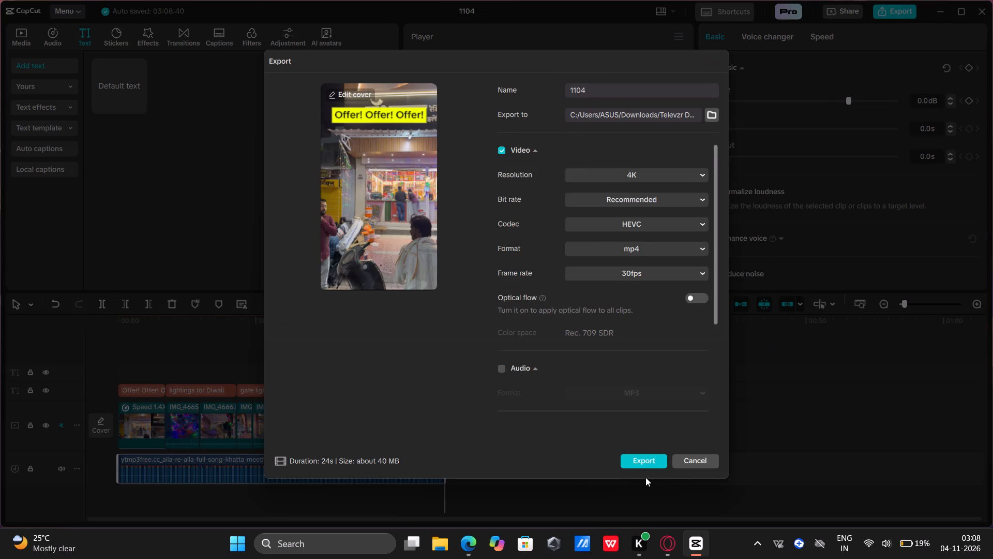
pyautogui.click(651, 463)
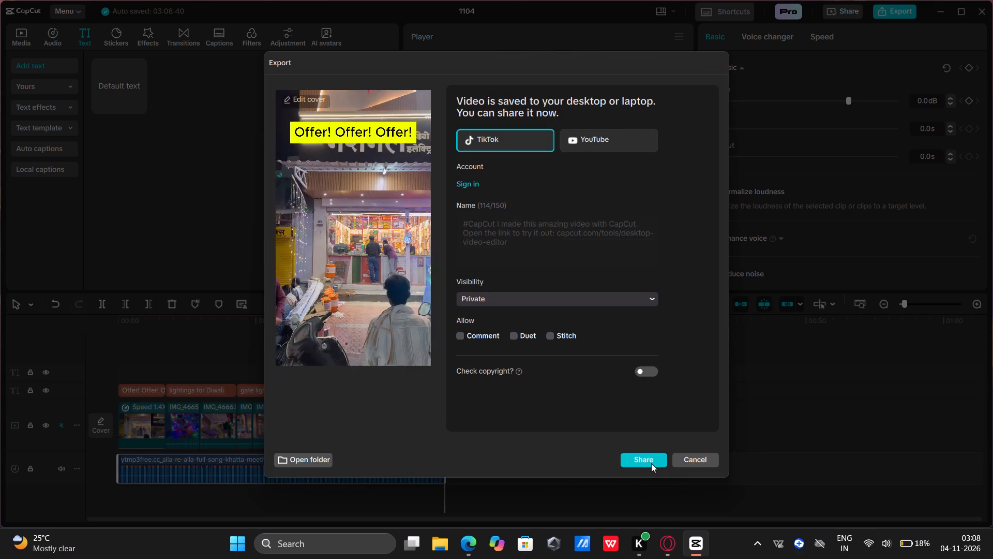
pyautogui.click(708, 460)
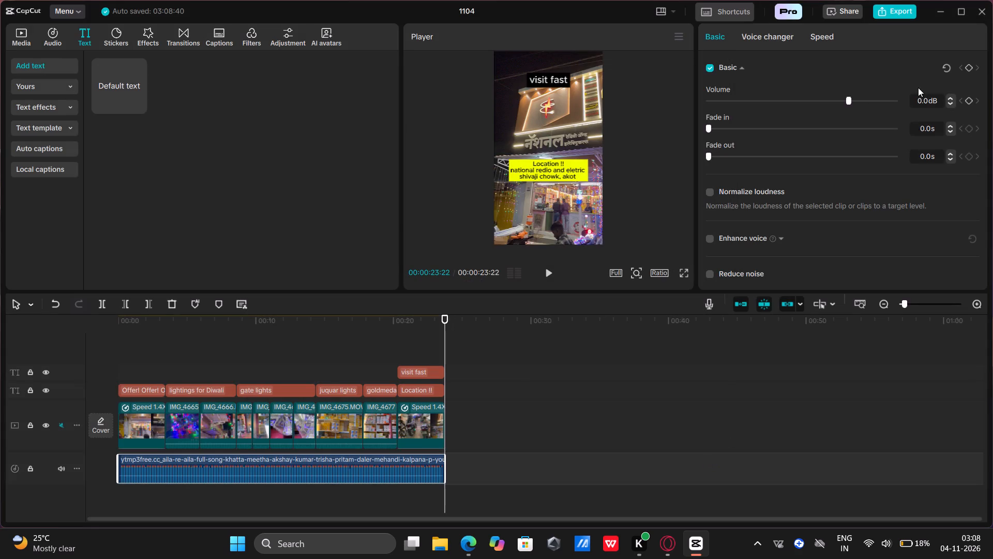